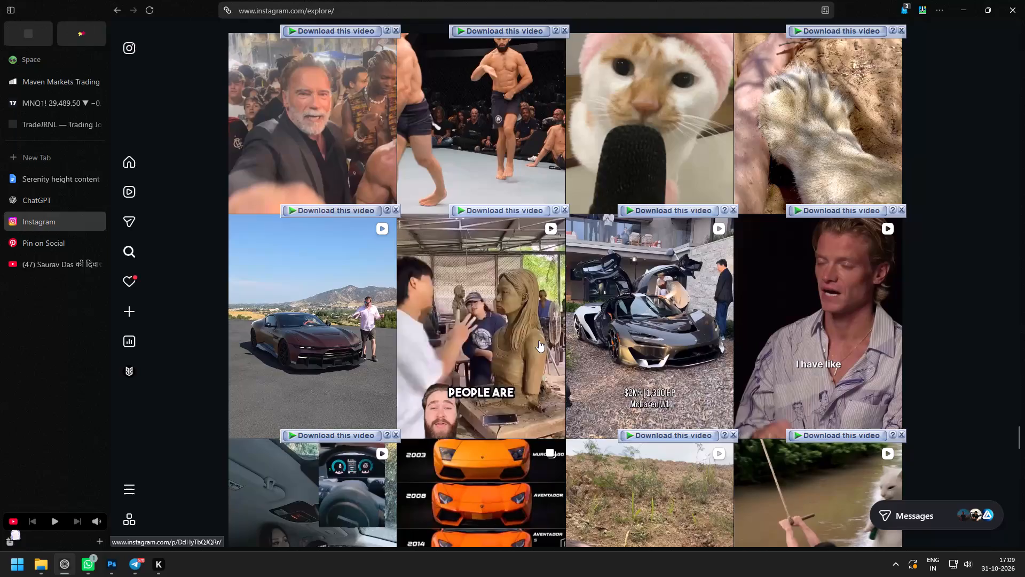
# Open the Brock Lesnar and John Cena reel from the Explore feed, check its comments, and close it.
pyautogui.scroll(-1, 539, 340)
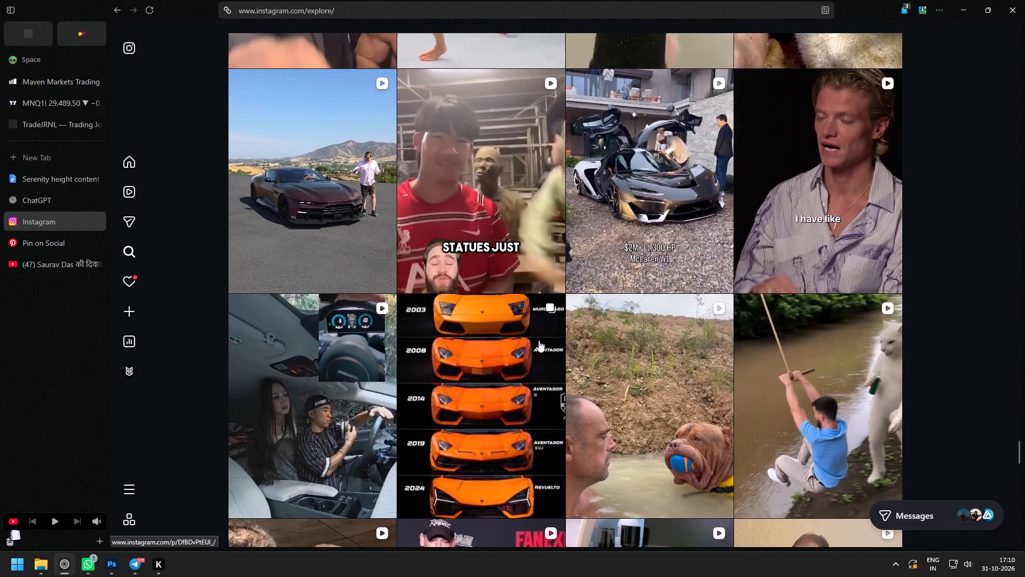
pyautogui.scroll(-2, 539, 340)
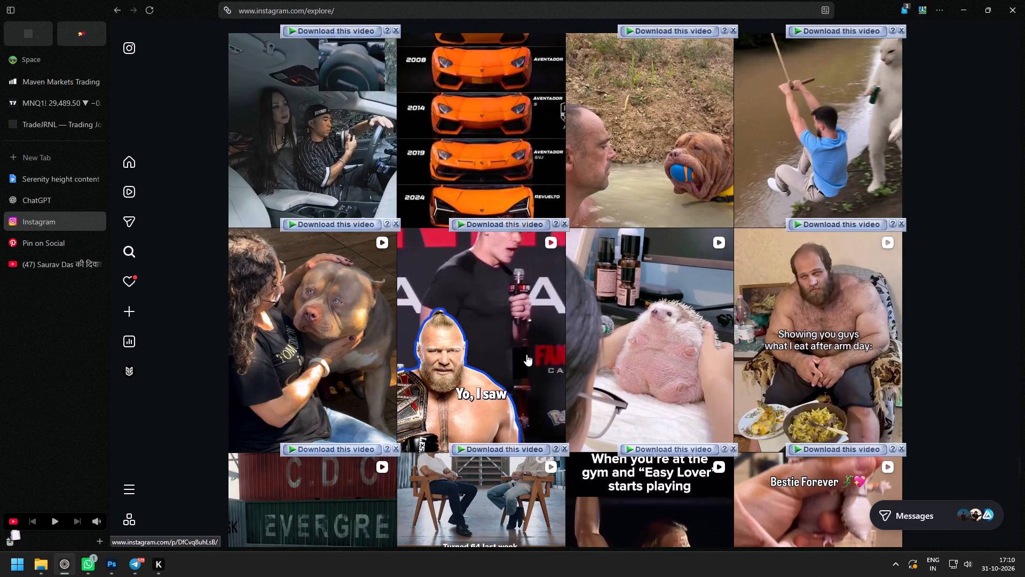
pyautogui.click(526, 355)
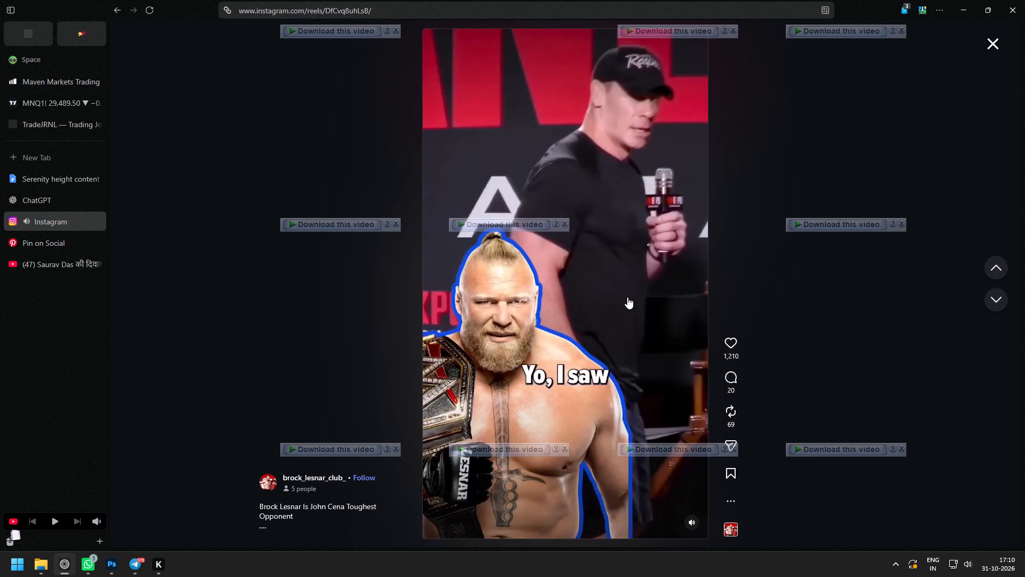
pyautogui.click(728, 377)
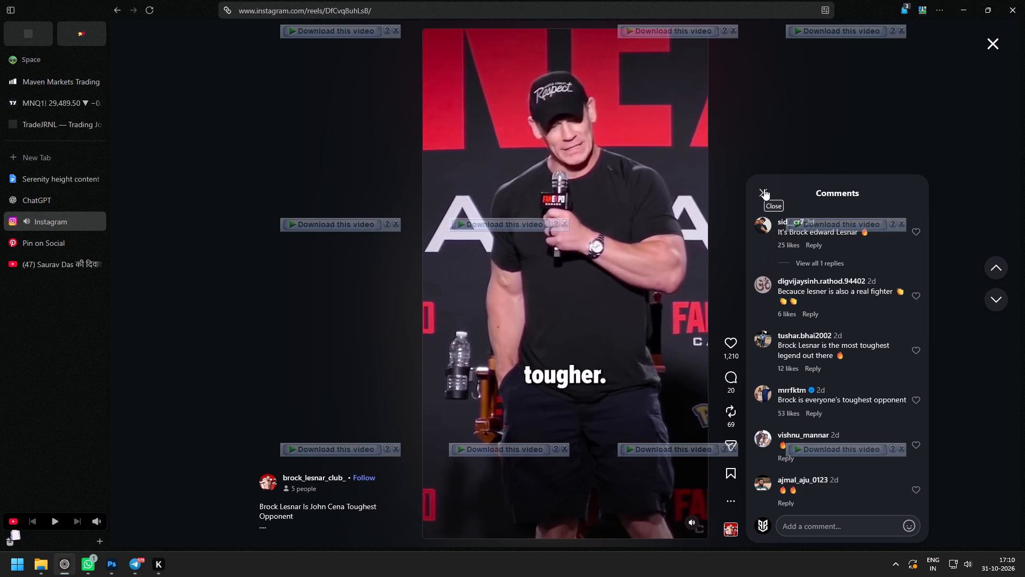
pyautogui.click(764, 189)
pyautogui.click(991, 42)
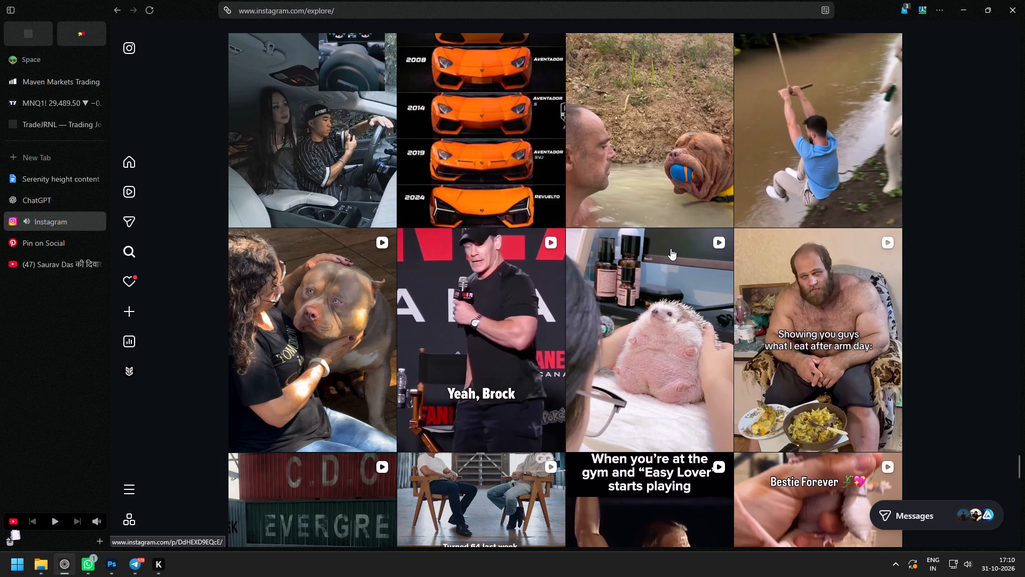
# Open the Captain America: Steve Rogers post in the Explore feed, look through its image carousel, and close it.
pyautogui.scroll(-3, 671, 248)
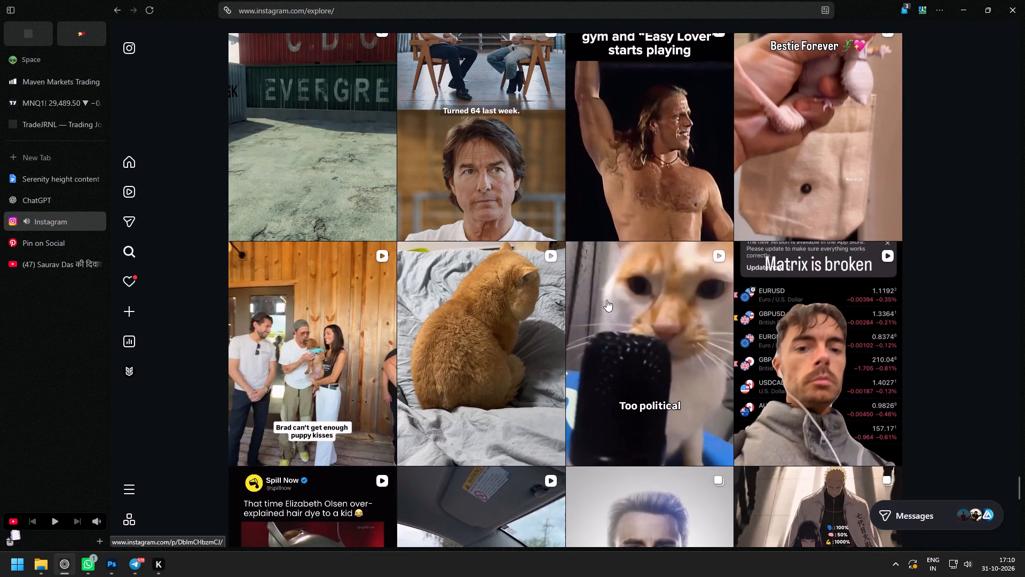
pyautogui.scroll(-3, 606, 300)
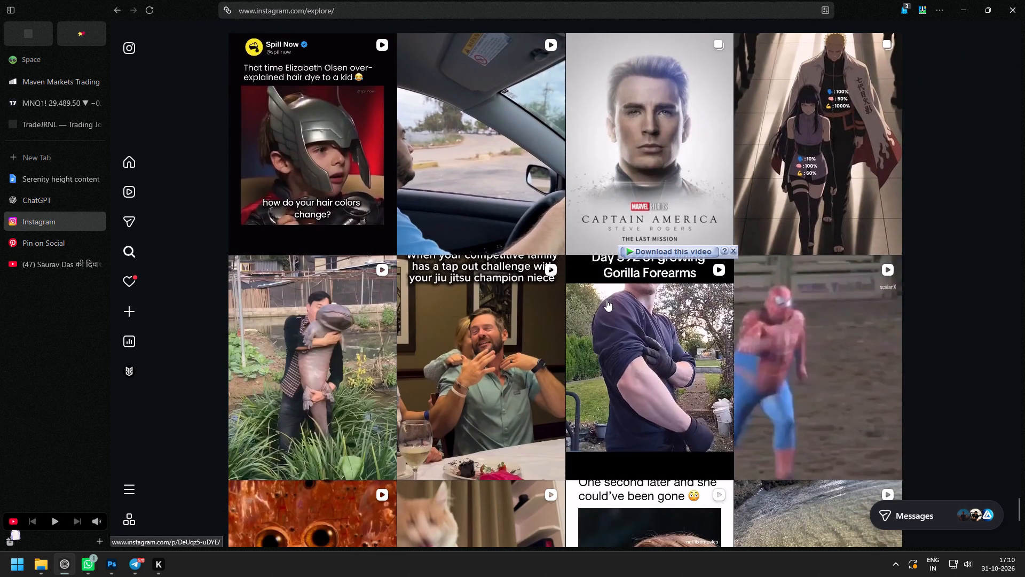
pyautogui.click(665, 198)
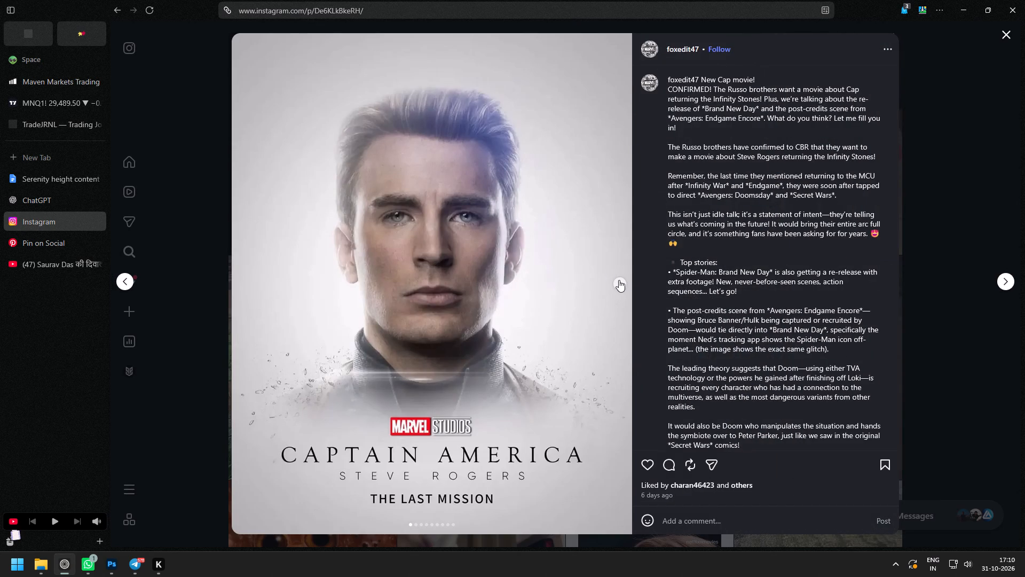
pyautogui.click(619, 280)
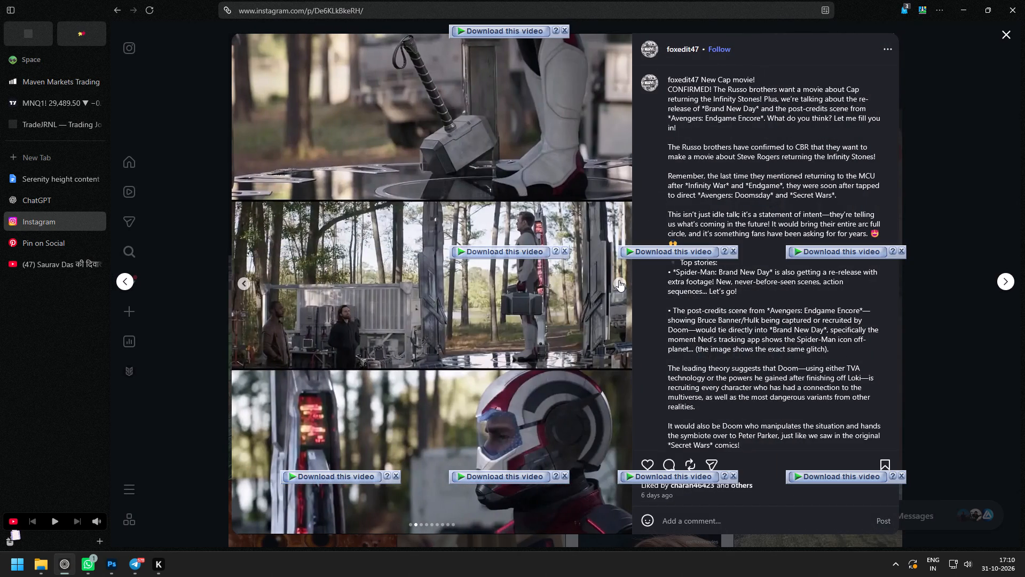
pyautogui.click(619, 280)
pyautogui.click(619, 280)
pyautogui.click(619, 280)
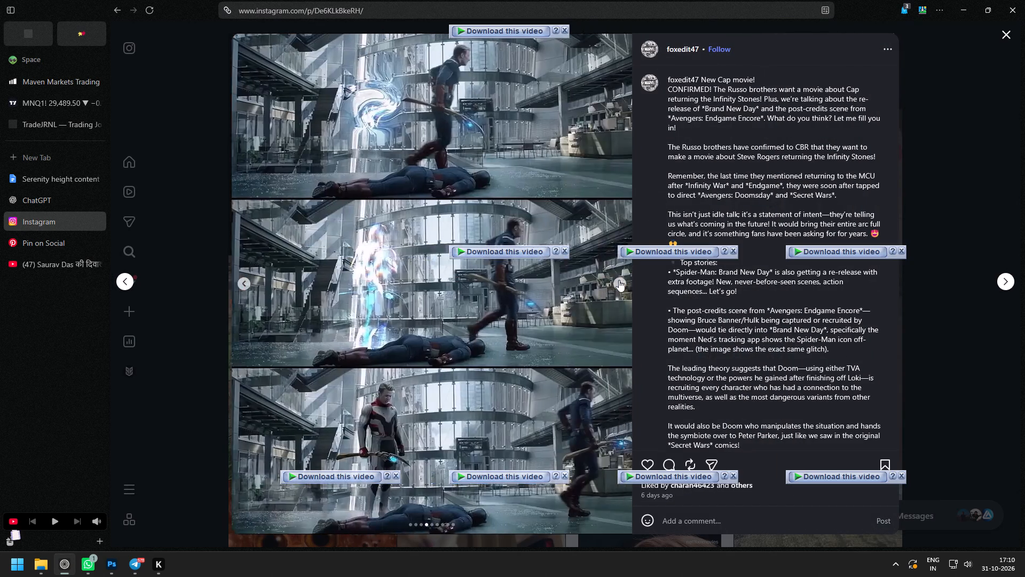
pyautogui.click(619, 280)
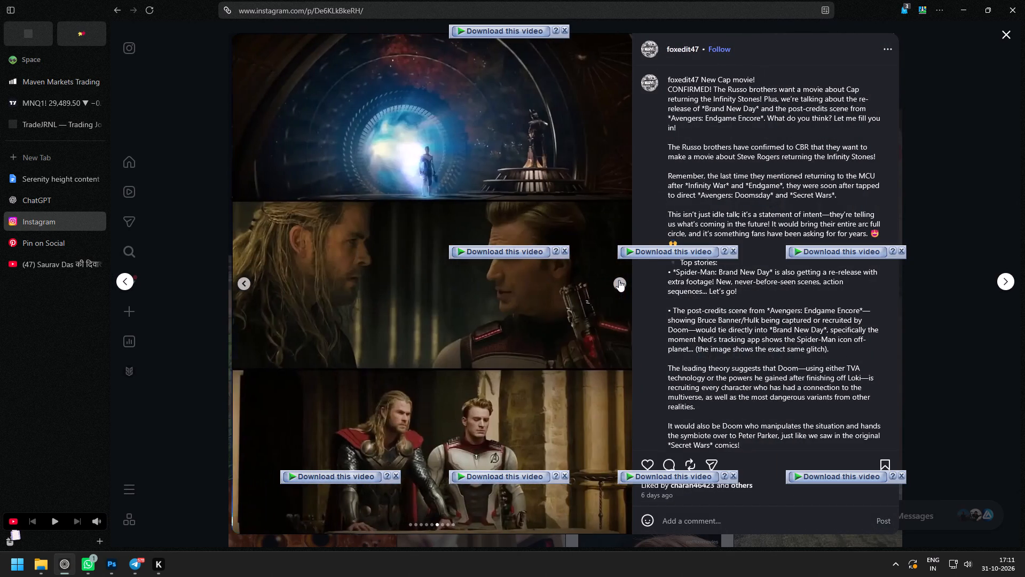
pyautogui.click(619, 280)
pyautogui.click(956, 129)
# Browse further through the Explore feed, examining the post and reel thumbnails for interesting content.
pyautogui.scroll(-3, 702, 326)
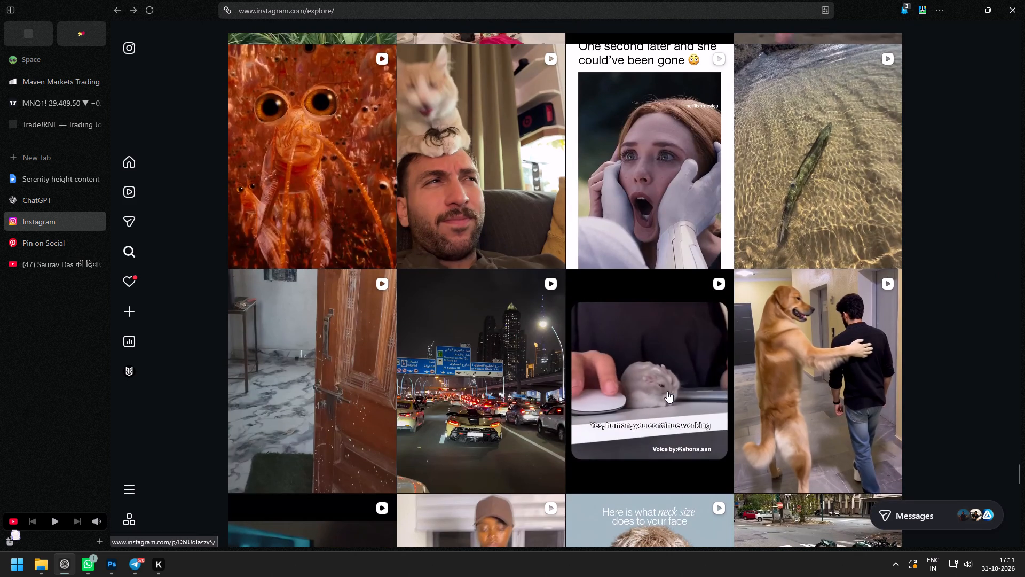
pyautogui.scroll(-4, 667, 391)
pyautogui.scroll(3, 667, 391)
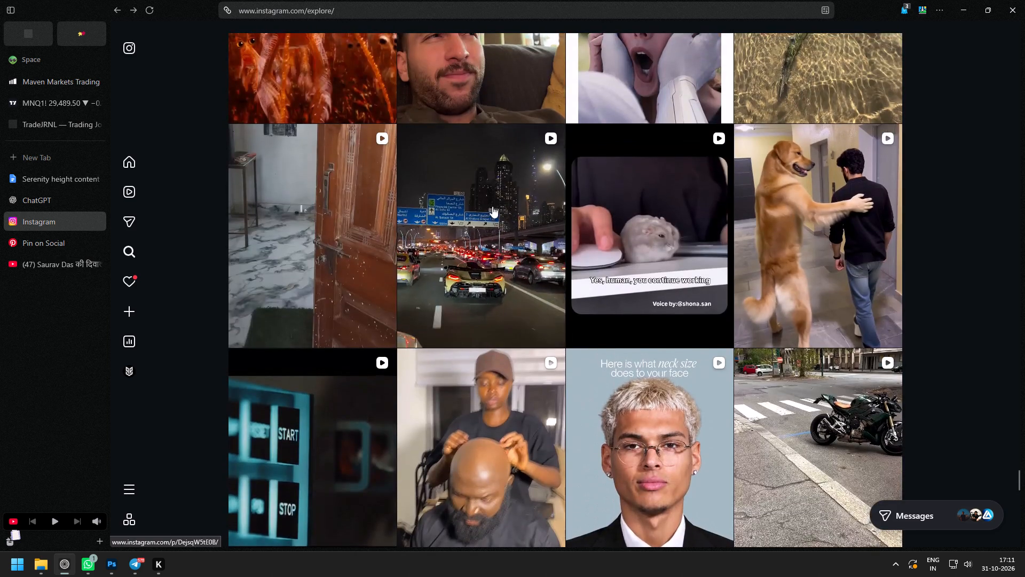
pyautogui.scroll(2, 504, 286)
pyautogui.scroll(-5, 507, 325)
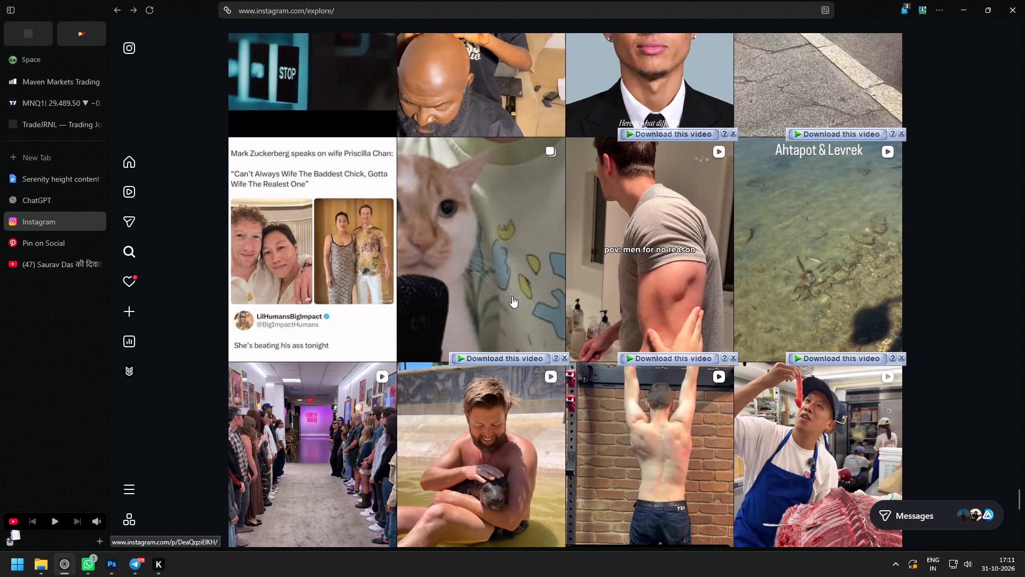
pyautogui.scroll(-3, 512, 296)
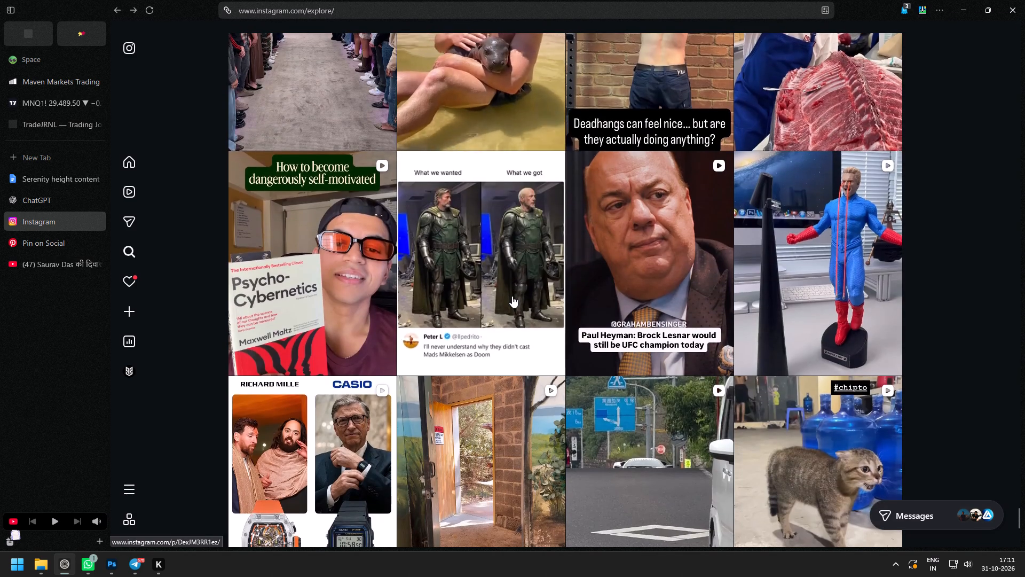
pyautogui.scroll(-3, 512, 296)
pyautogui.scroll(6, 512, 296)
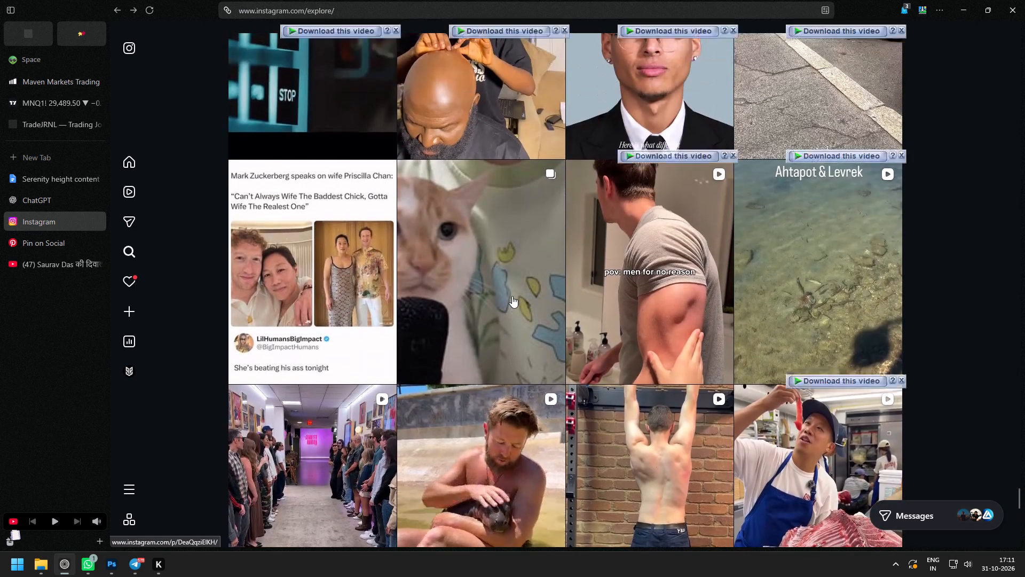
pyautogui.scroll(-9, 512, 296)
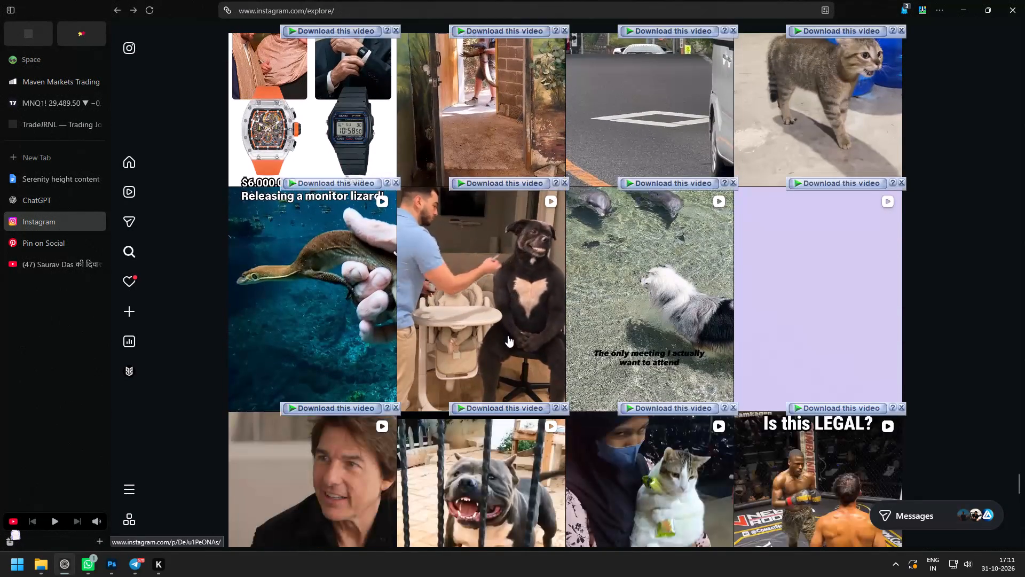
pyautogui.scroll(-2, 508, 336)
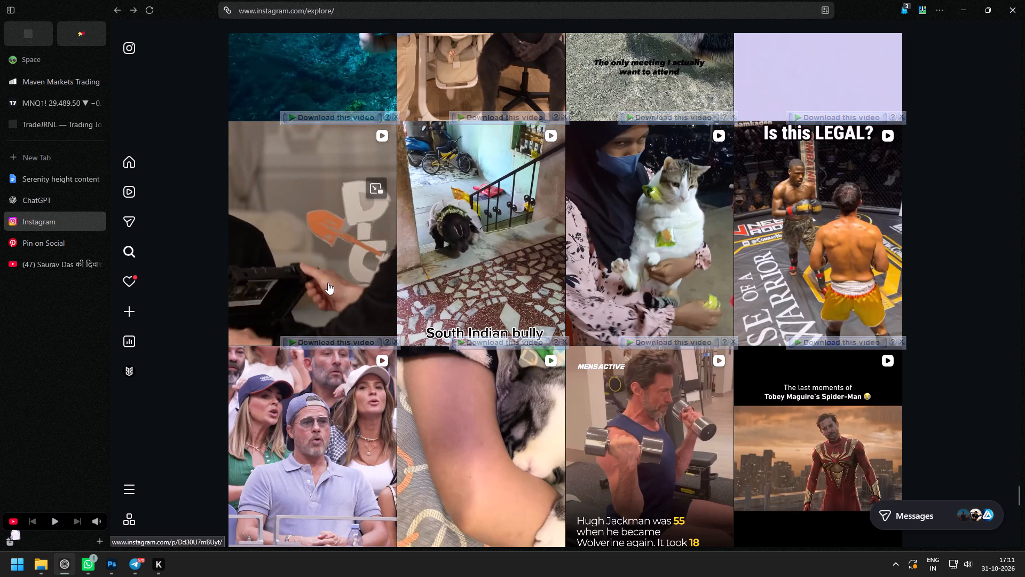
pyautogui.scroll(-4, 328, 283)
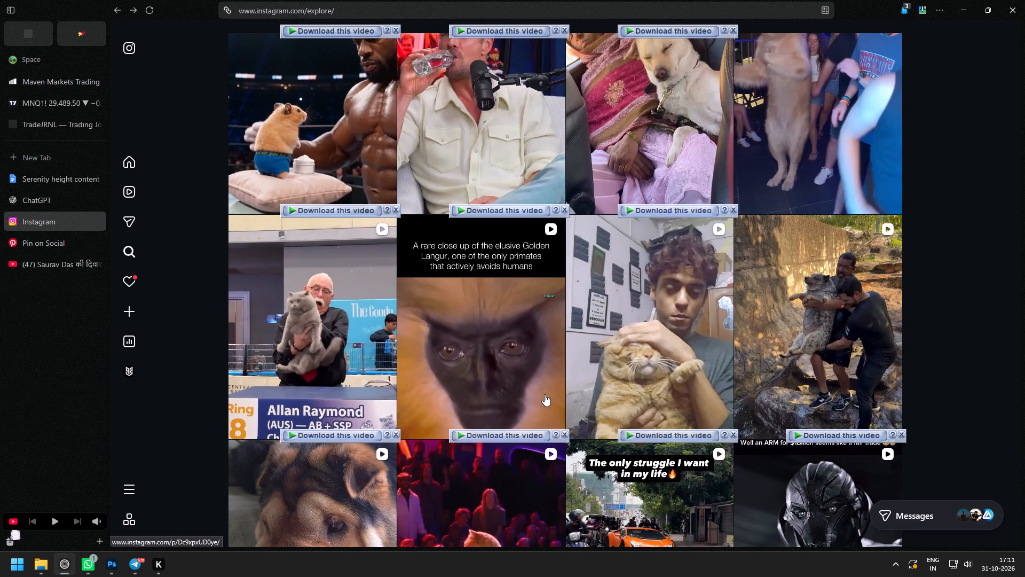
pyautogui.scroll(-3, 545, 394)
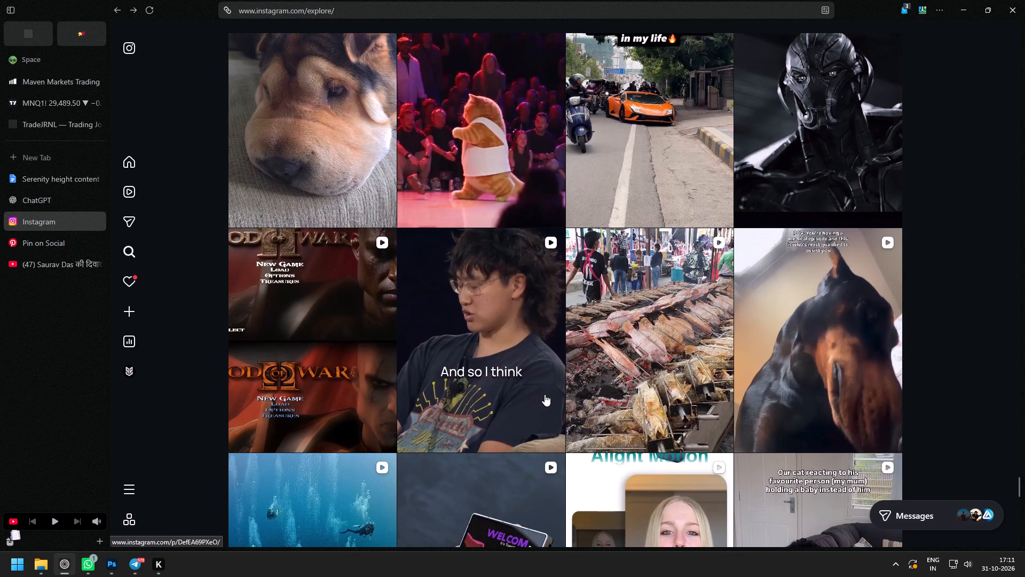
pyautogui.scroll(1, 545, 394)
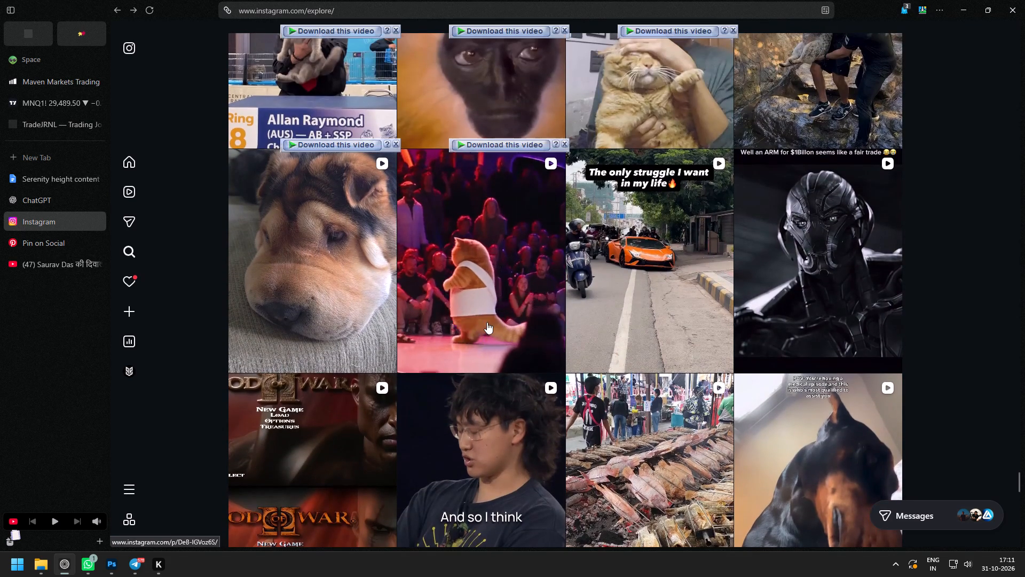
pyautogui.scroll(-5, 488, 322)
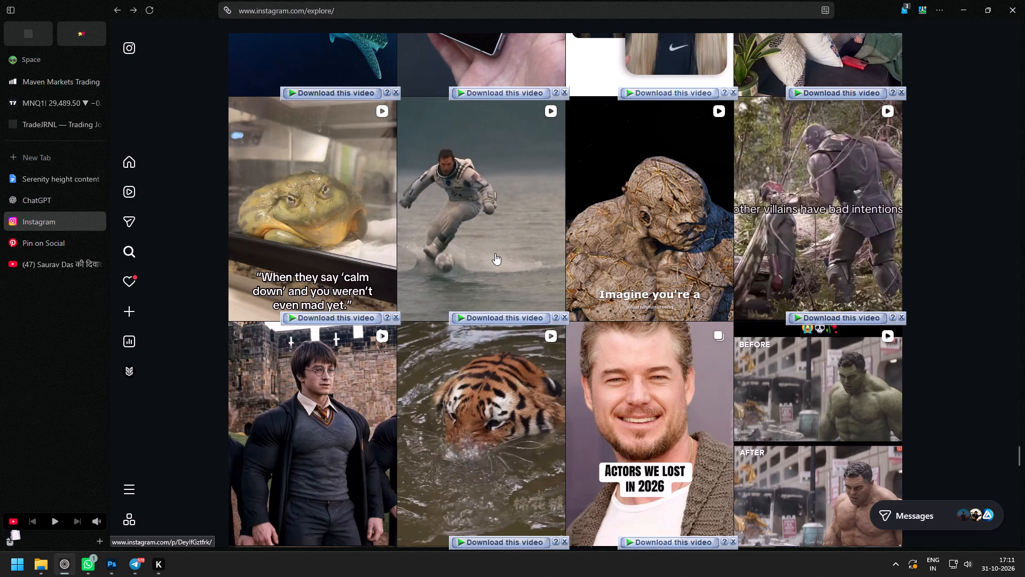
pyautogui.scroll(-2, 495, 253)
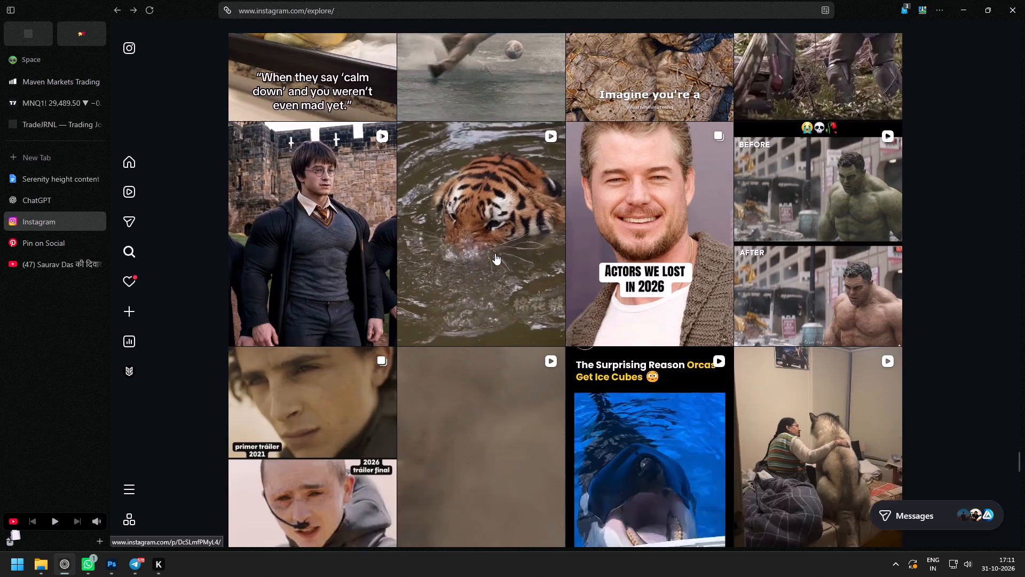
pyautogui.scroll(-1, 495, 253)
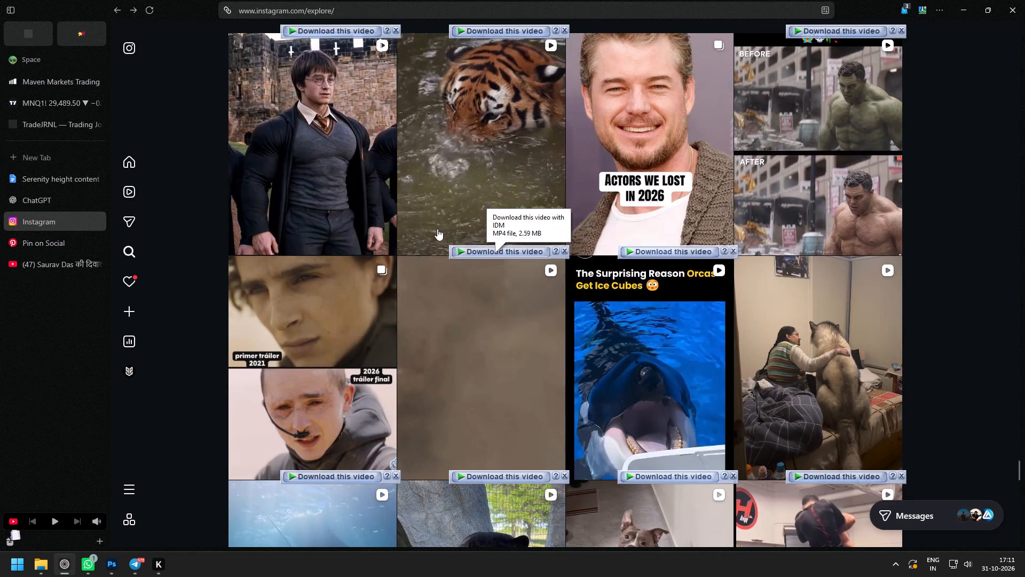
# Browse further through the Explore feed and open the reel of the duck sitting in a car.
pyautogui.scroll(1, 336, 205)
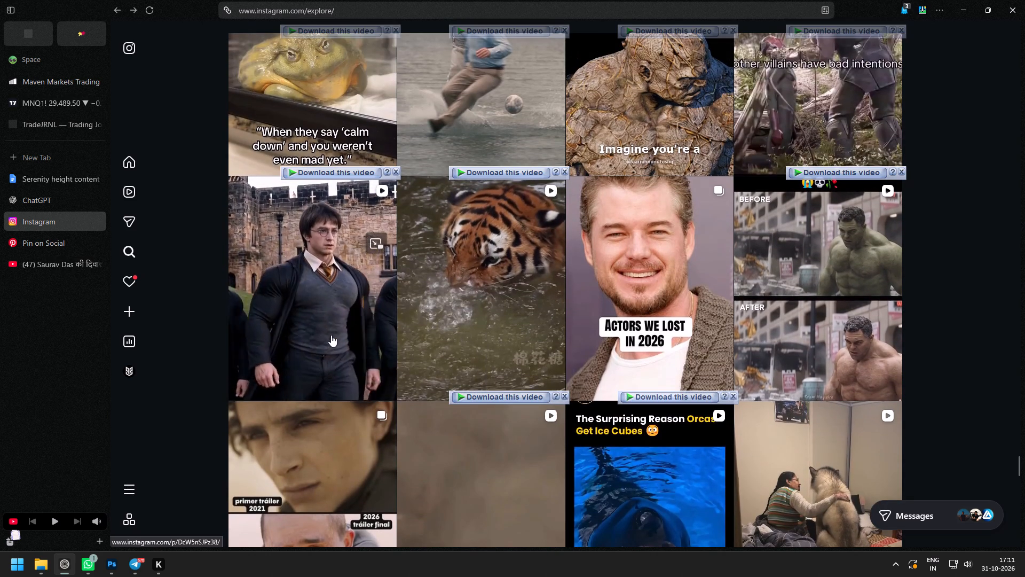
pyautogui.scroll(-2, 331, 335)
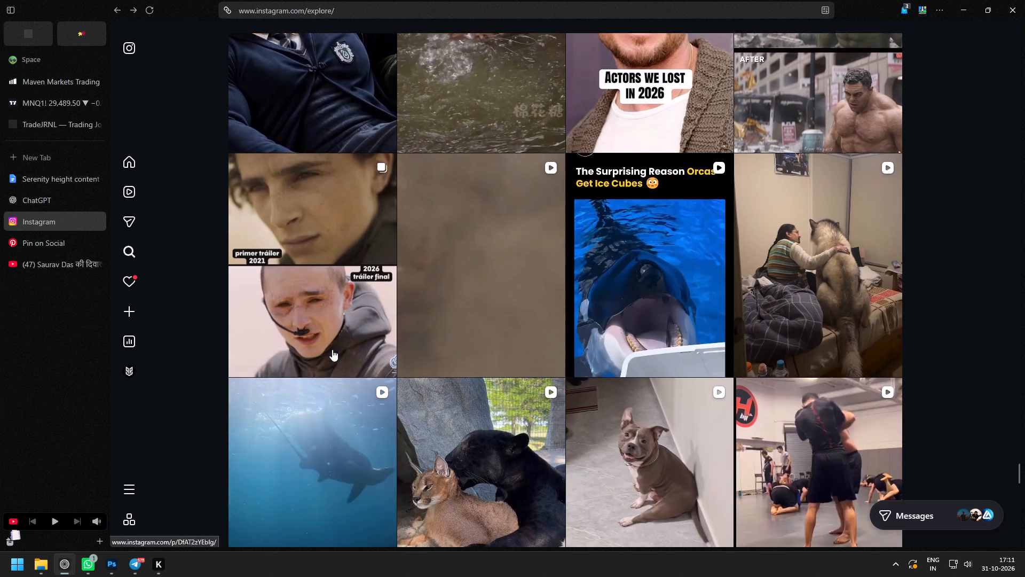
pyautogui.scroll(-2, 348, 348)
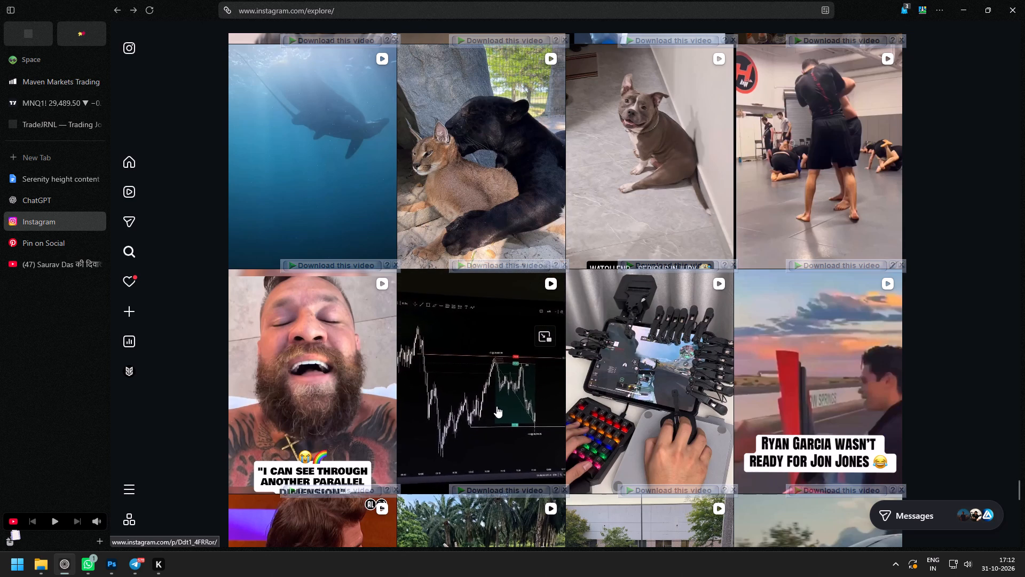
pyautogui.scroll(-2, 496, 406)
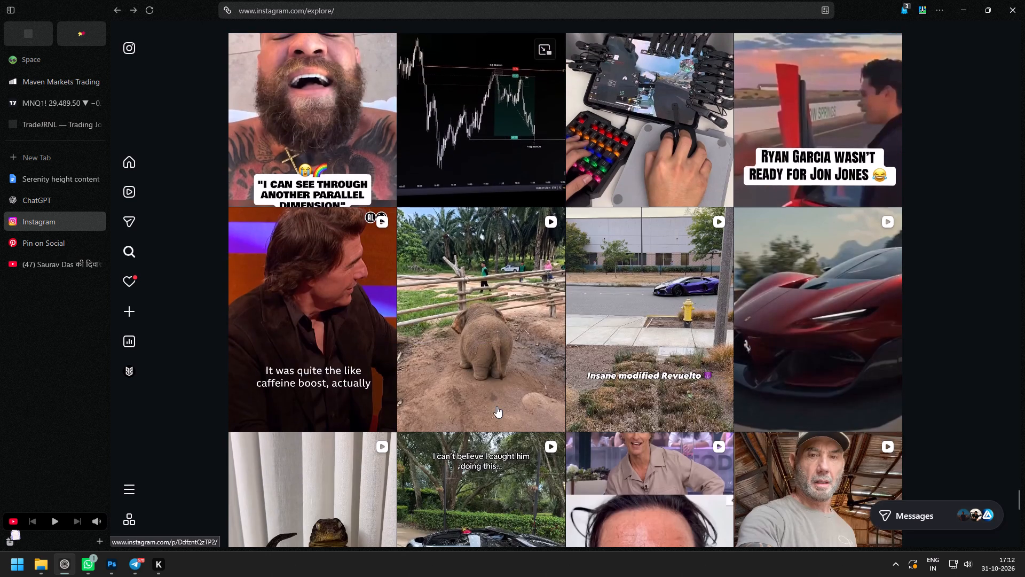
pyautogui.scroll(-2, 496, 406)
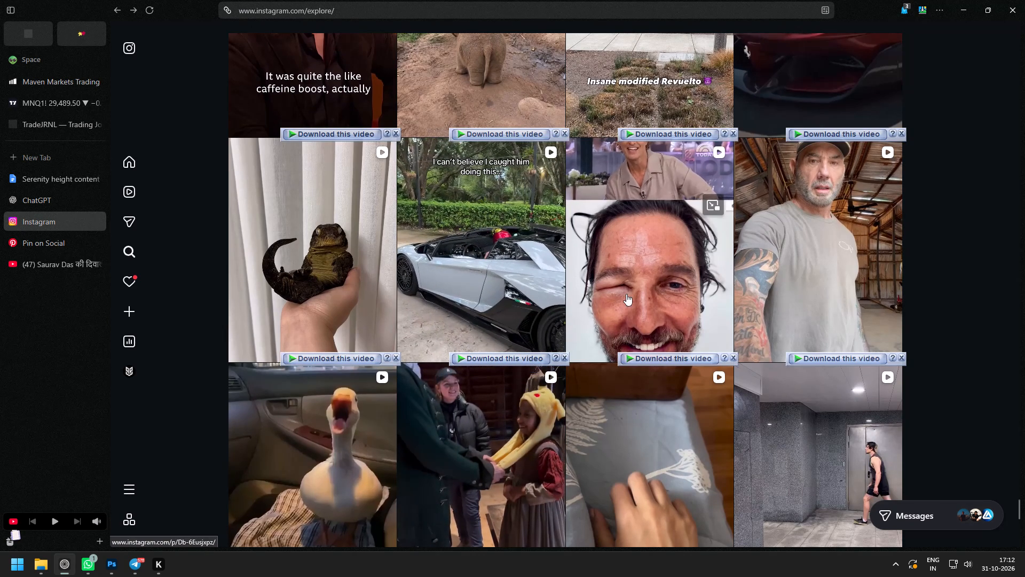
pyautogui.scroll(-2, 442, 291)
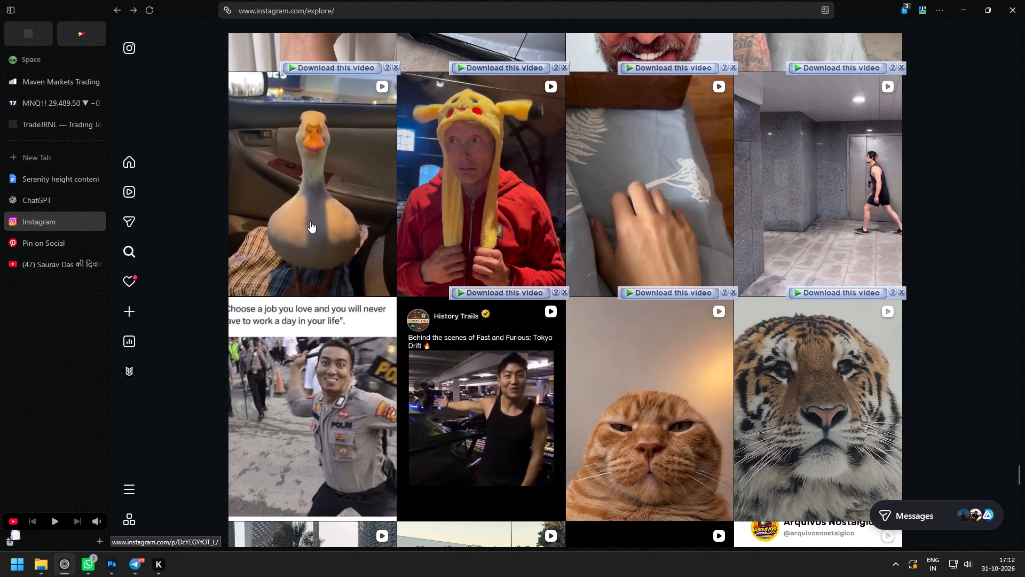
pyautogui.click(310, 221)
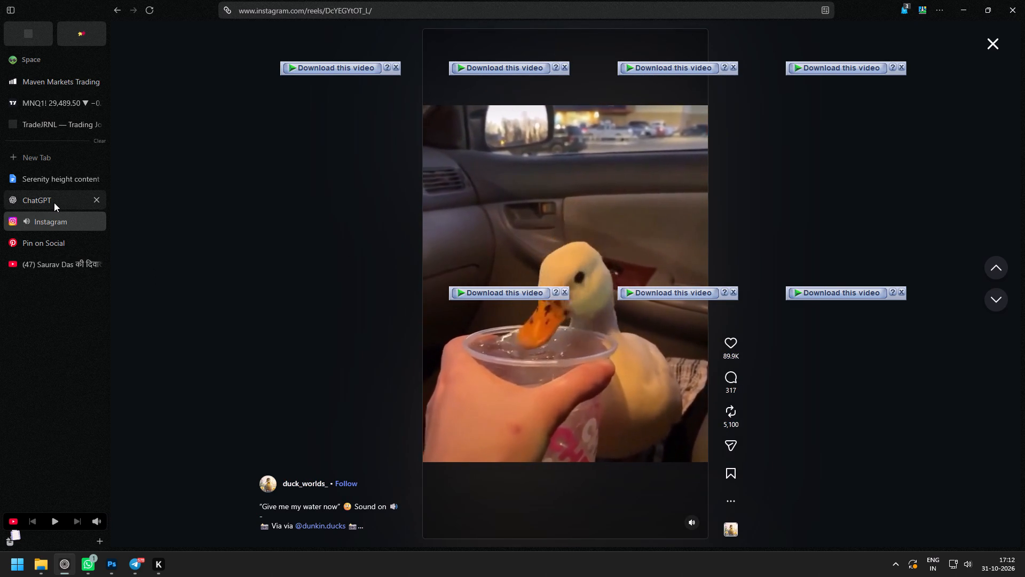
# Switch to the Serenity height content document and look over the carousel slide copy in Tab 22.
pyautogui.click(58, 181)
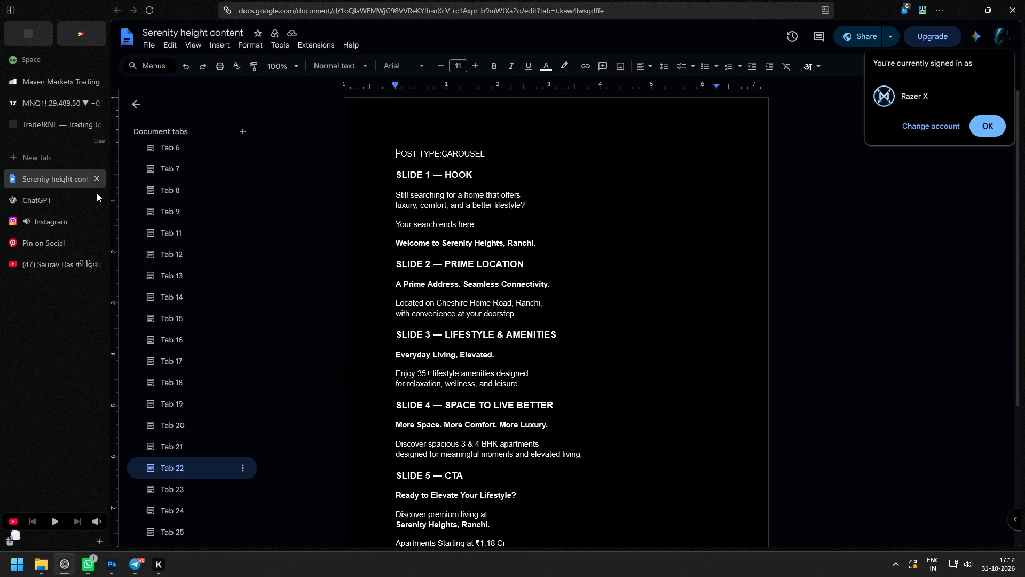
pyautogui.scroll(-3, 415, 208)
pyautogui.scroll(3, 316, 371)
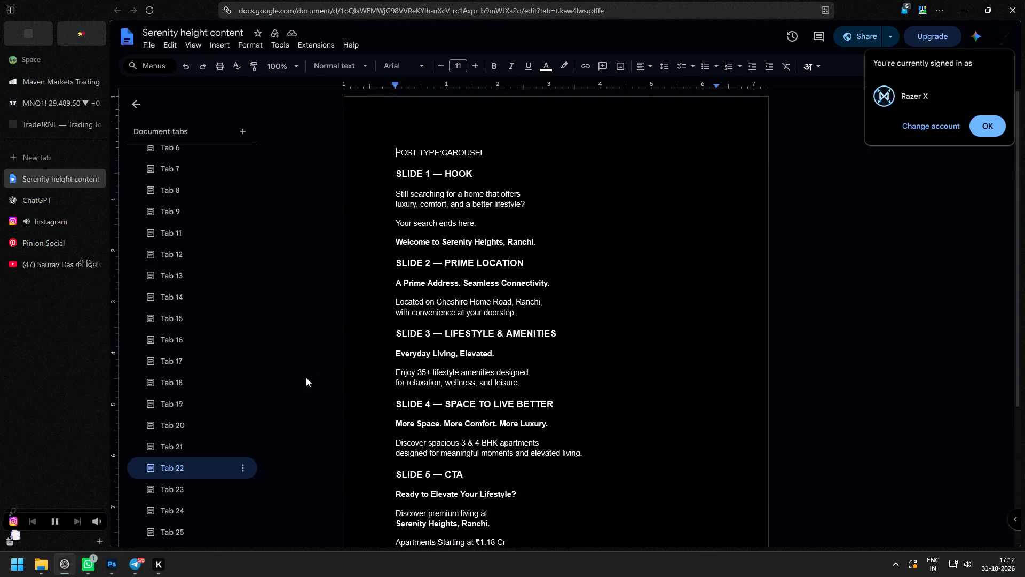
# Switch to Photoshop, where the 06 Nov carousel.psd design is open.
pyautogui.click(116, 572)
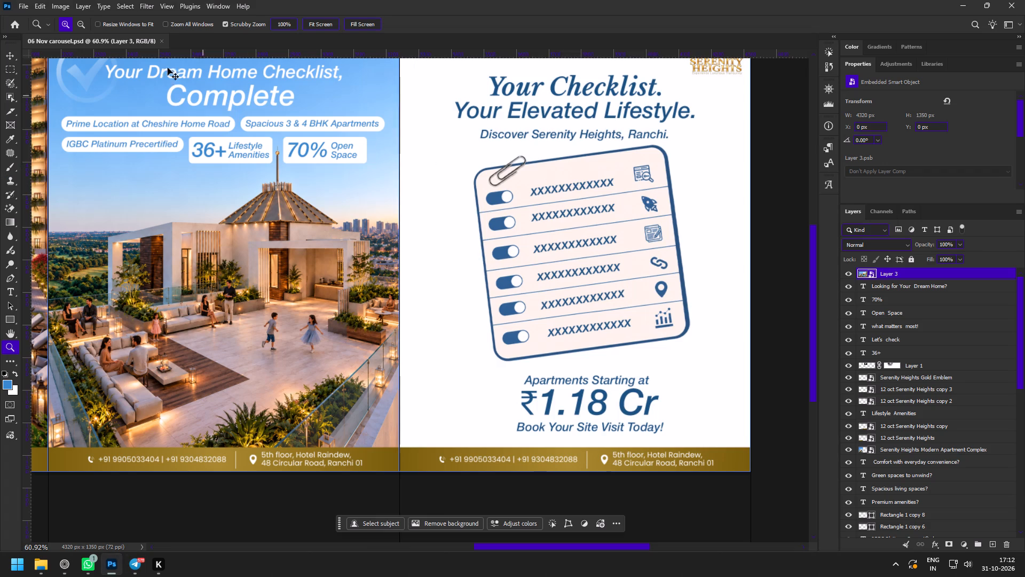
# Save the 06 Nov carousel document in Photoshop and close it.
pyautogui.hotkey('ctrl', 's')
pyautogui.click(161, 39)
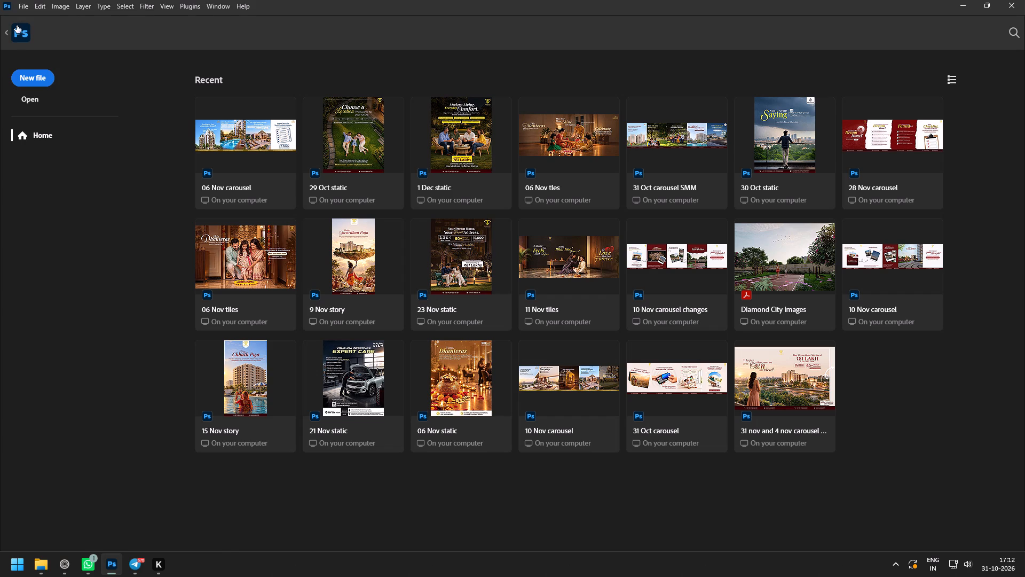
# Create a new 5400 x 1350 px document from the saved STATIC preset by multiplying its width by 5.
pyautogui.click(30, 76)
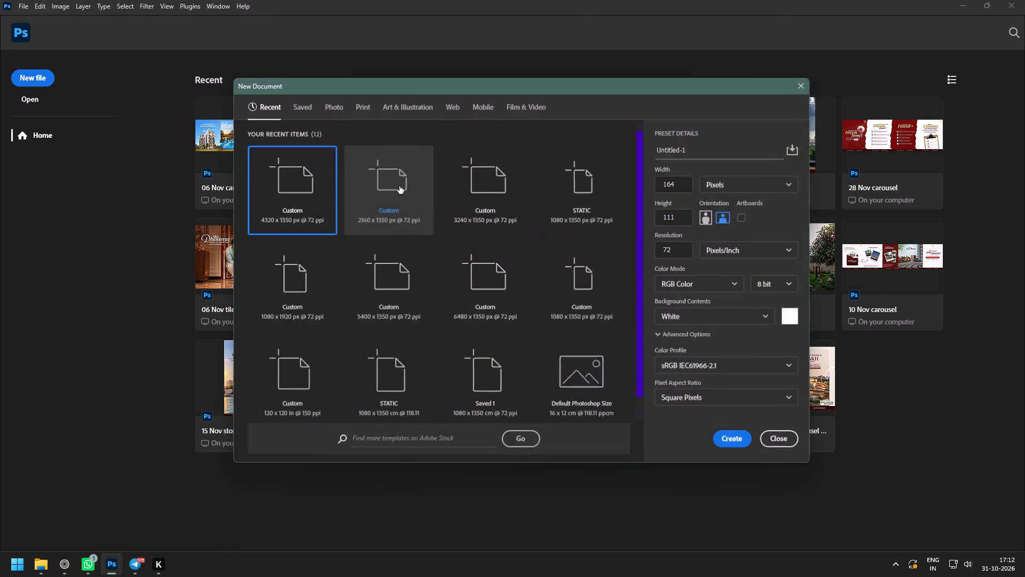
pyautogui.click(301, 107)
pyautogui.click(293, 216)
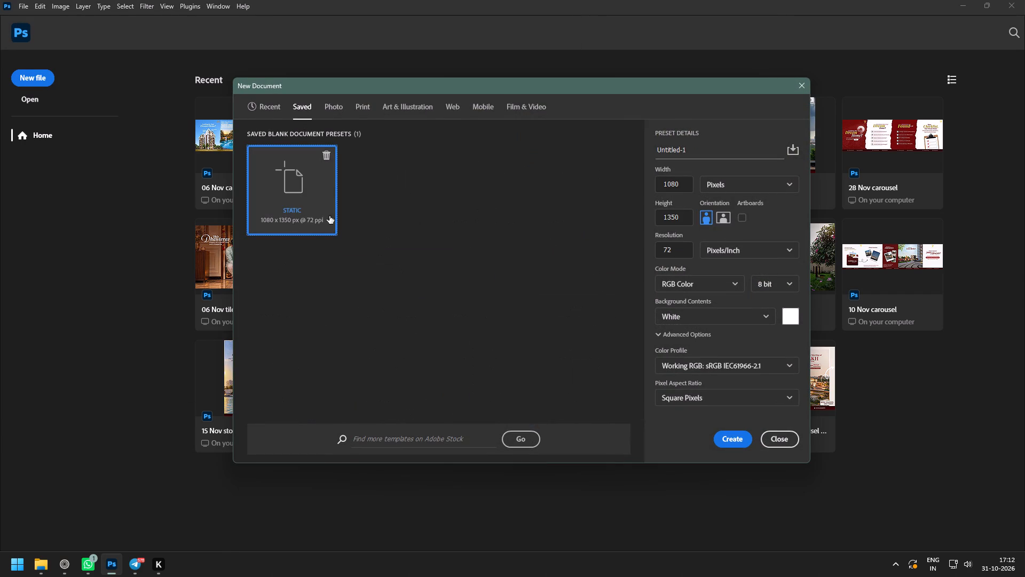
pyautogui.click(671, 177)
pyautogui.click(679, 183)
pyautogui.write('*5')
pyautogui.press('Return')
# Add a new guide layout that divides the canvas into 5 columns, one for each carousel slide.
pyautogui.click(152, 4)
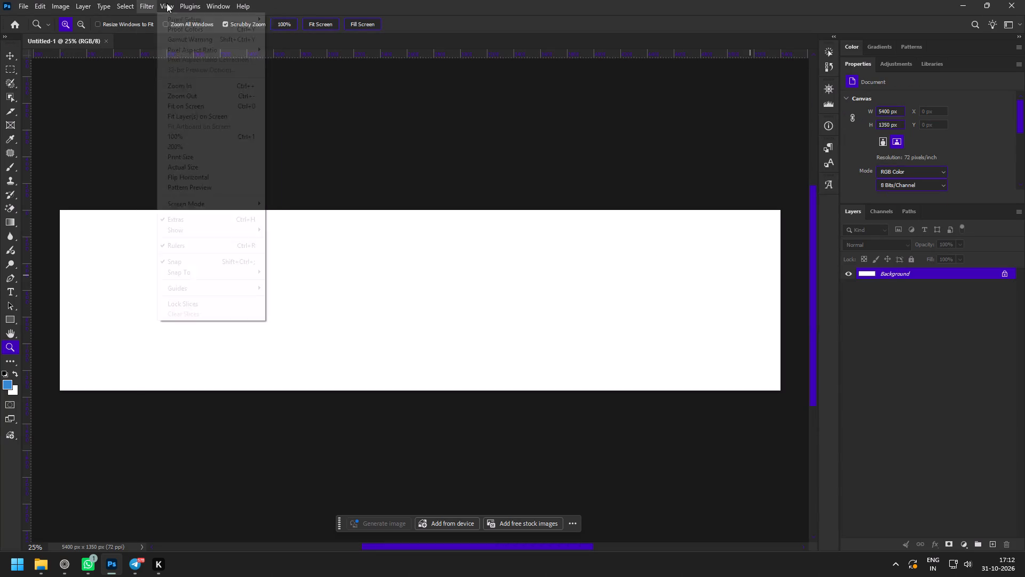
pyautogui.click(214, 291)
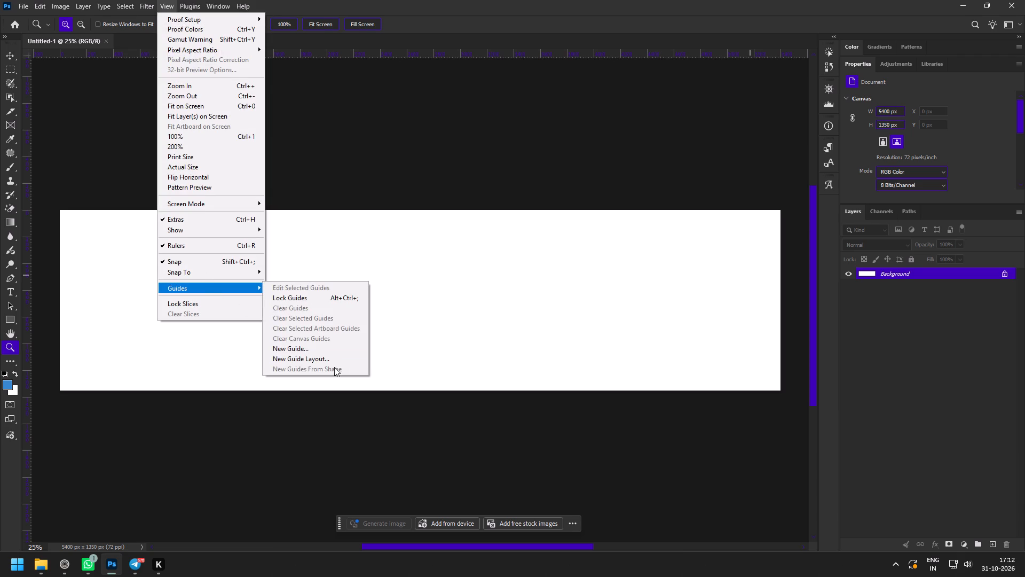
pyautogui.click(335, 358)
pyautogui.moveTo(462, 205); pyautogui.dragTo(442, 208)
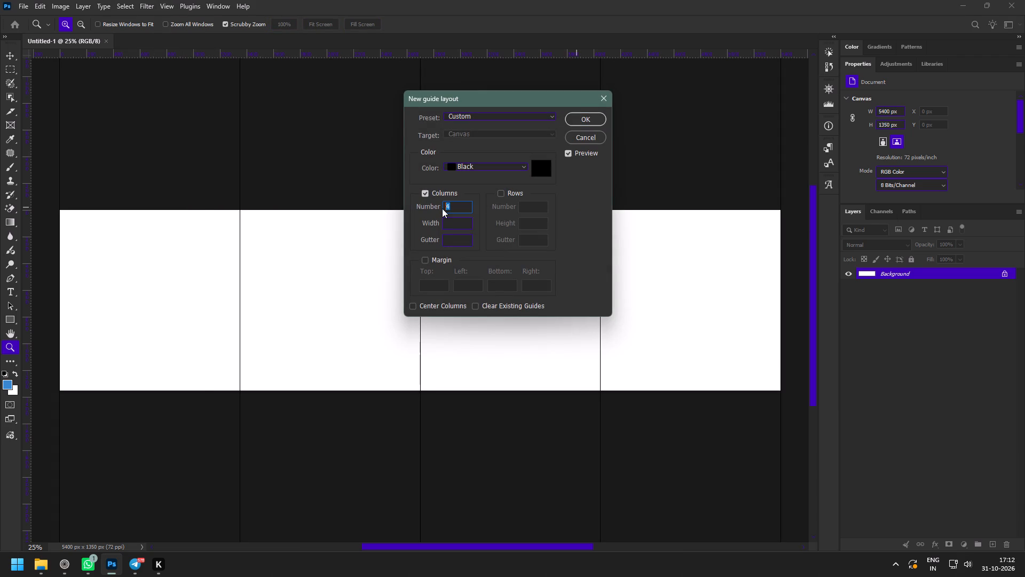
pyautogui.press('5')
pyautogui.press('Return')
# Examine the first two slide columns of the blank canvas and their guides up close.
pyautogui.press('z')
pyautogui.moveTo(84, 257); pyautogui.dragTo(108, 285)
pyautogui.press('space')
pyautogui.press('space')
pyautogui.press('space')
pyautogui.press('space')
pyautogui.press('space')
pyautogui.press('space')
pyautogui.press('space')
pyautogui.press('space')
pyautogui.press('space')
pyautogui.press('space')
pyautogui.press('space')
pyautogui.moveTo(115, 287); pyautogui.dragTo(341, 289)
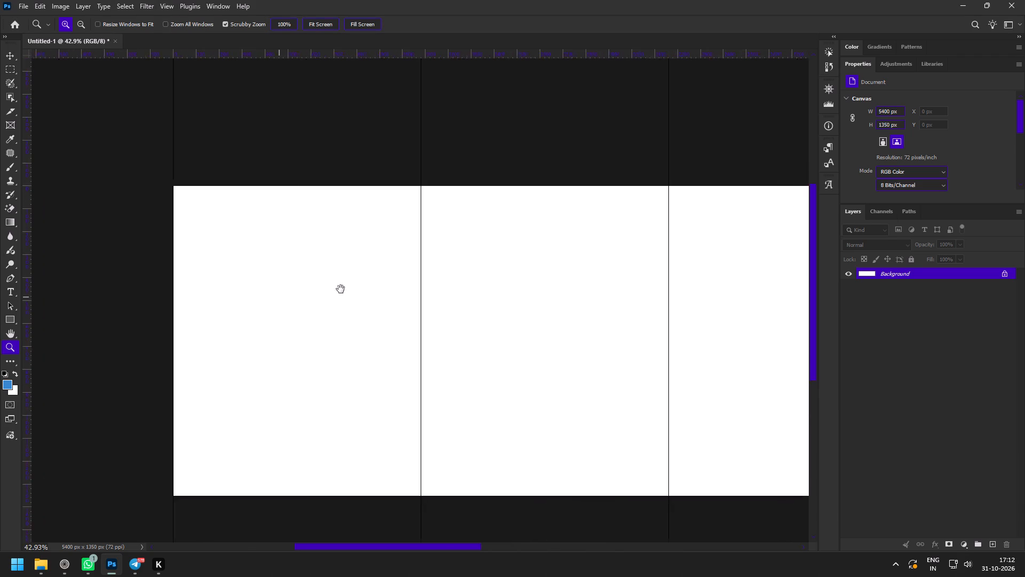
pyautogui.moveTo(341, 289); pyautogui.dragTo(288, 262)
pyautogui.moveTo(312, 289); pyautogui.dragTo(326, 304)
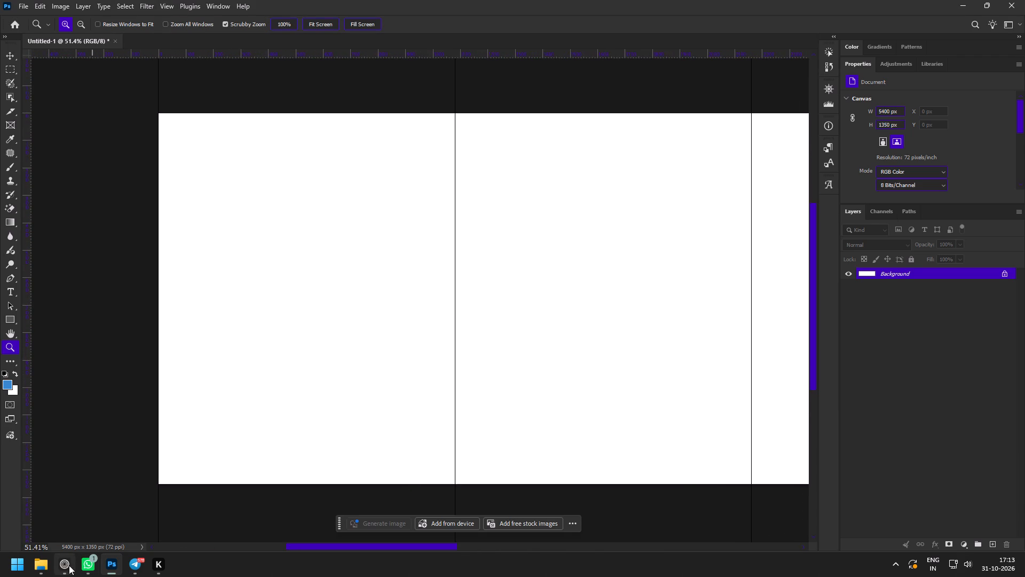
# Switch to the Zen browser and resume the NMF News video on YouTube.
pyautogui.click(66, 565)
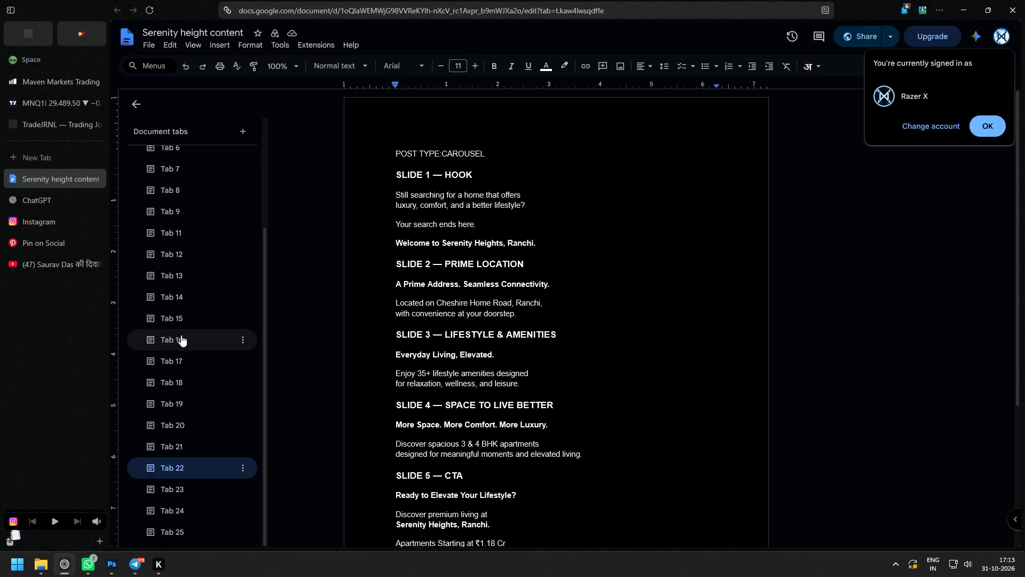
pyautogui.click(73, 266)
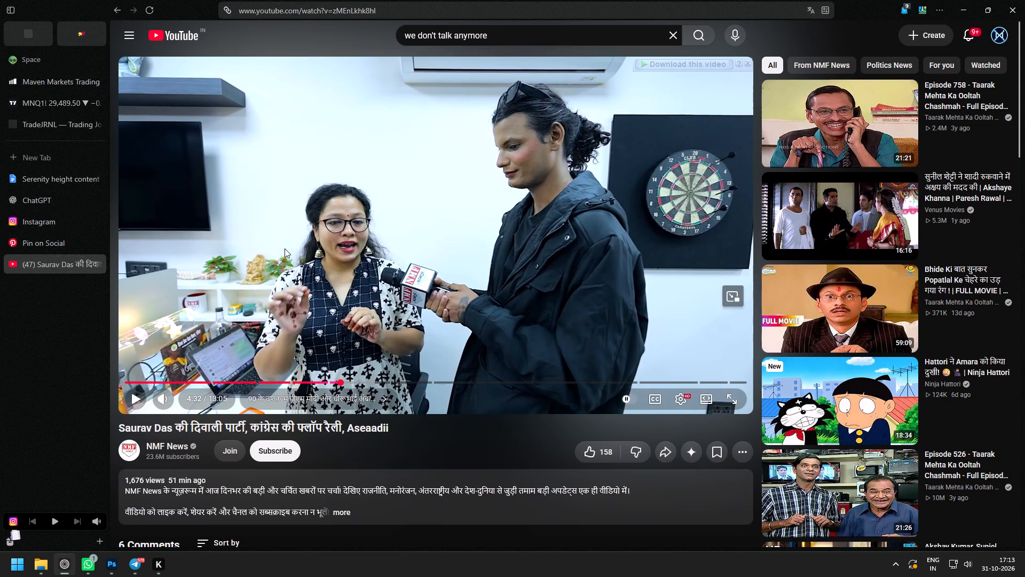
pyautogui.click(285, 248)
# Close the Instagram page in the browser.
pyautogui.click(42, 218)
pyautogui.click(98, 220)
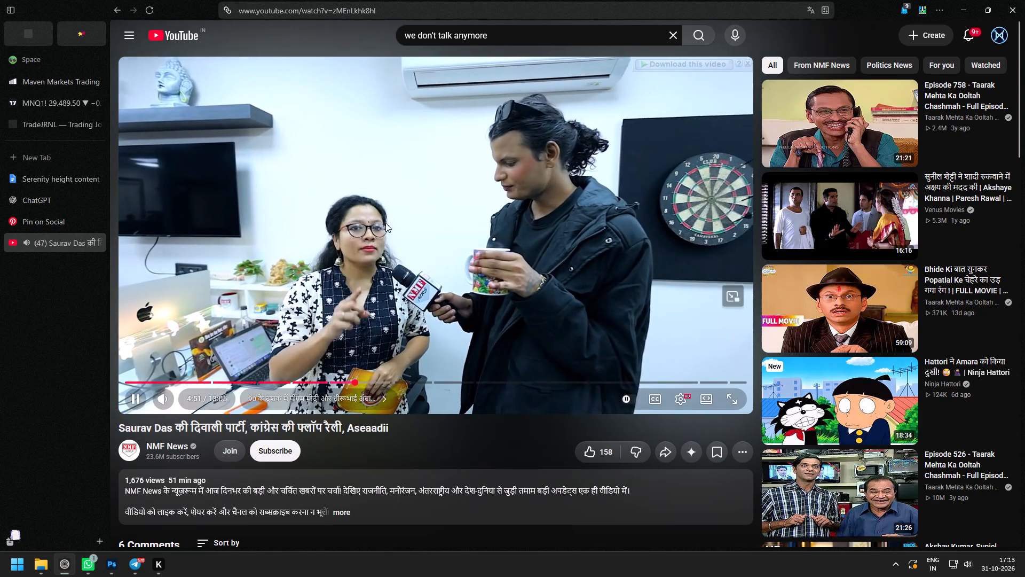
# Pause the NMF News video and switch back to the new carousel document in Photoshop.
pyautogui.click(387, 217)
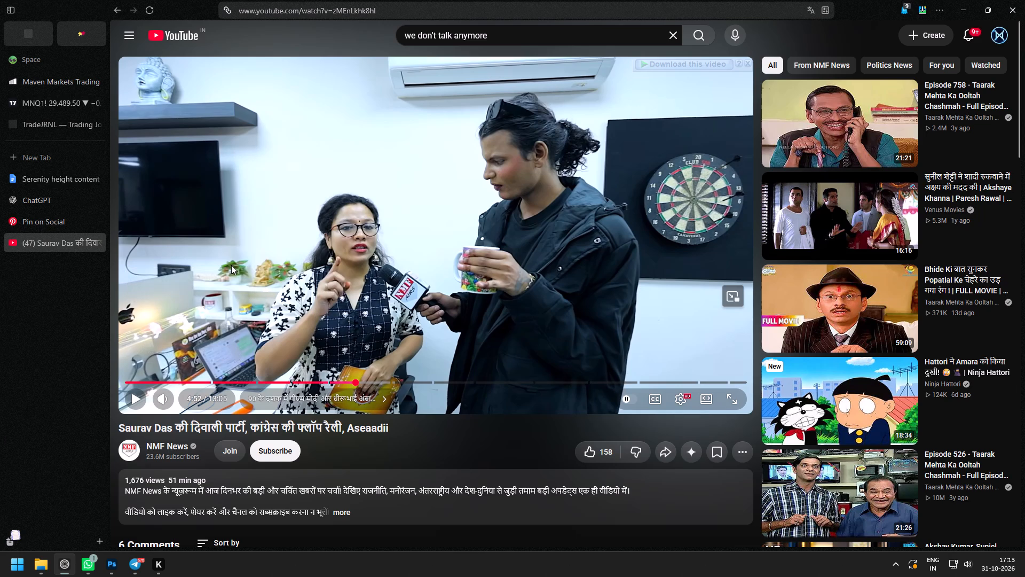
pyautogui.click(111, 563)
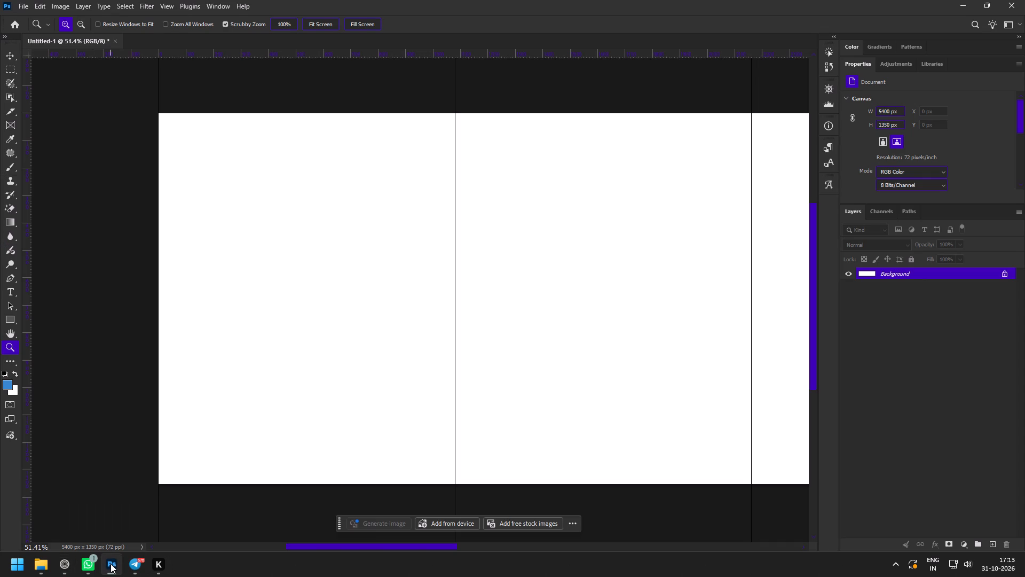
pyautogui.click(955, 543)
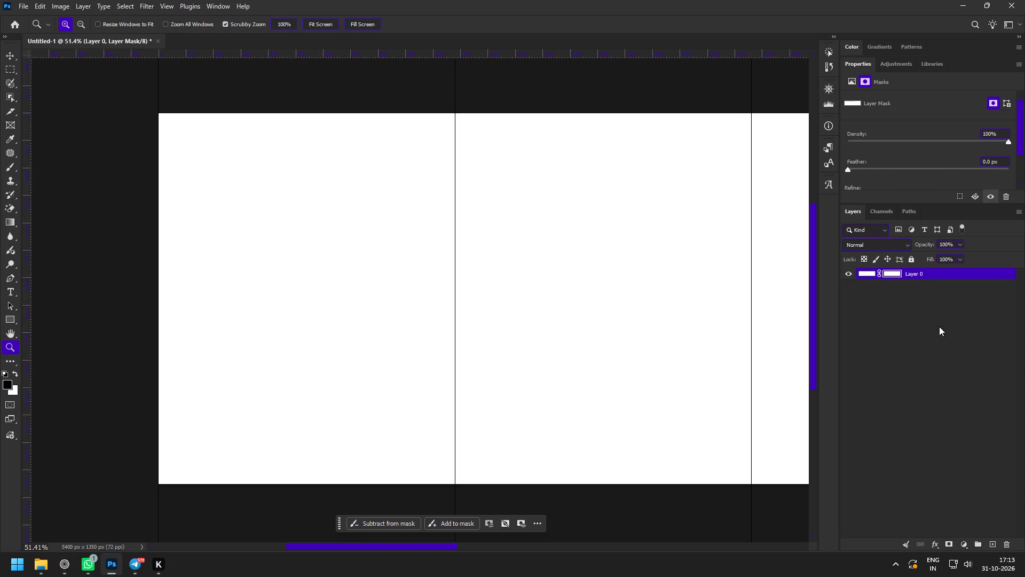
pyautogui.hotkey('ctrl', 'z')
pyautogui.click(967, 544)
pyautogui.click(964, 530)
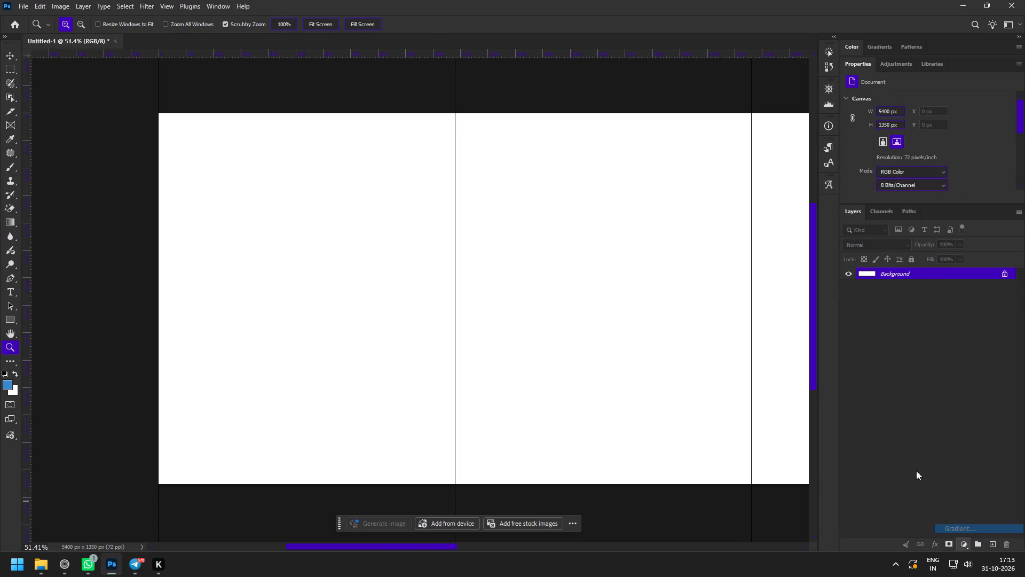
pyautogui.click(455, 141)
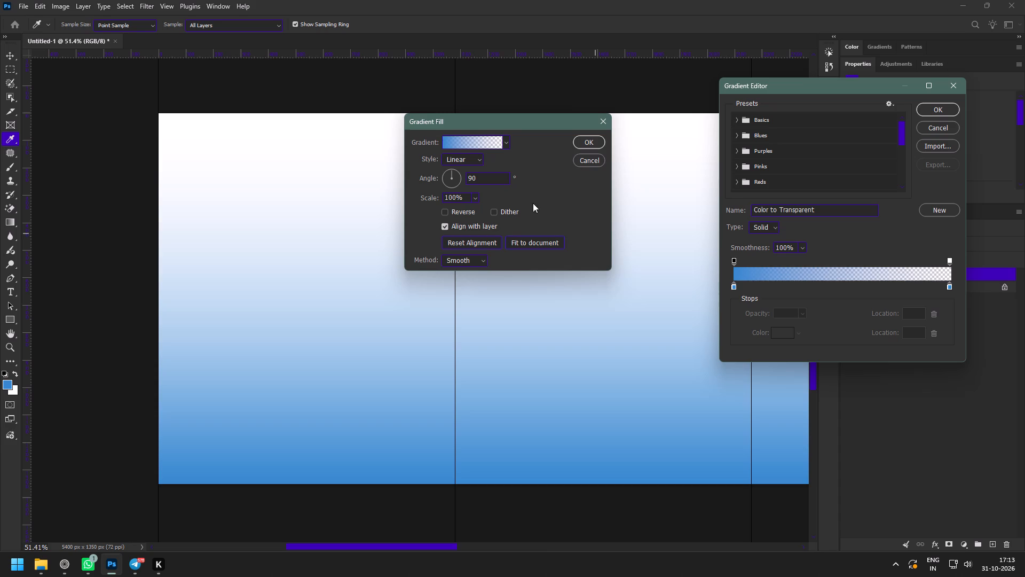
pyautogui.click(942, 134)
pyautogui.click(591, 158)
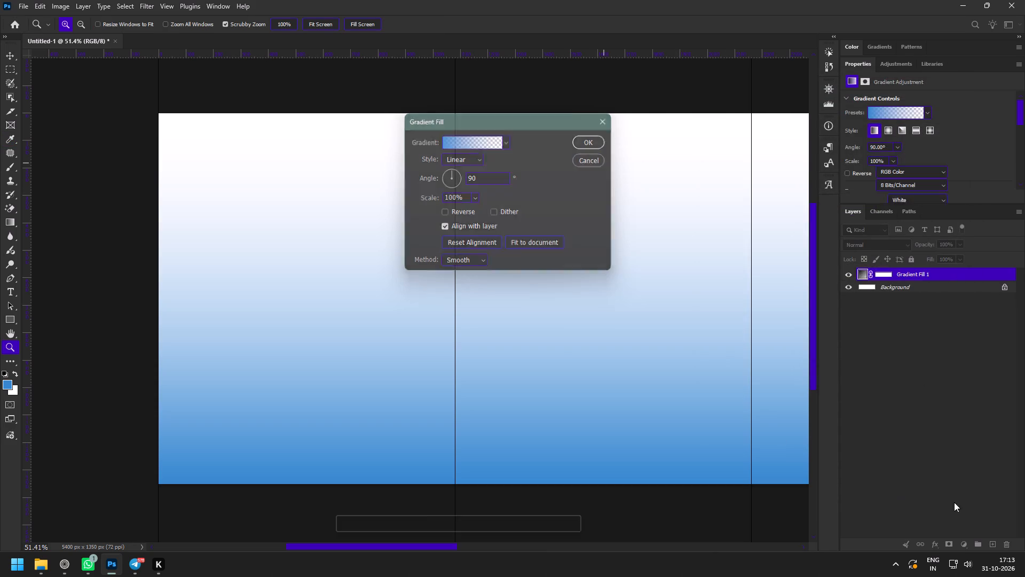
# Add a solid colour fill layer in pale blue e5f3ff above the background.
pyautogui.click(964, 549)
pyautogui.click(965, 524)
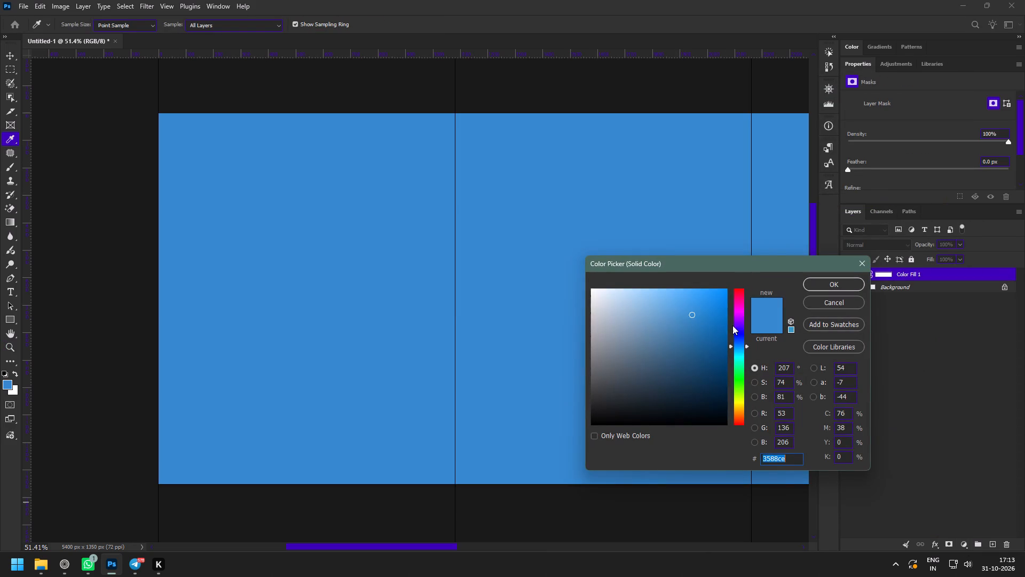
pyautogui.moveTo(691, 321); pyautogui.dragTo(709, 346)
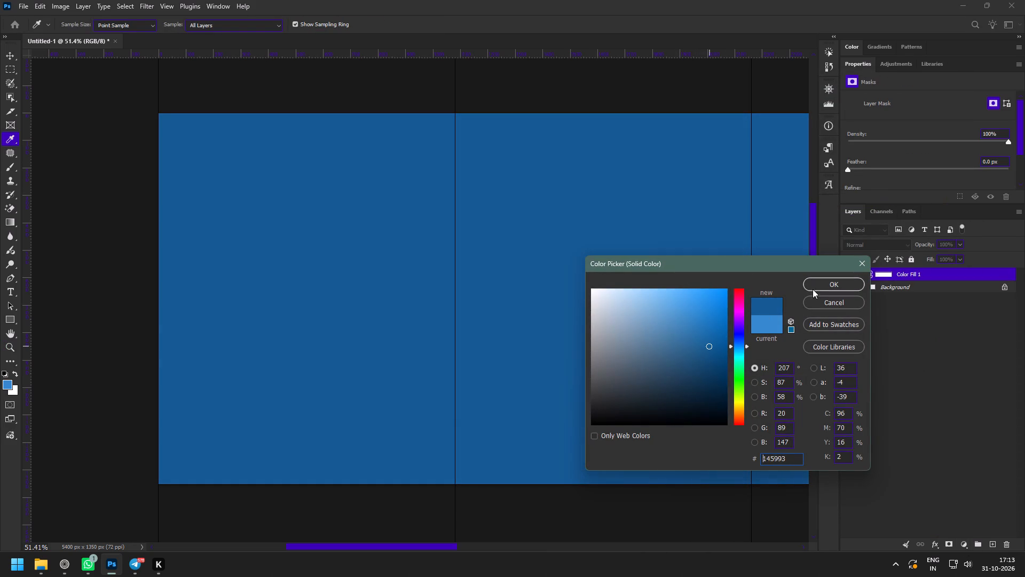
pyautogui.moveTo(721, 338); pyautogui.dragTo(717, 294)
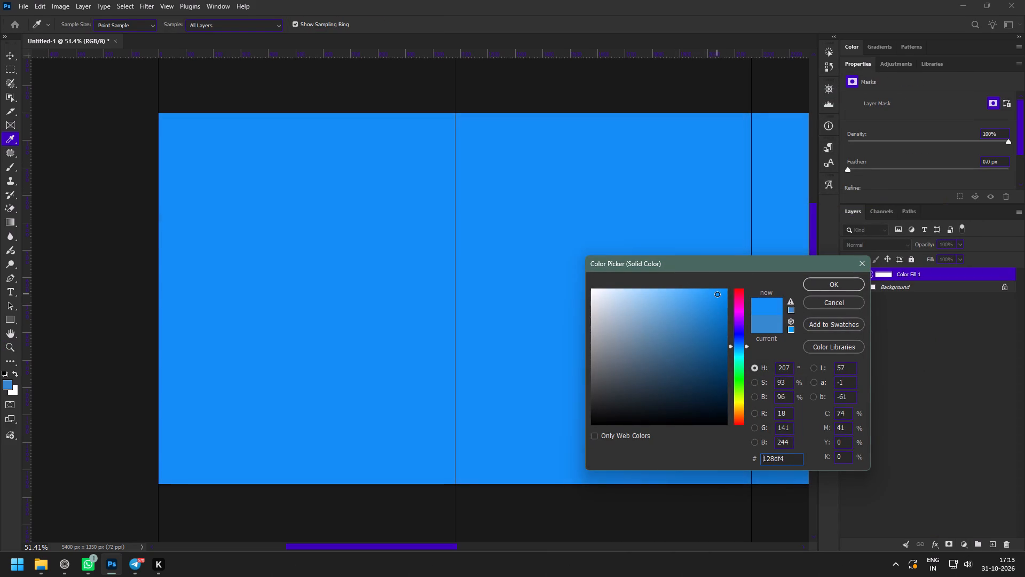
pyautogui.moveTo(717, 294); pyautogui.dragTo(605, 278)
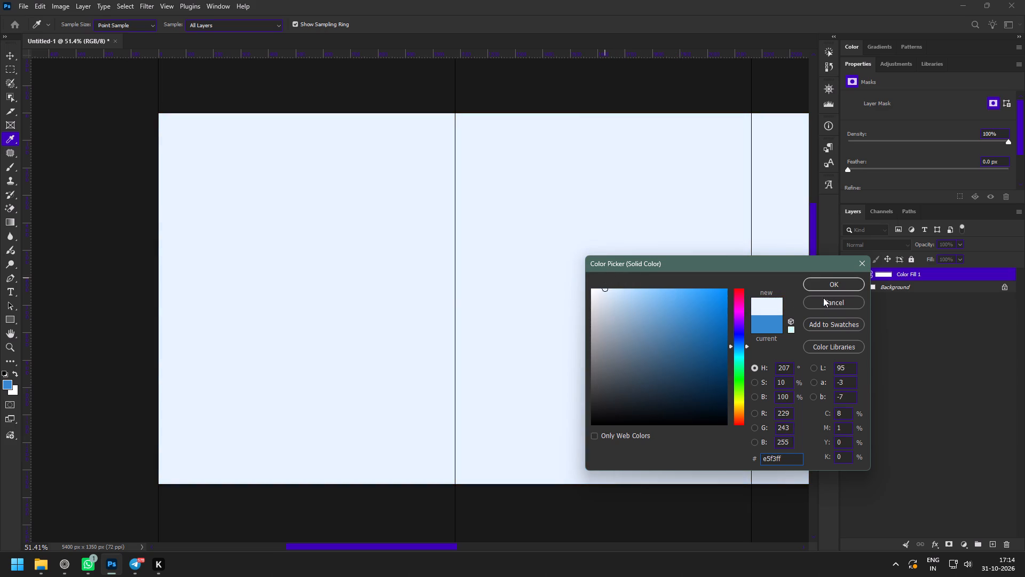
pyautogui.click(827, 288)
# Place the Serenity Heights Gold Emblem and 12 oct Serenity Heights images from the Serenity folder into the document.
pyautogui.press('z')
pyautogui.moveTo(136, 253); pyautogui.dragTo(148, 264)
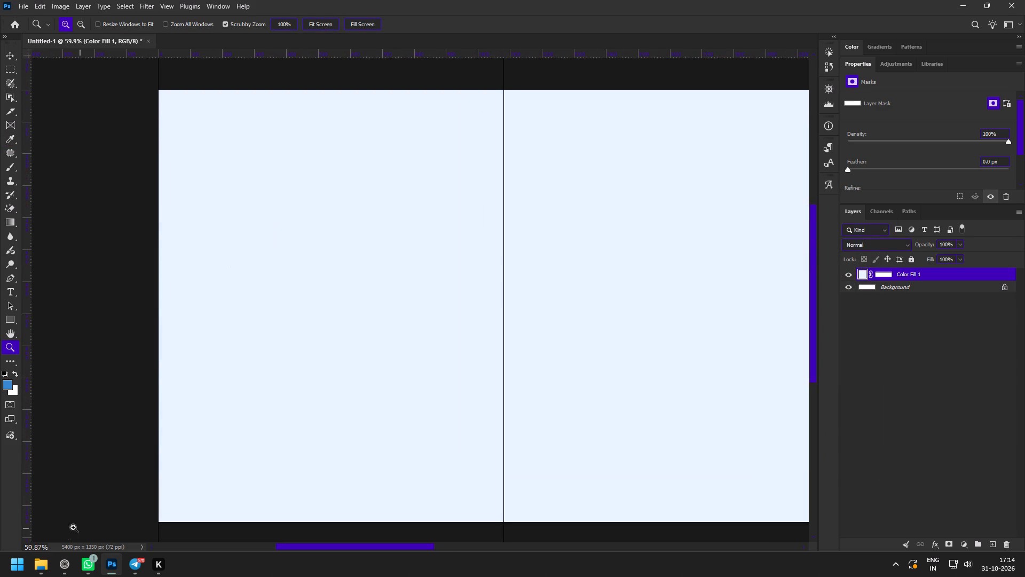
pyautogui.click(37, 575)
pyautogui.moveTo(318, 65); pyautogui.dragTo(664, 63)
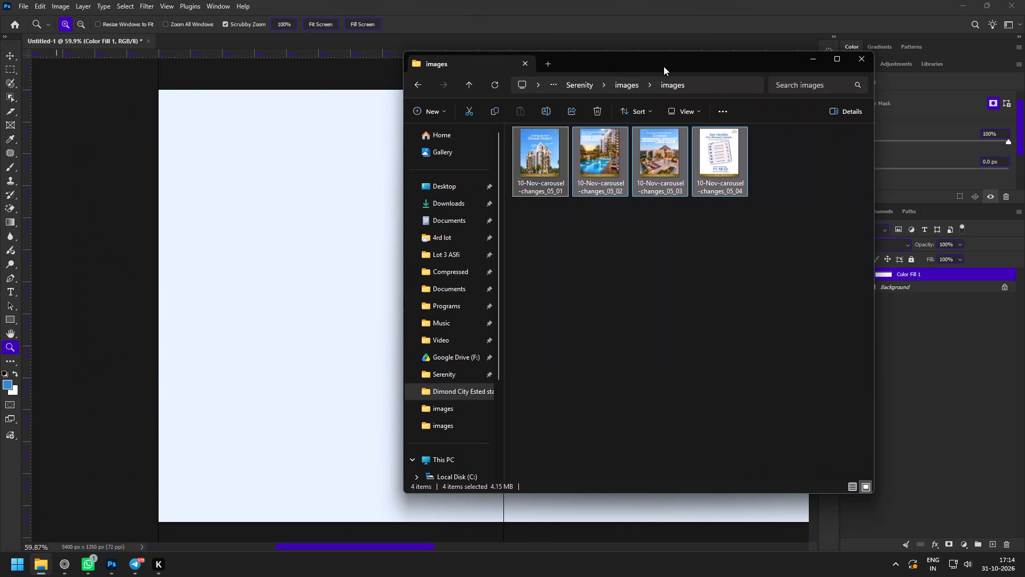
pyautogui.click(583, 87)
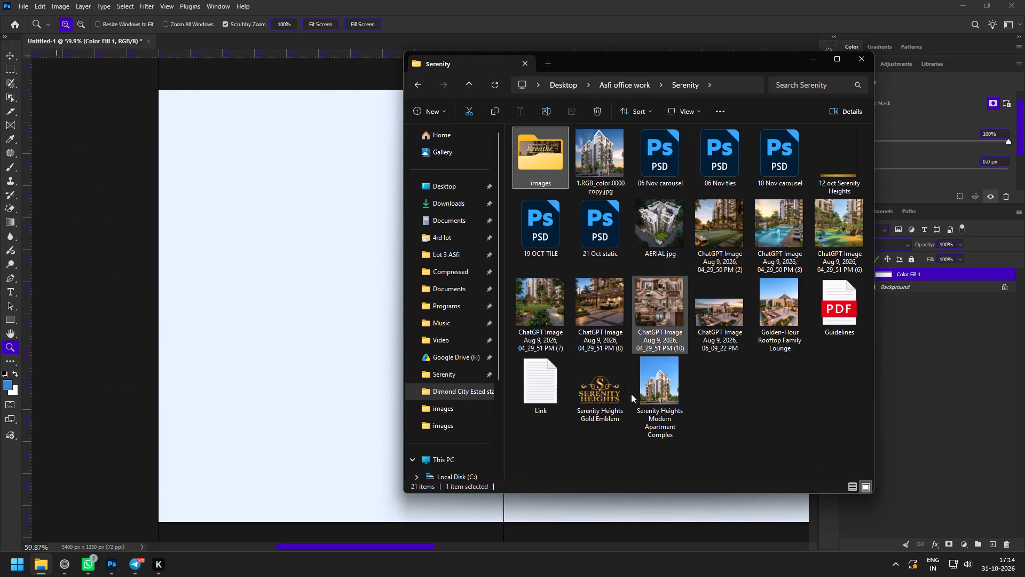
pyautogui.click(613, 394)
pyautogui.keyDown('ctrl'); pyautogui.click(845, 159); pyautogui.keyUp('ctrl')
pyautogui.moveTo(841, 158); pyautogui.dragTo(198, 251)
# Scale the 12 oct Serenity Heights contact footer to the first slide's 1080 px width and align it to the slide's bottom edge.
pyautogui.moveTo(424, 296); pyautogui.dragTo(232, 291)
pyautogui.moveTo(421, 307); pyautogui.dragTo(504, 308)
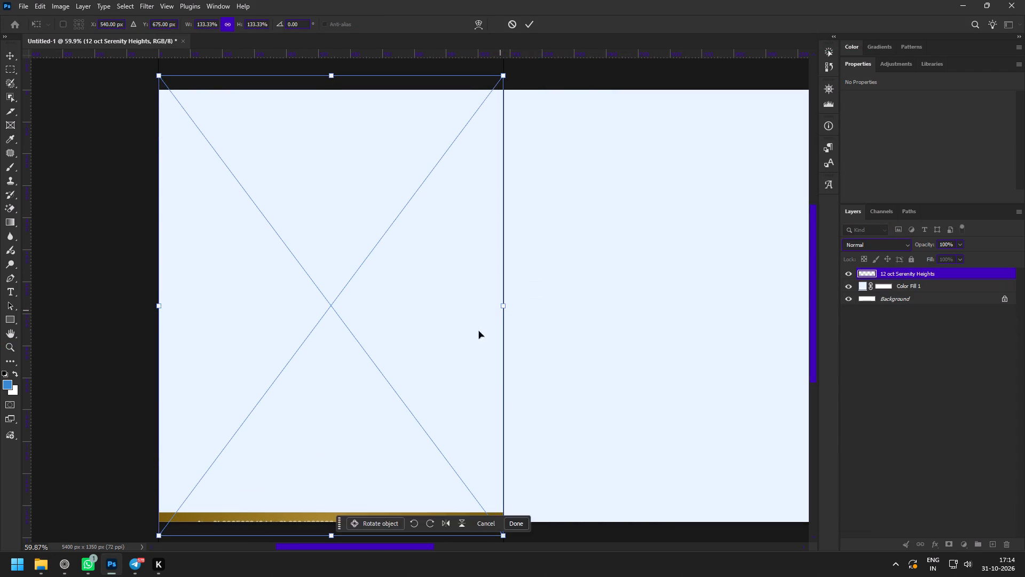
pyautogui.keyDown('shift'); pyautogui.moveTo(444, 368); pyautogui.dragTo(445, 350); pyautogui.keyUp('shift')
pyautogui.click(533, 25)
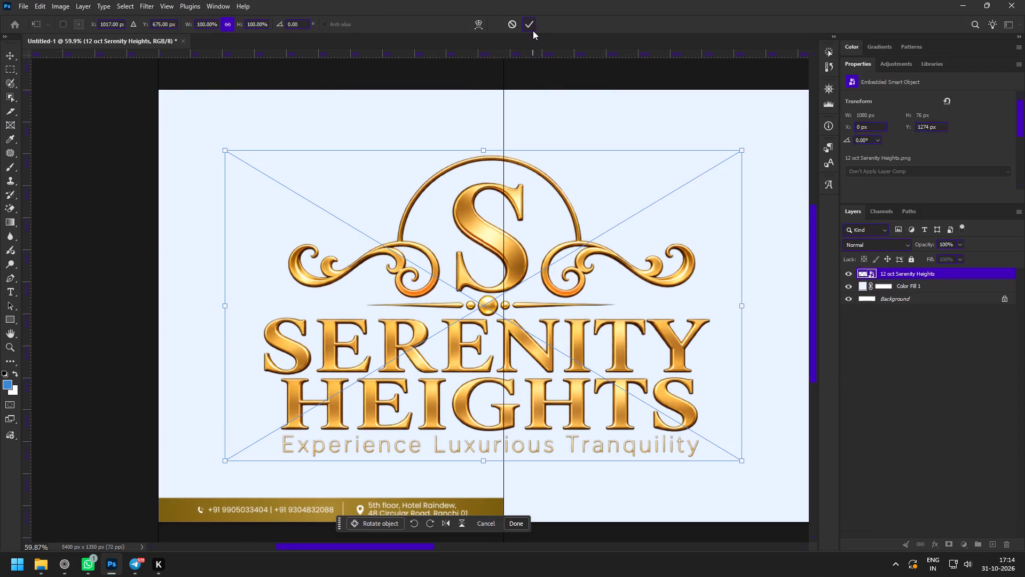
# Shrink the Serenity Heights Gold Emblem to about 153 px wide and position it in the first slide's upper-right corner.
pyautogui.moveTo(743, 308); pyautogui.dragTo(337, 300)
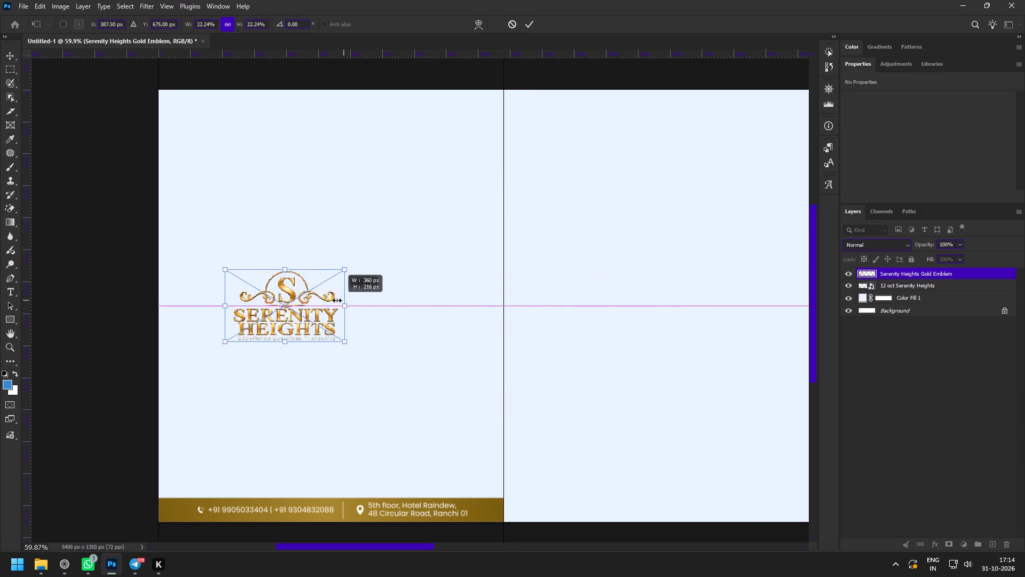
pyautogui.moveTo(337, 300); pyautogui.dragTo(277, 306)
pyautogui.moveTo(247, 305); pyautogui.dragTo(470, 112)
pyautogui.click(452, 113)
pyautogui.moveTo(461, 114); pyautogui.dragTo(455, 114)
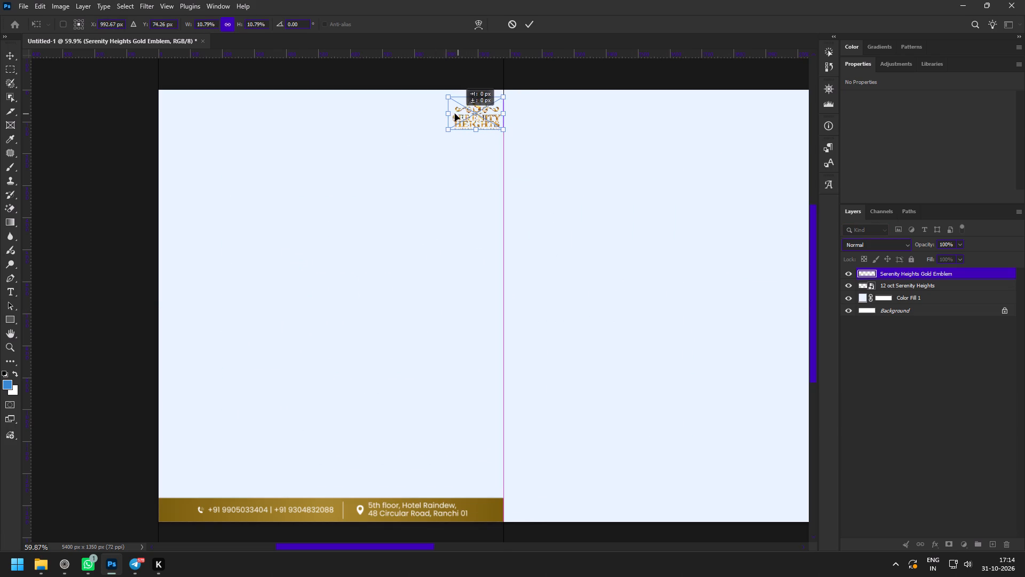
pyautogui.moveTo(455, 114); pyautogui.dragTo(456, 114)
pyautogui.click(527, 22)
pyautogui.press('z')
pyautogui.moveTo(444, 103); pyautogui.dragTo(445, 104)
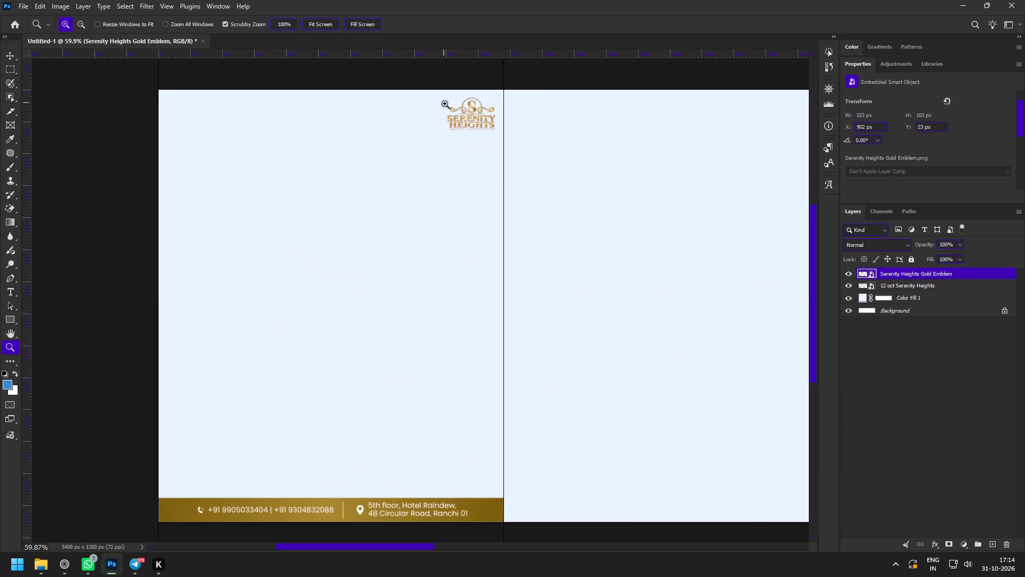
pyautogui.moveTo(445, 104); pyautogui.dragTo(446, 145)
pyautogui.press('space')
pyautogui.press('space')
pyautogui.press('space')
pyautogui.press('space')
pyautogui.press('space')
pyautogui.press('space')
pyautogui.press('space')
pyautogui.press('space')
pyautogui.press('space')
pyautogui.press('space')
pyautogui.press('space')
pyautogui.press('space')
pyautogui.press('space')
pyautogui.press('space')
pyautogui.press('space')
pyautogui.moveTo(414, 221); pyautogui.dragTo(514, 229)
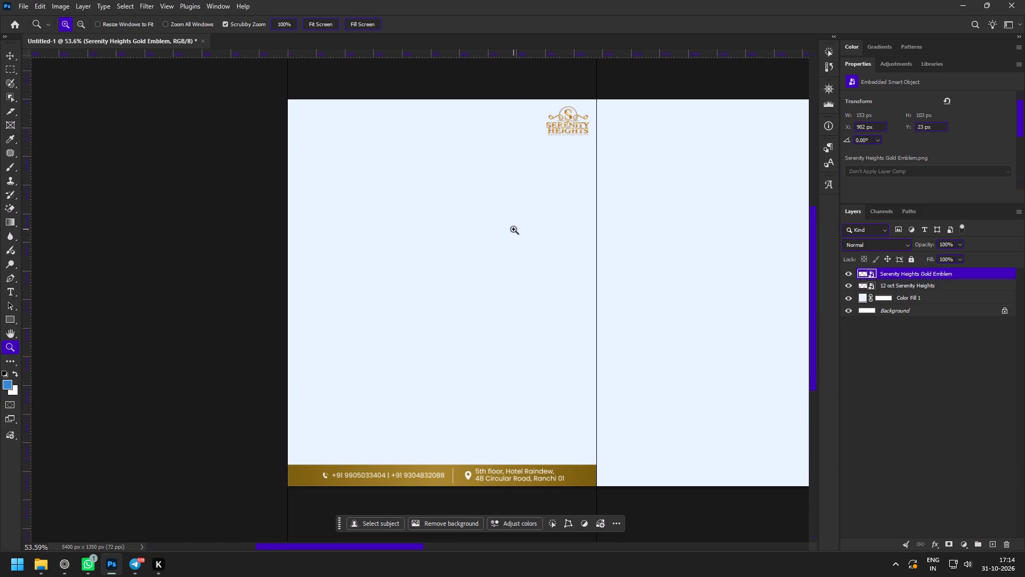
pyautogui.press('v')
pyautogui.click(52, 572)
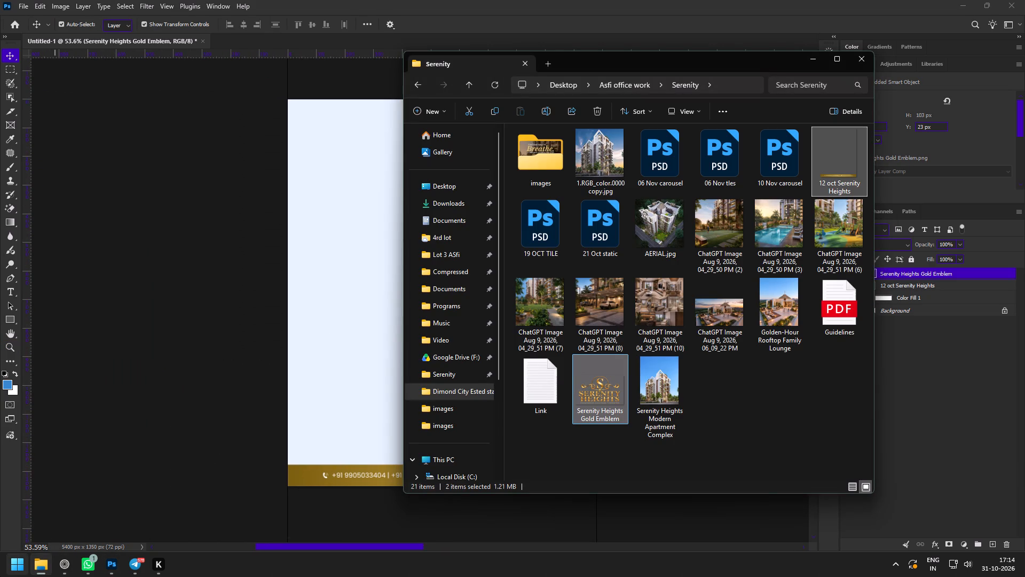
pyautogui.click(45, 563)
# Switch to the browser and review the carousel slide copy in Tab 22 of the Serenity height content document.
pyautogui.click(67, 564)
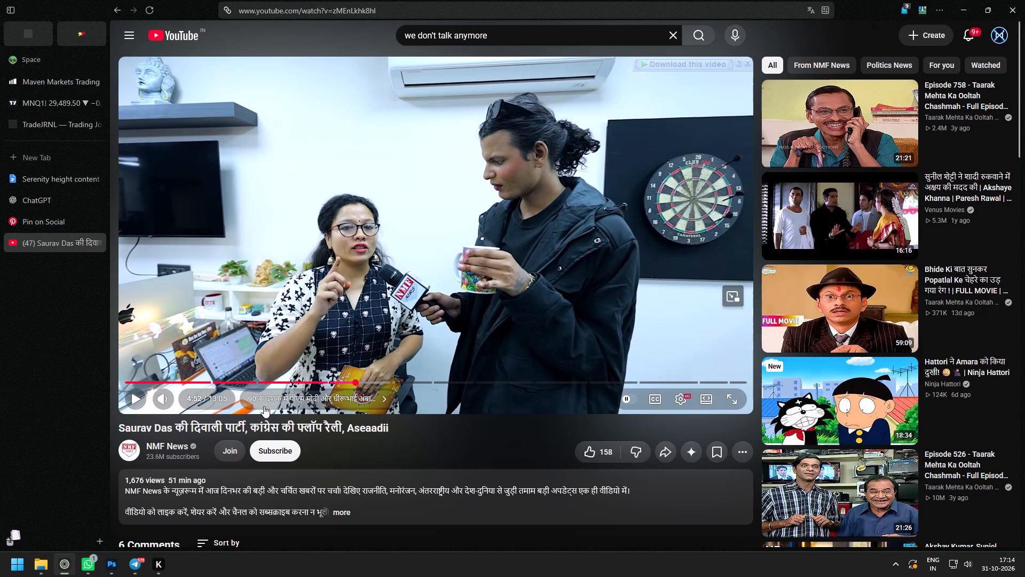
pyautogui.click(307, 282)
pyautogui.click(43, 169)
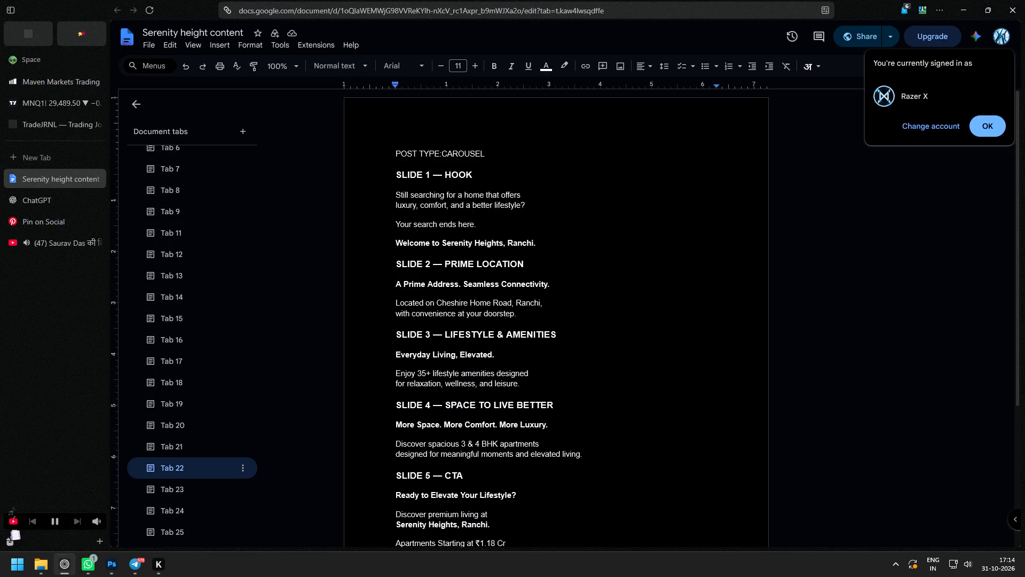
pyautogui.scroll(1, 461, 275)
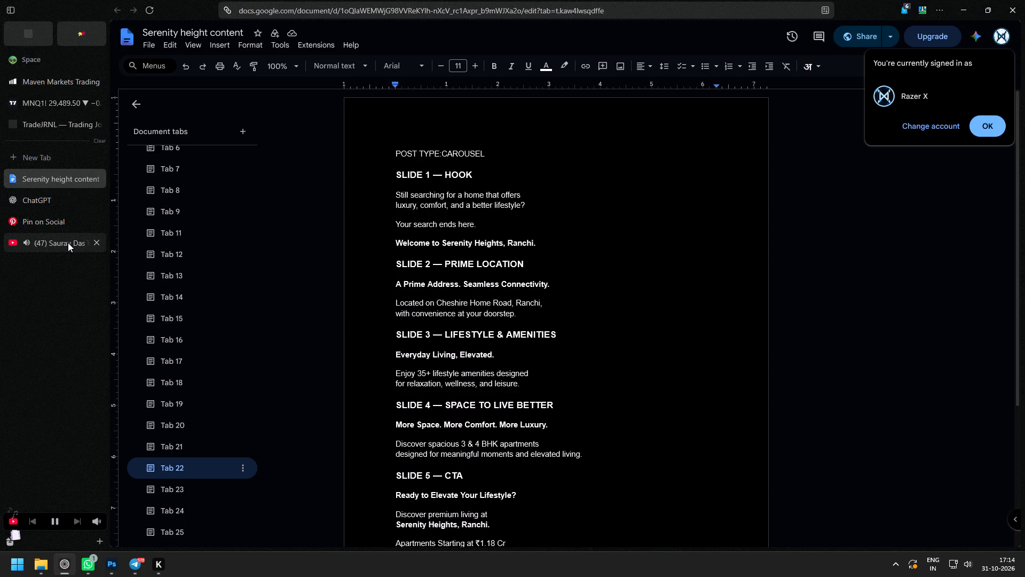
# Browse checklist design references on Pinterest and open the red Tips Memilih Jasa Pengiriman pin.
pyautogui.click(54, 216)
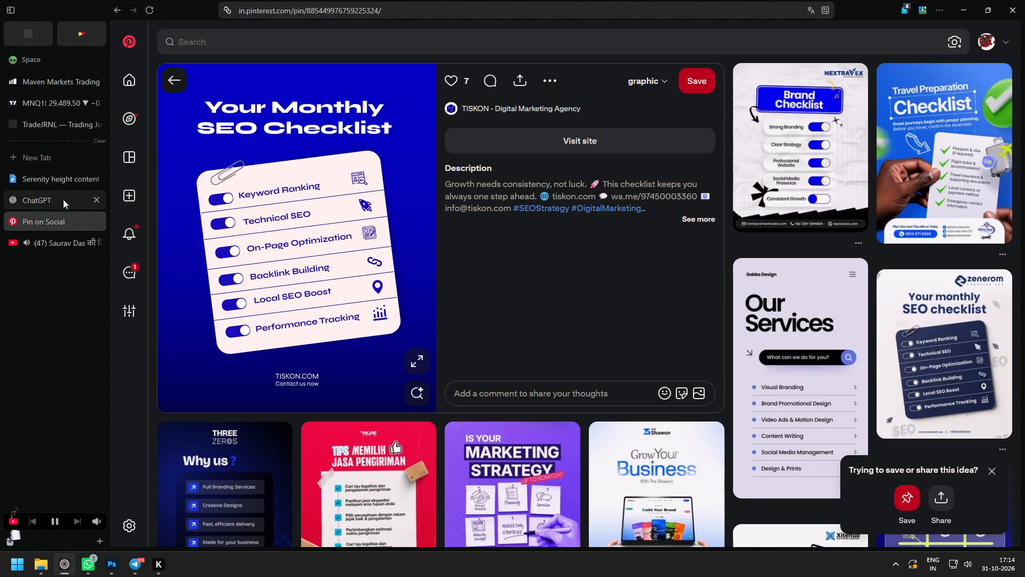
pyautogui.scroll(-1, 355, 370)
pyautogui.scroll(4, 355, 370)
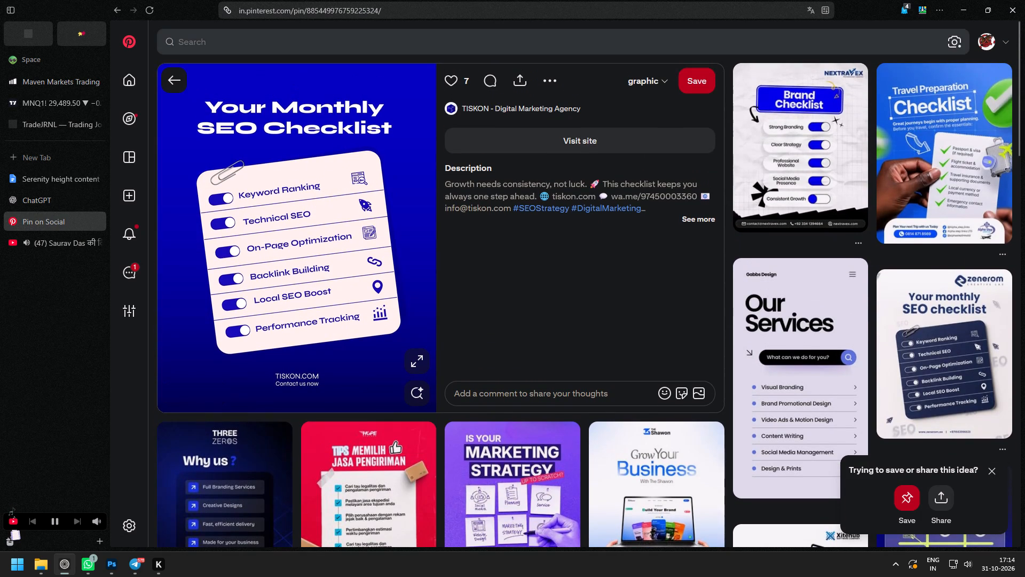
pyautogui.scroll(-1, 350, 186)
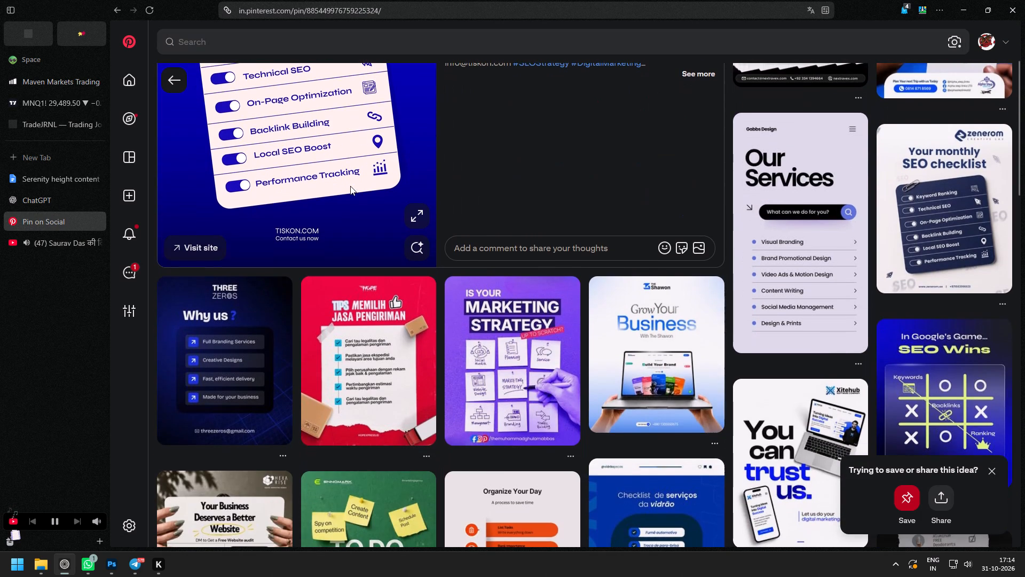
pyautogui.click(380, 385)
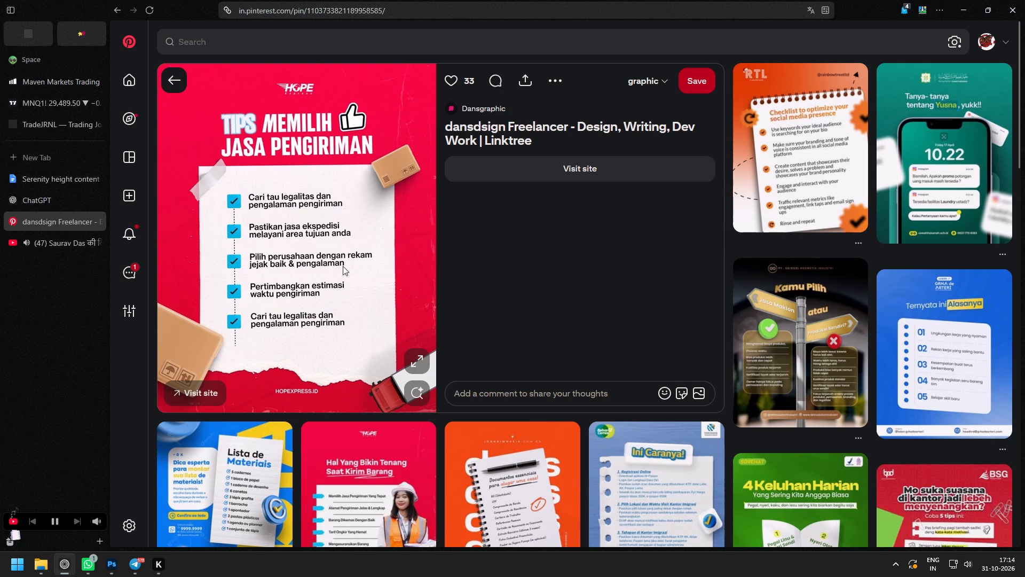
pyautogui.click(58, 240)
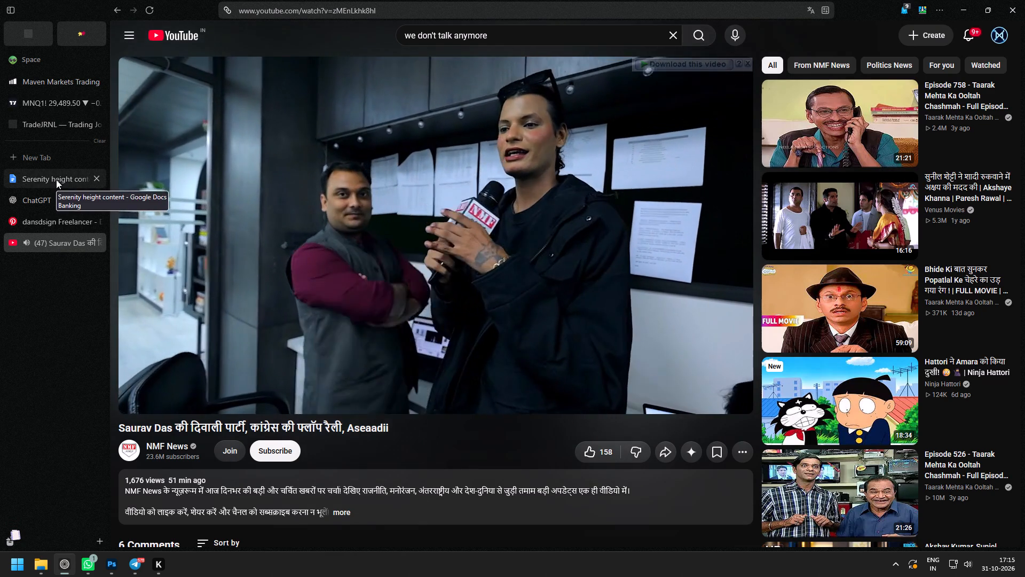
pyautogui.click(56, 180)
pyautogui.scroll(4, 578, 368)
pyautogui.click(55, 237)
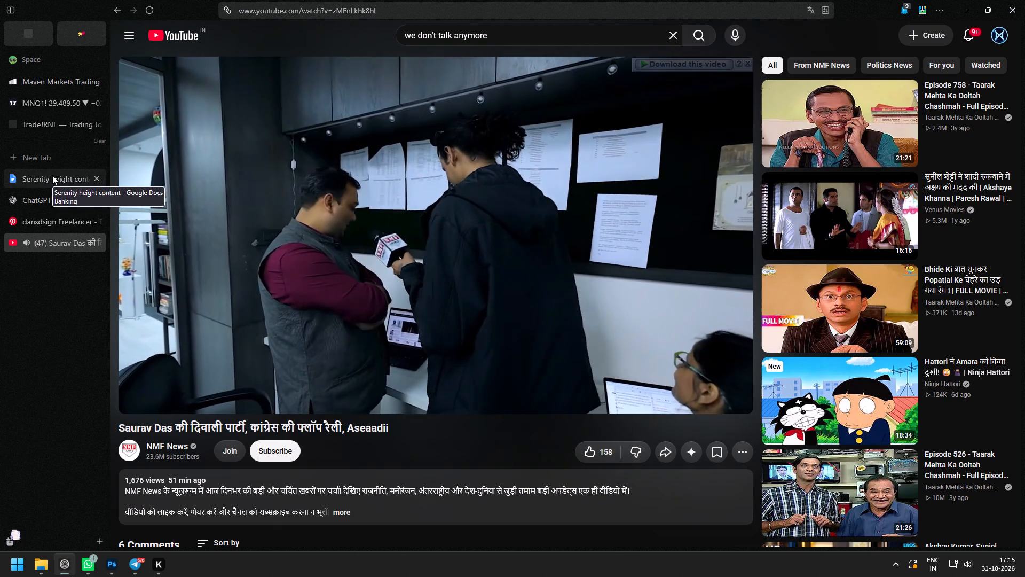
pyautogui.click(52, 175)
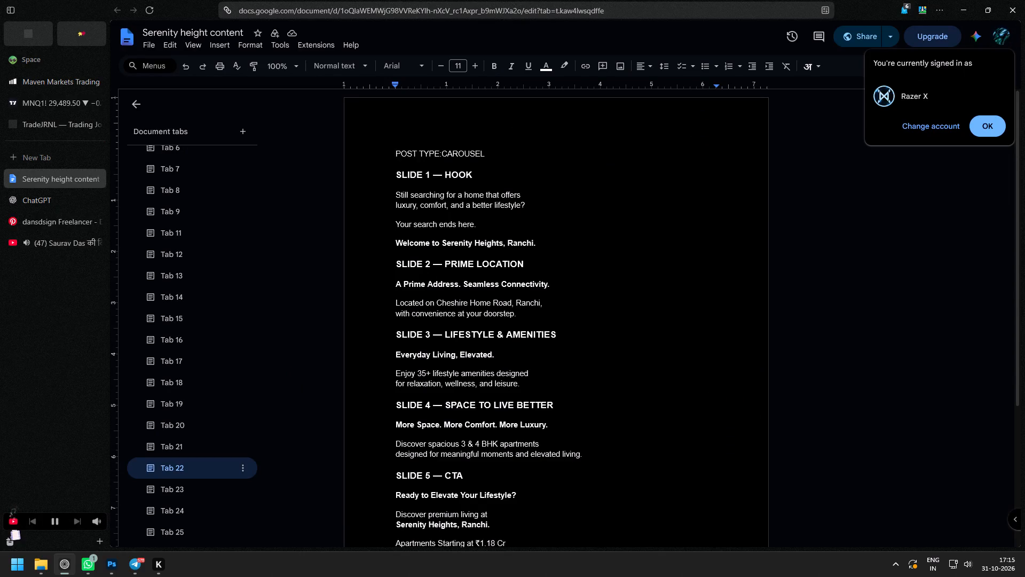
pyautogui.click(63, 238)
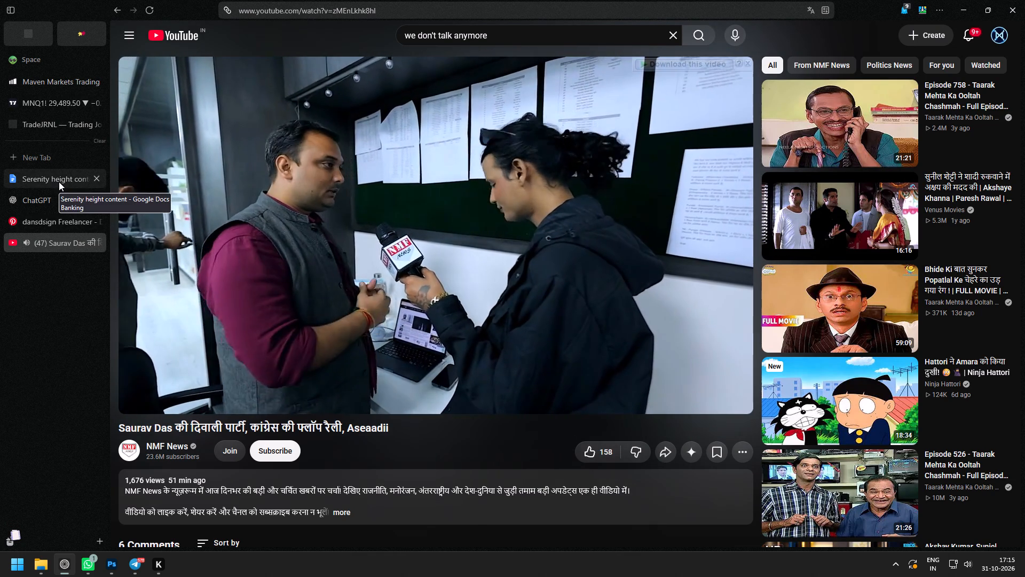
pyautogui.click(59, 182)
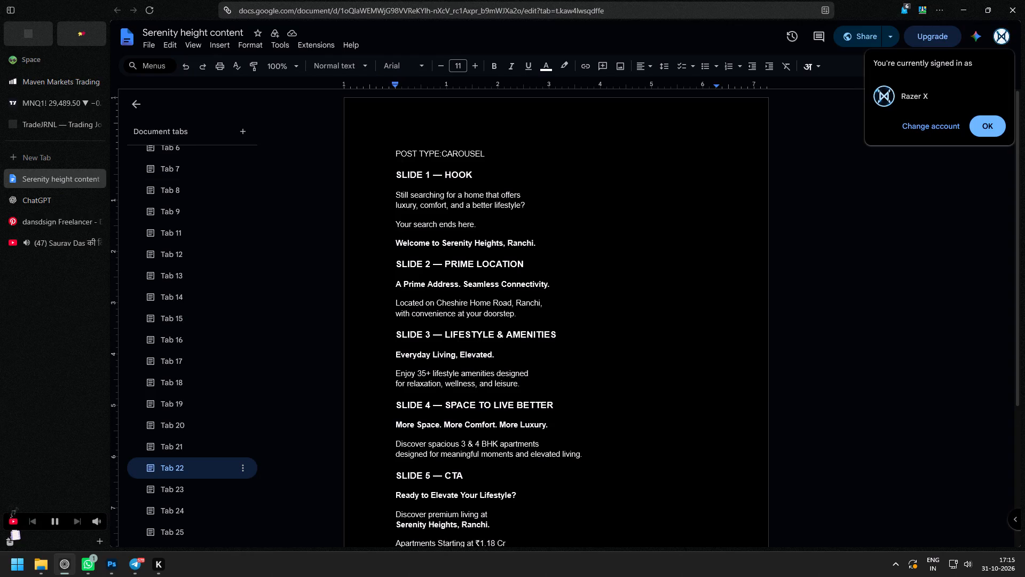
pyautogui.click(56, 237)
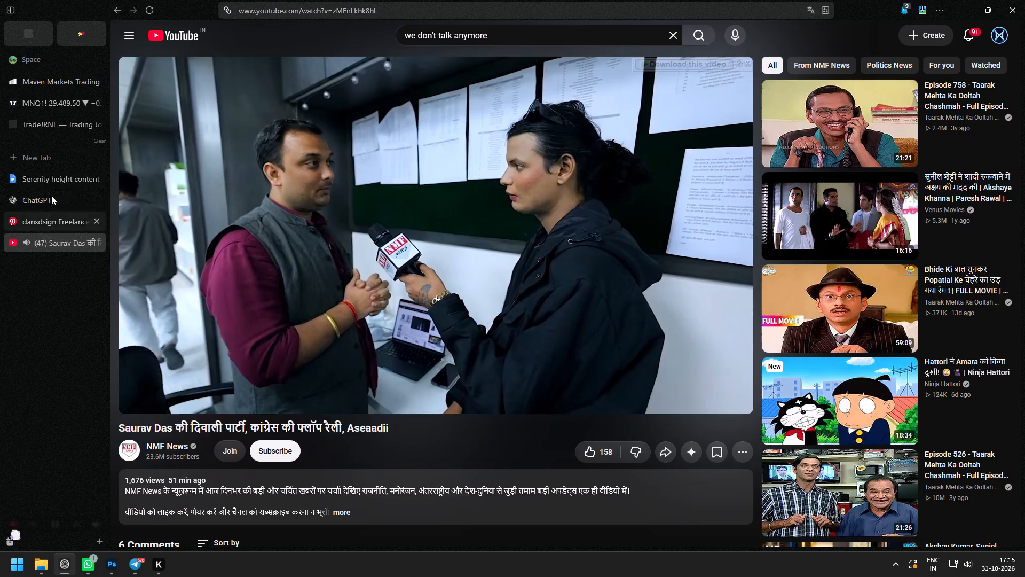
# Copy the Slide 1 hook line "Still searching for a home that offers luxury, comfort, and a better lifestyle?" from the content document.
pyautogui.click(57, 176)
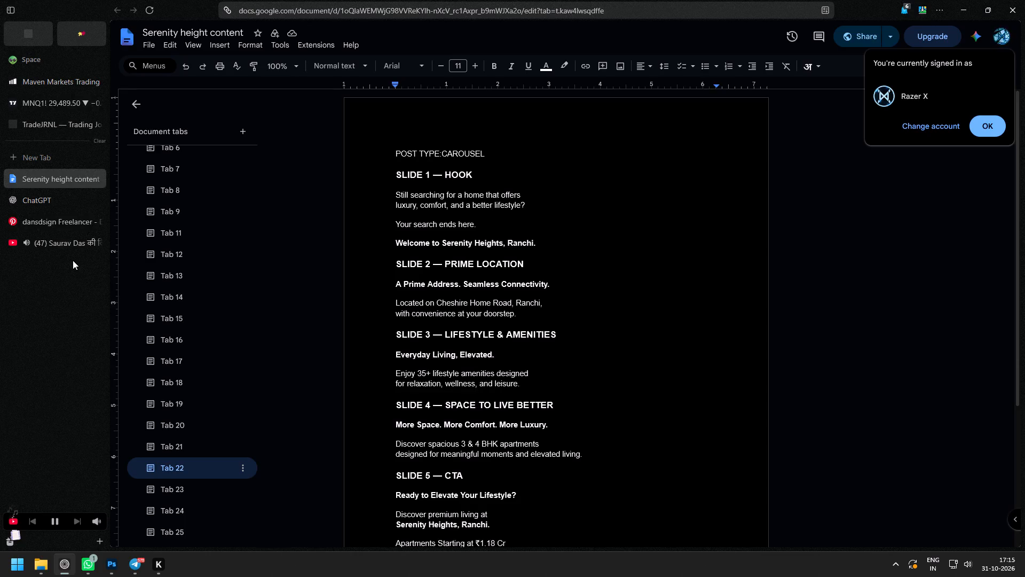
pyautogui.moveTo(389, 194); pyautogui.dragTo(475, 196)
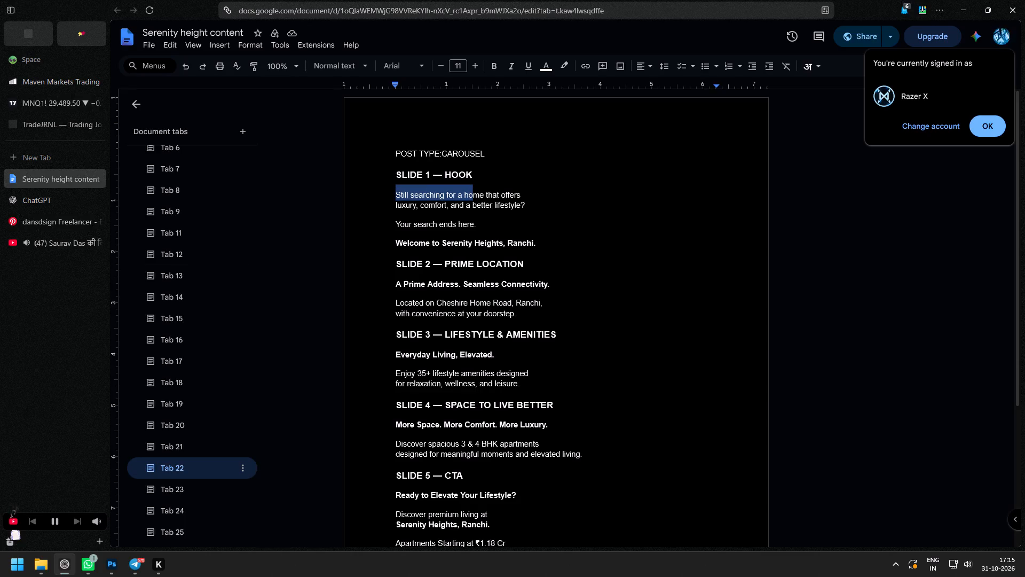
pyautogui.moveTo(475, 196); pyautogui.dragTo(539, 196)
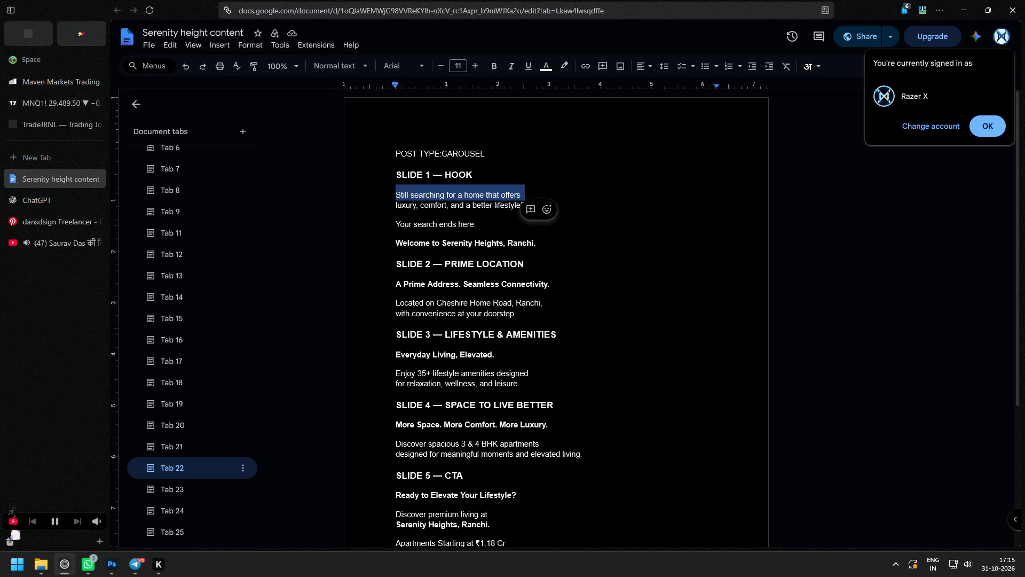
pyautogui.click(384, 199)
pyautogui.moveTo(383, 194); pyautogui.dragTo(567, 198)
pyautogui.click(471, 201)
pyautogui.moveTo(534, 207); pyautogui.dragTo(387, 190)
pyautogui.hotkey('ctrl', 'c')
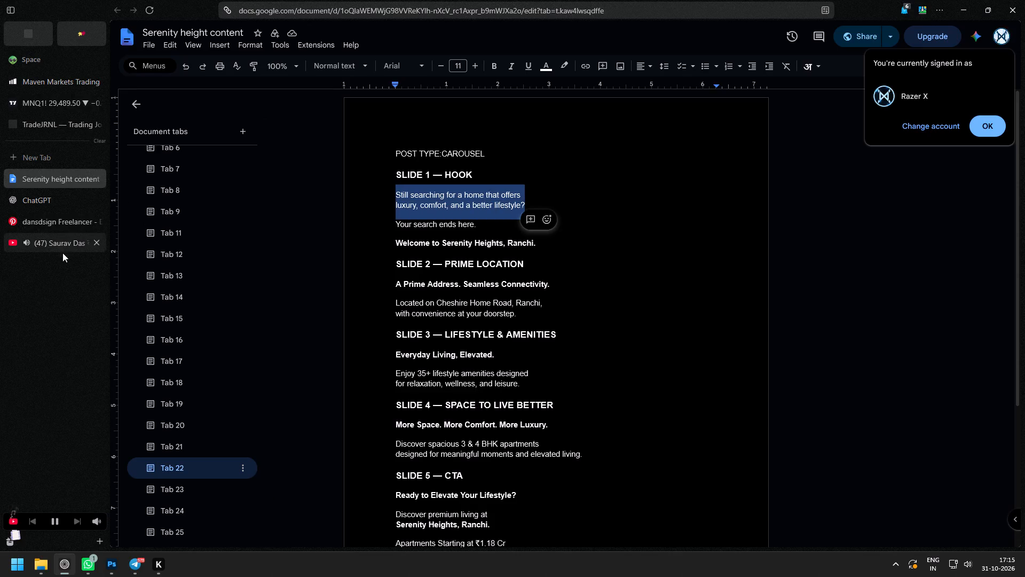
pyautogui.click(61, 253)
pyautogui.click(67, 249)
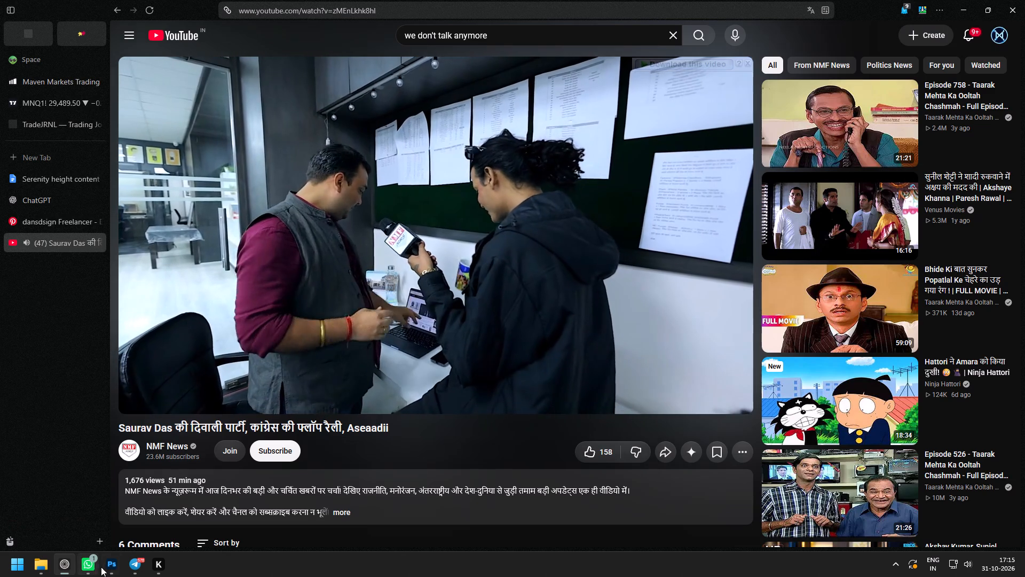
# Switch to Photoshop and paste the copied hook line as a new text layer on the upper part of the first slide.
pyautogui.click(101, 566)
pyautogui.press('t')
pyautogui.click(353, 196)
pyautogui.hotkey('ctrl', 'v')
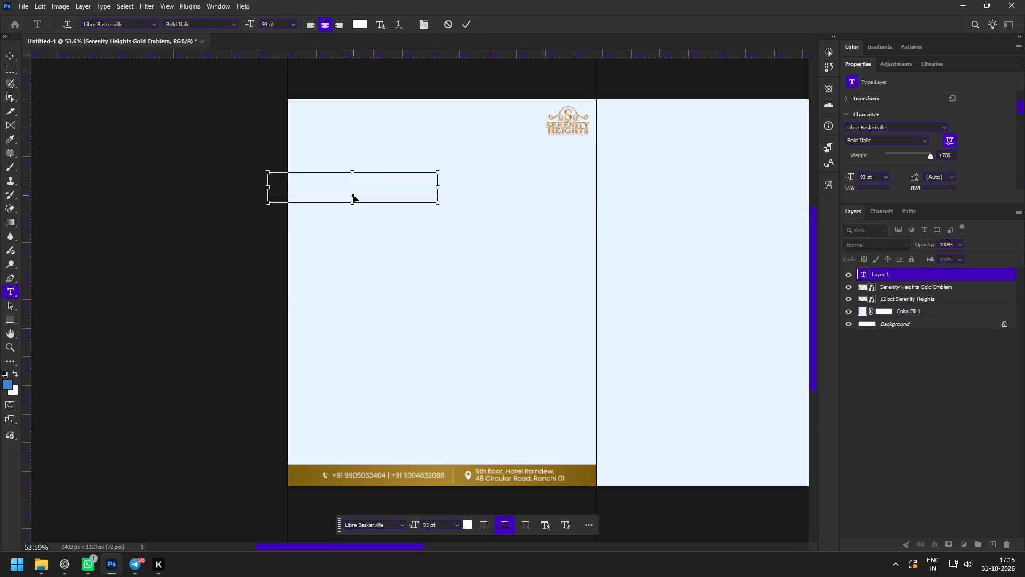
pyautogui.hotkey('ctrl', 'Return')
pyautogui.press('v')
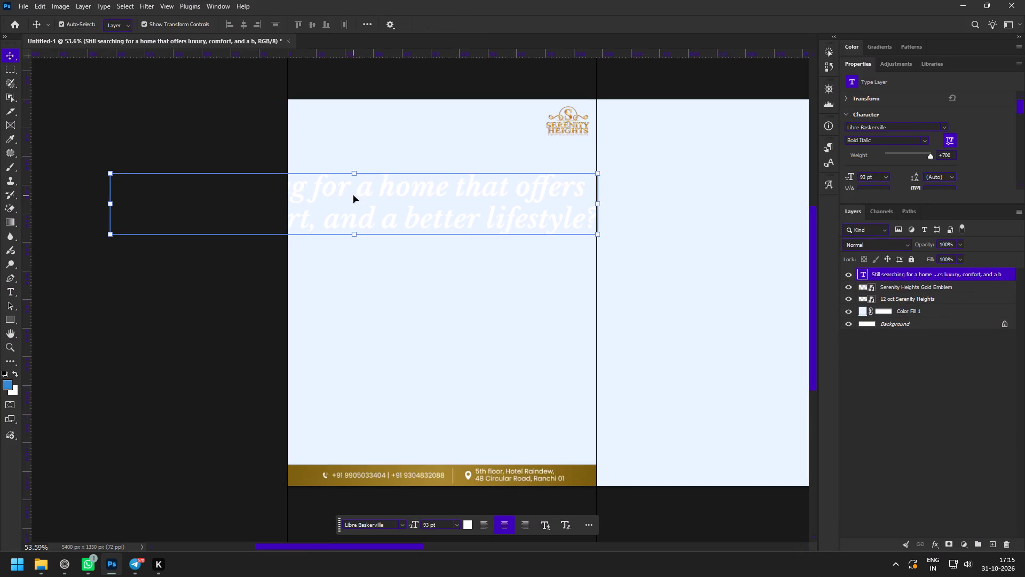
# Set the hook text's font to Helvetica Neue Light Italic.
pyautogui.click(947, 128)
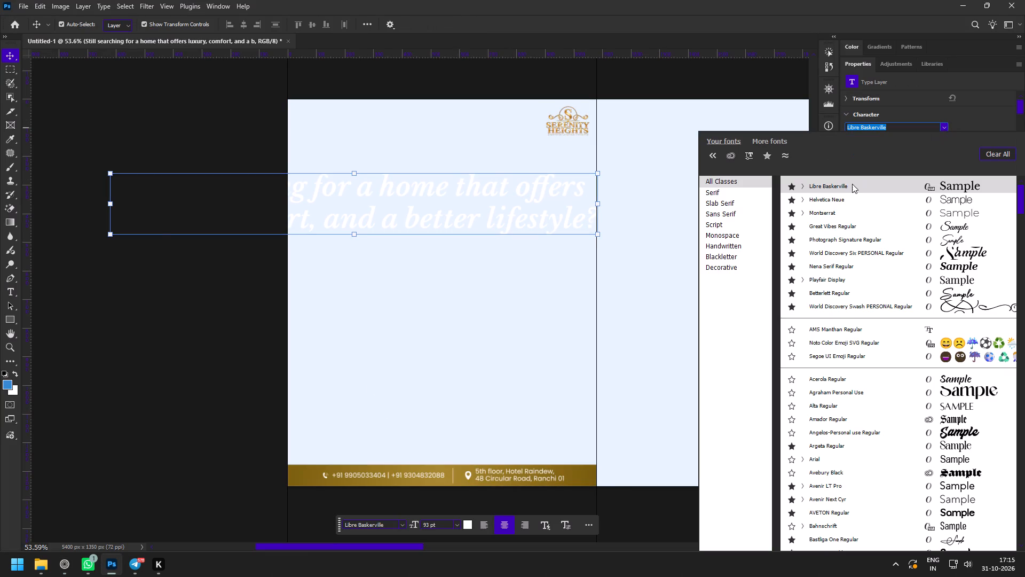
pyautogui.click(836, 202)
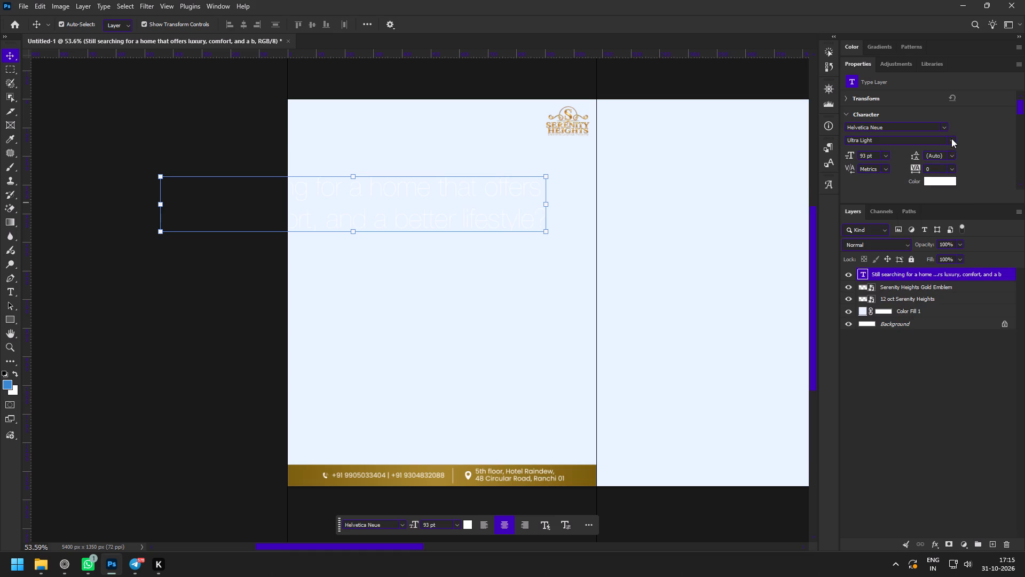
pyautogui.click(951, 138)
pyautogui.click(889, 256)
pyautogui.press('z')
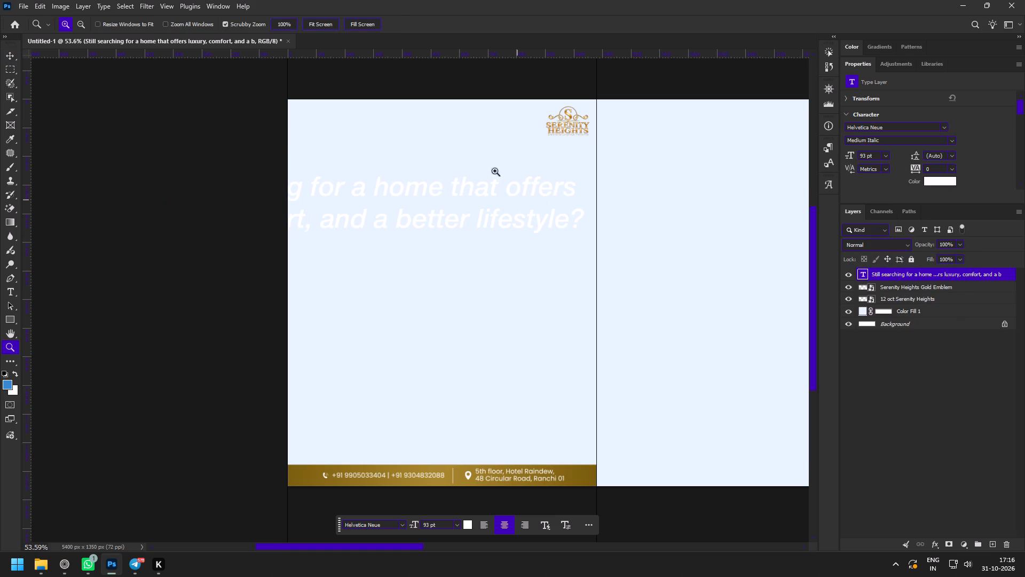
pyautogui.click(952, 138)
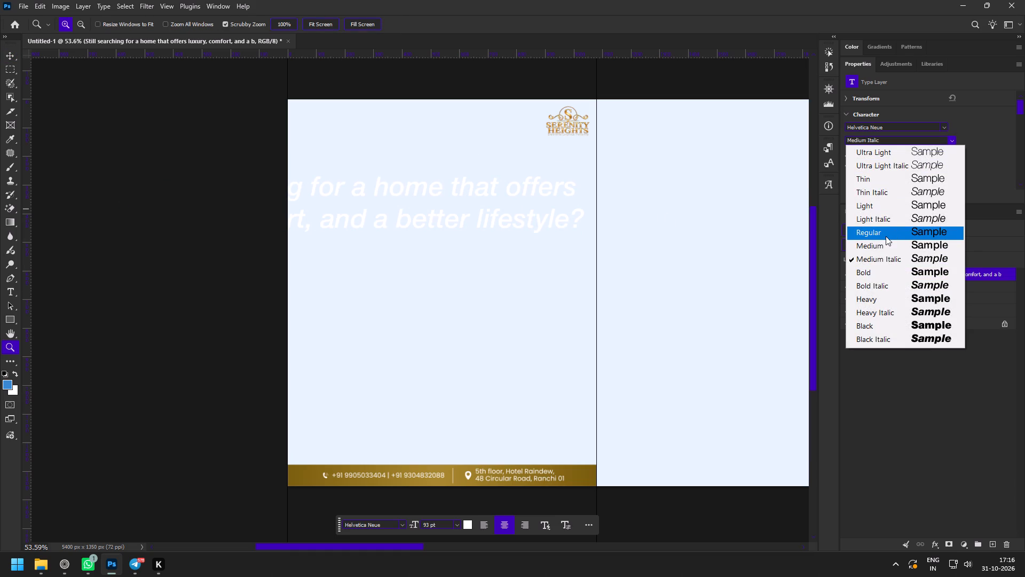
pyautogui.click(892, 218)
# Scale the hook text down to about 45.5 pt and centre it horizontally on the first slide, at about Y 297 px.
pyautogui.press('z')
pyautogui.moveTo(463, 154); pyautogui.dragTo(478, 168)
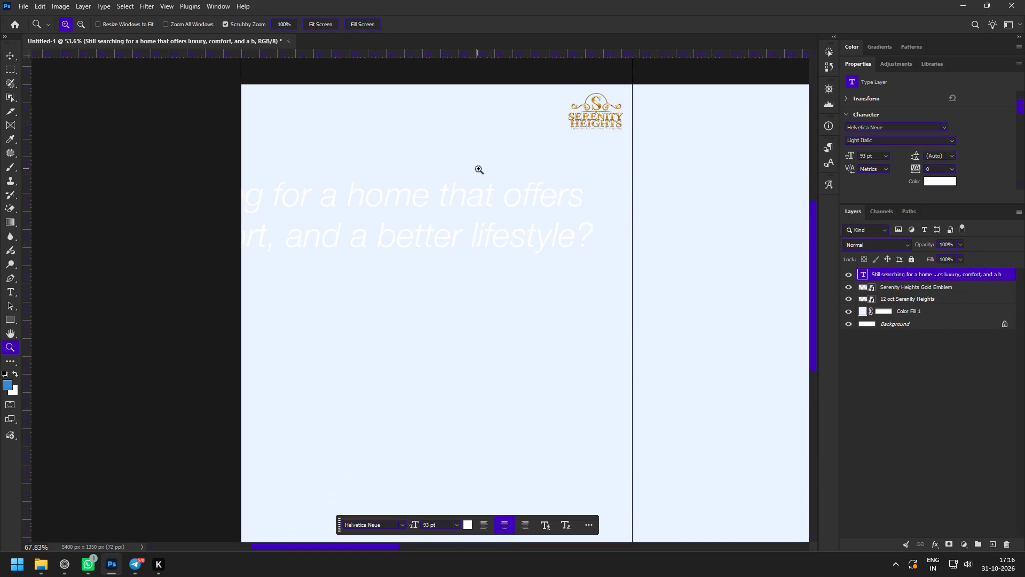
pyautogui.press('v')
pyautogui.moveTo(597, 220); pyautogui.dragTo(460, 219)
pyautogui.moveTo(405, 219); pyautogui.dragTo(524, 212)
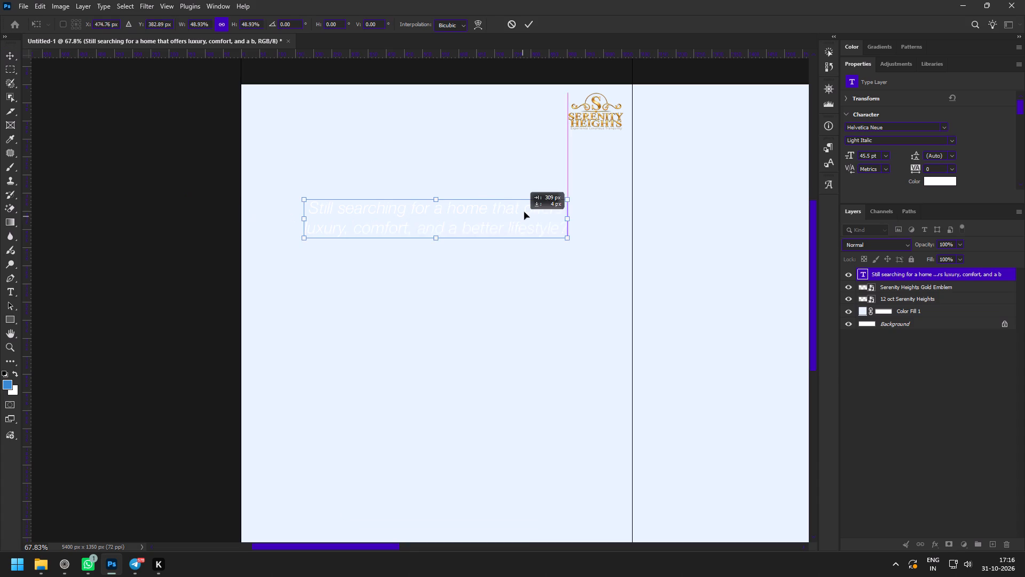
pyautogui.moveTo(524, 212); pyautogui.dragTo(518, 193)
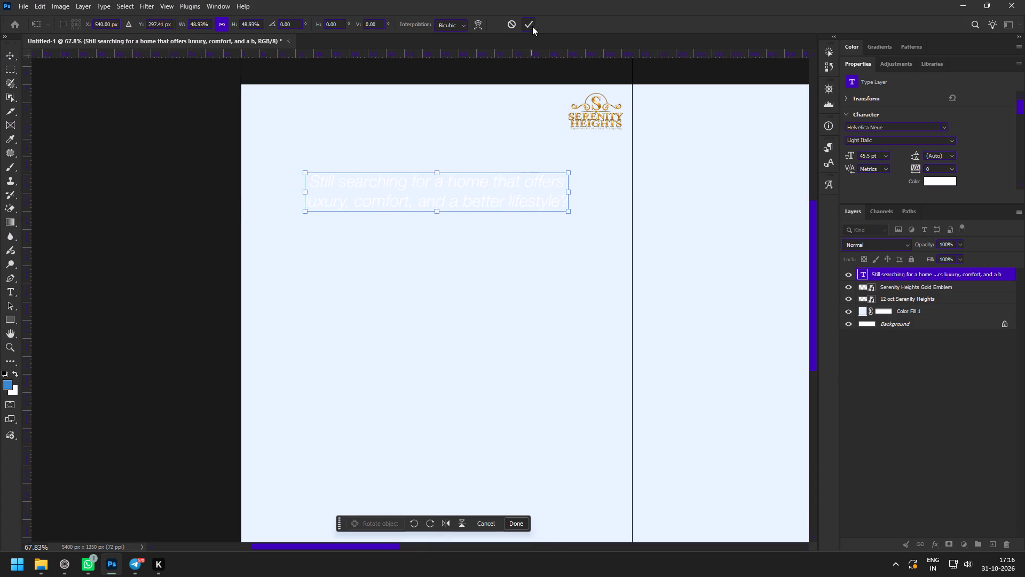
pyautogui.click(530, 24)
# Switch to the browser and save the red Tips Memilih Jasa Pengiriman pin to the graphic board on Pinterest.
pyautogui.click(54, 573)
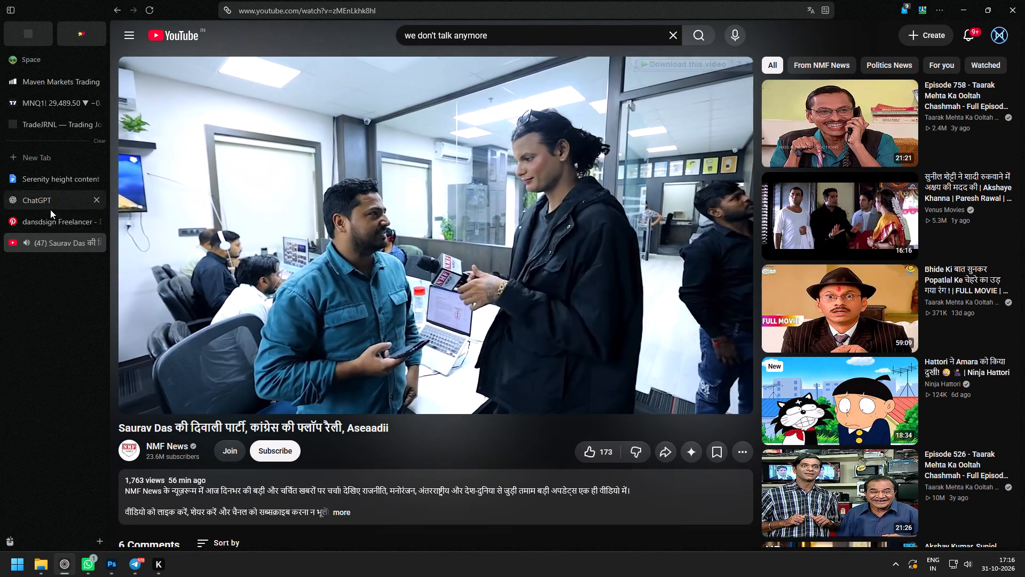
pyautogui.click(50, 185)
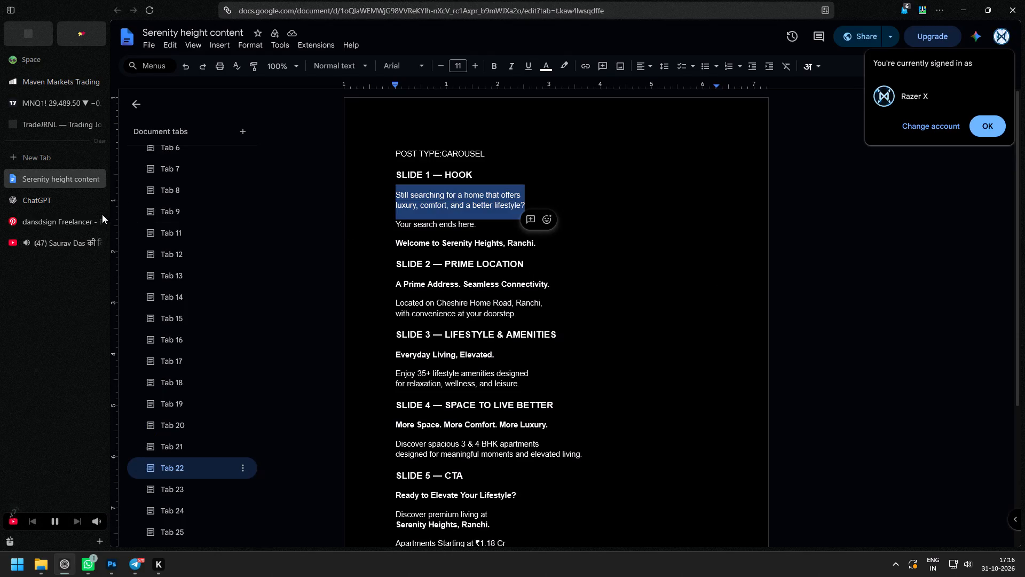
pyautogui.click(69, 223)
pyautogui.click(293, 36)
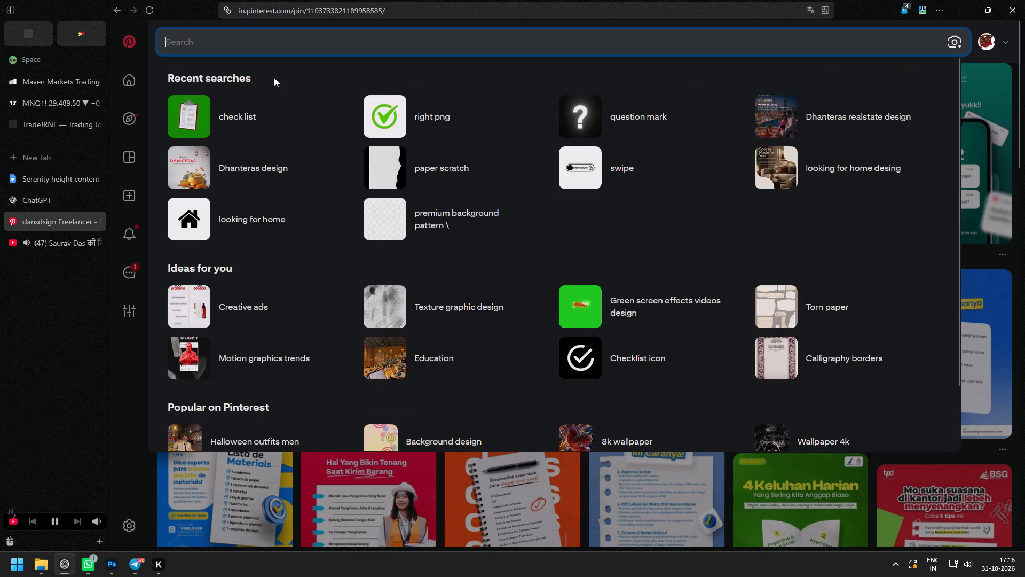
pyautogui.click(316, 488)
pyautogui.click(700, 79)
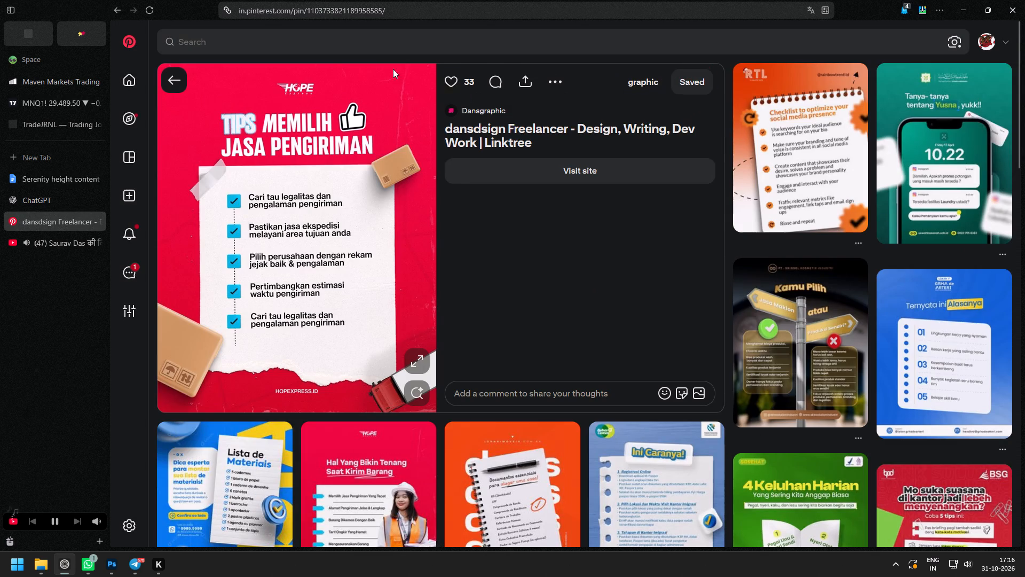
# Search Pinterest for "home search desing" to find layout references.
pyautogui.click(298, 38)
pyautogui.write('hom')
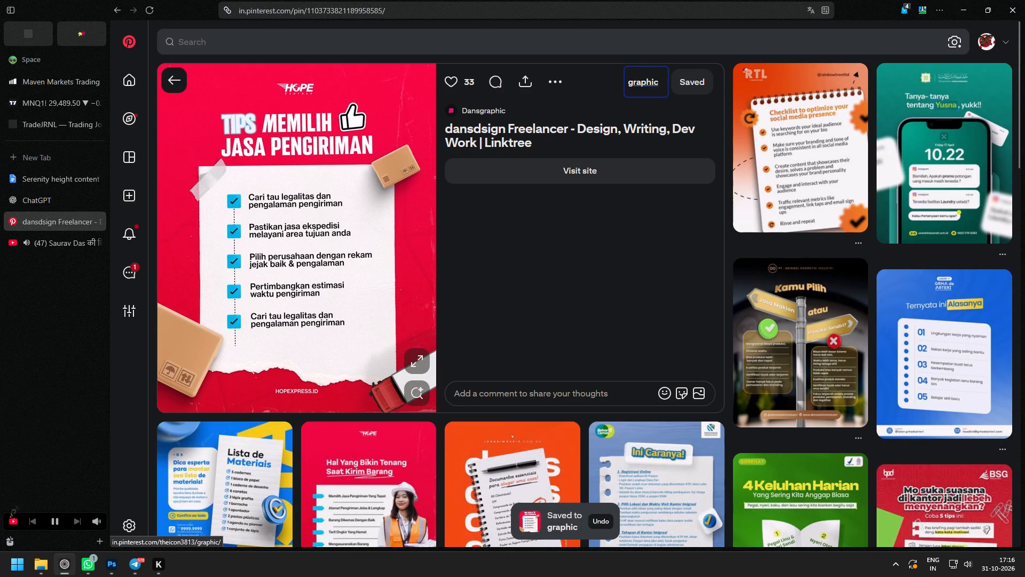
pyautogui.click(188, 45)
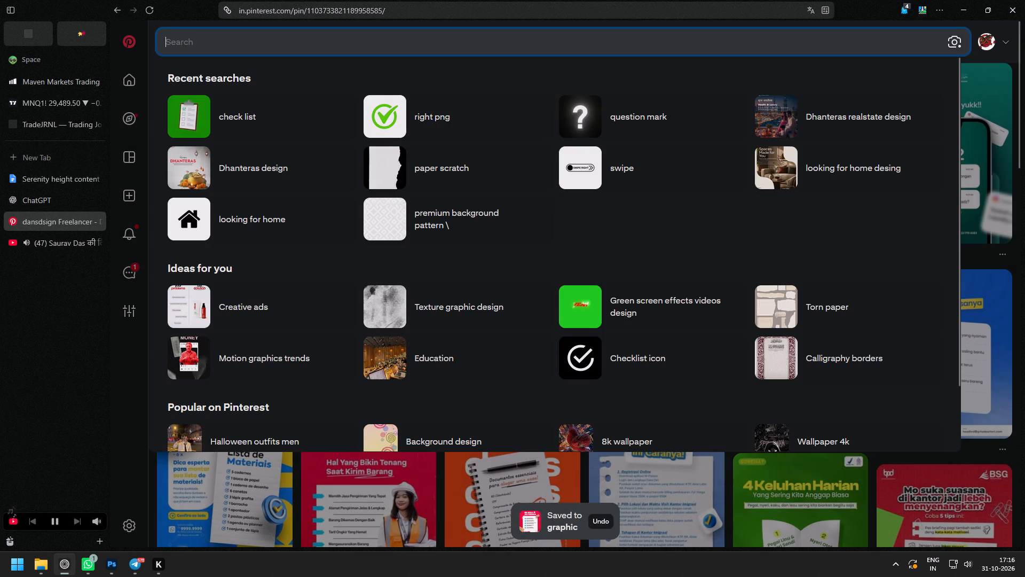
pyautogui.write('home')
pyautogui.press('space')
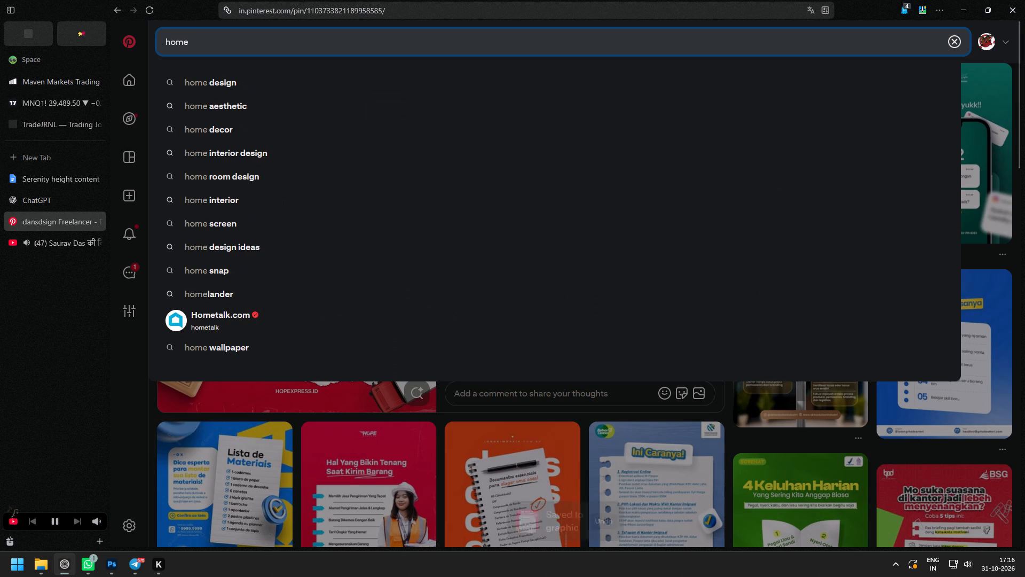
pyautogui.write('search desing')
pyautogui.press('space')
pyautogui.press('Return')
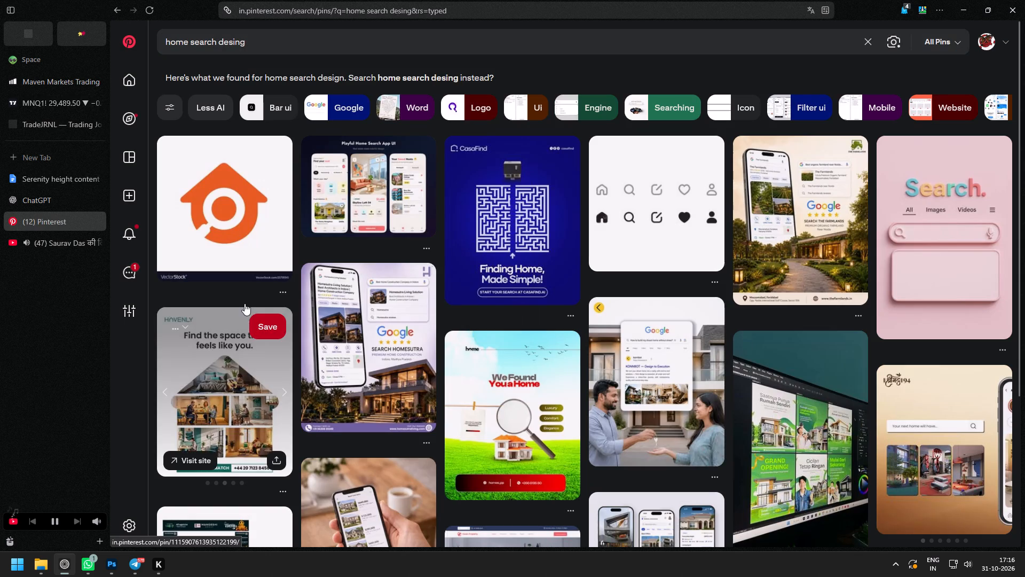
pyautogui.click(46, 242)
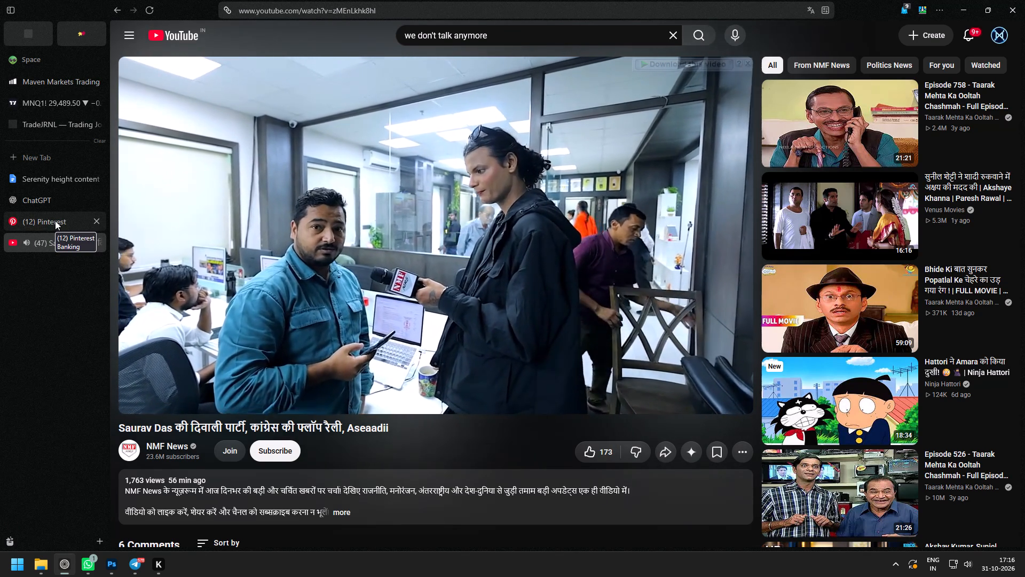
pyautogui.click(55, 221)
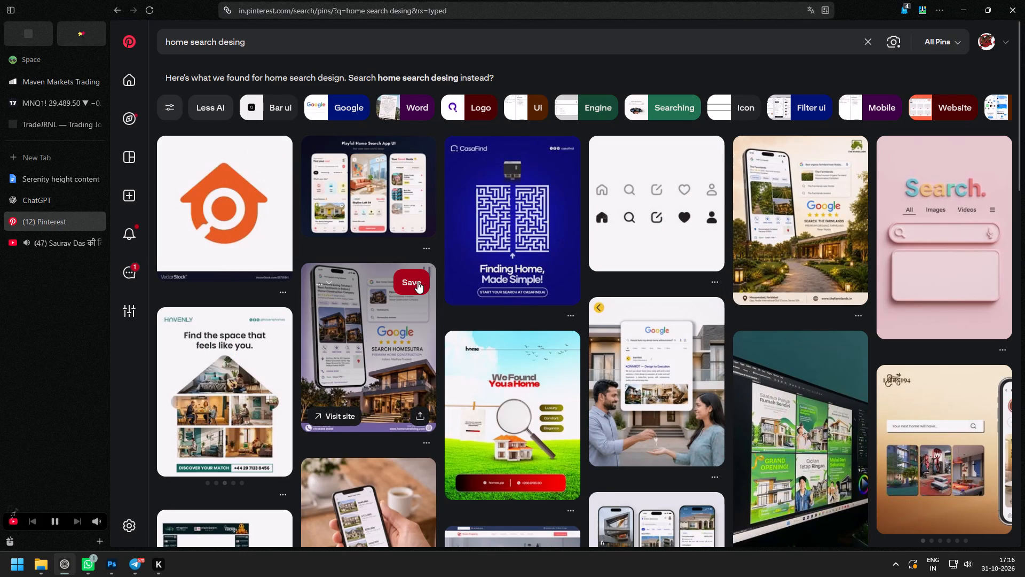
# Browse the Pinterest home-search results and the pins related to the We Found You a Home design for layout references.
pyautogui.click(59, 241)
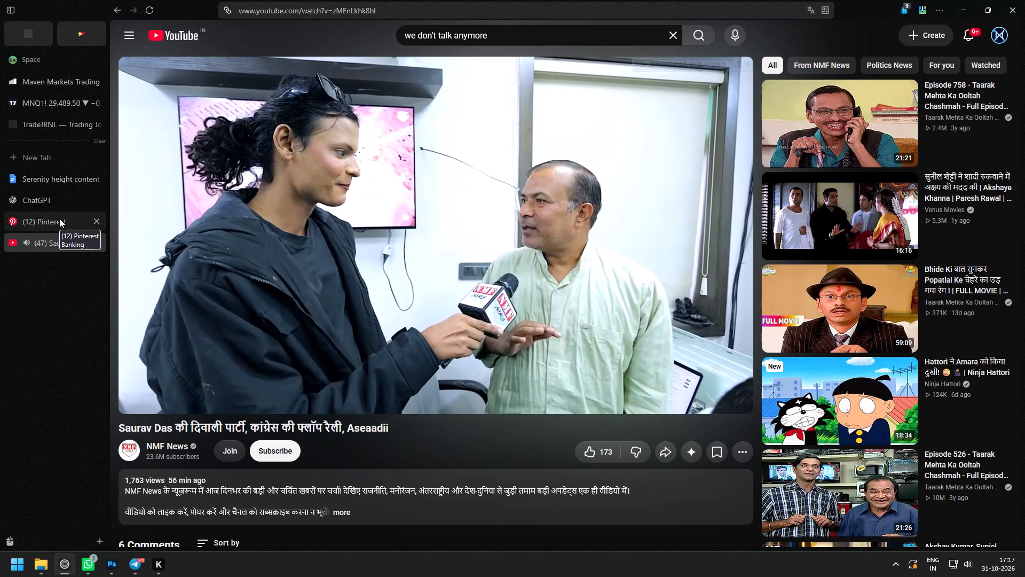
pyautogui.click(59, 219)
pyautogui.scroll(-1, 629, 262)
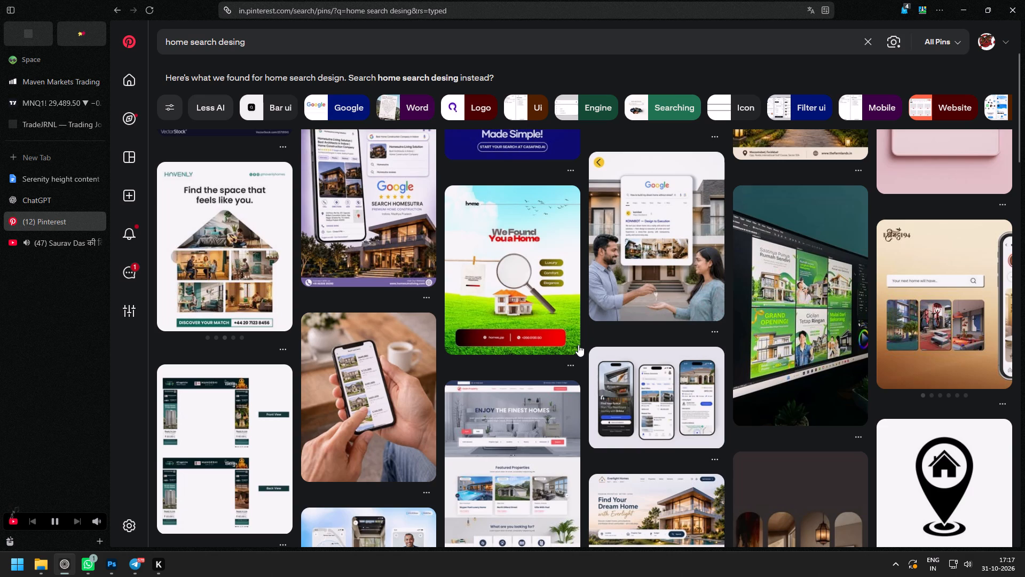
pyautogui.scroll(-1, 578, 345)
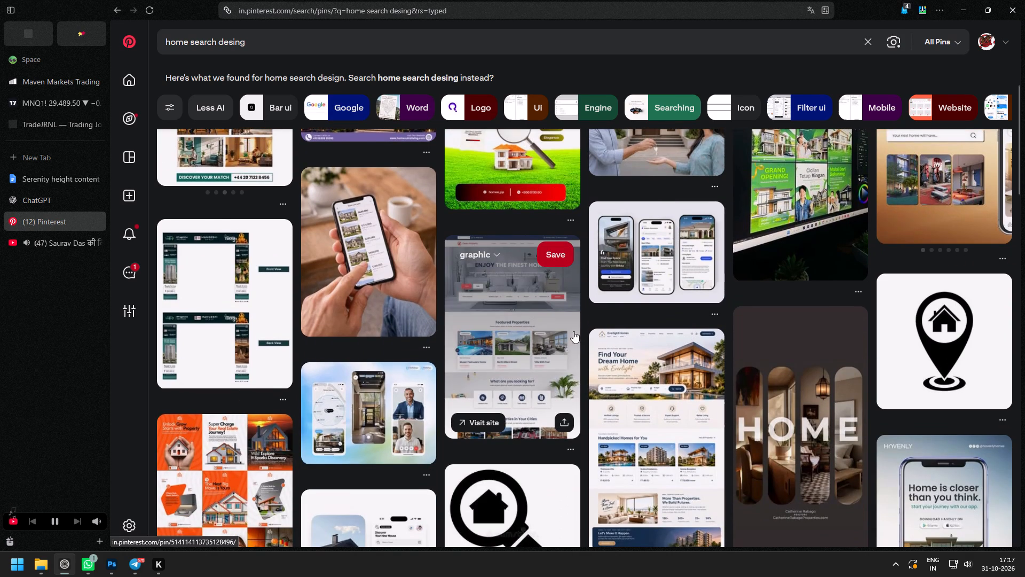
pyautogui.scroll(2, 514, 296)
pyautogui.click(517, 408)
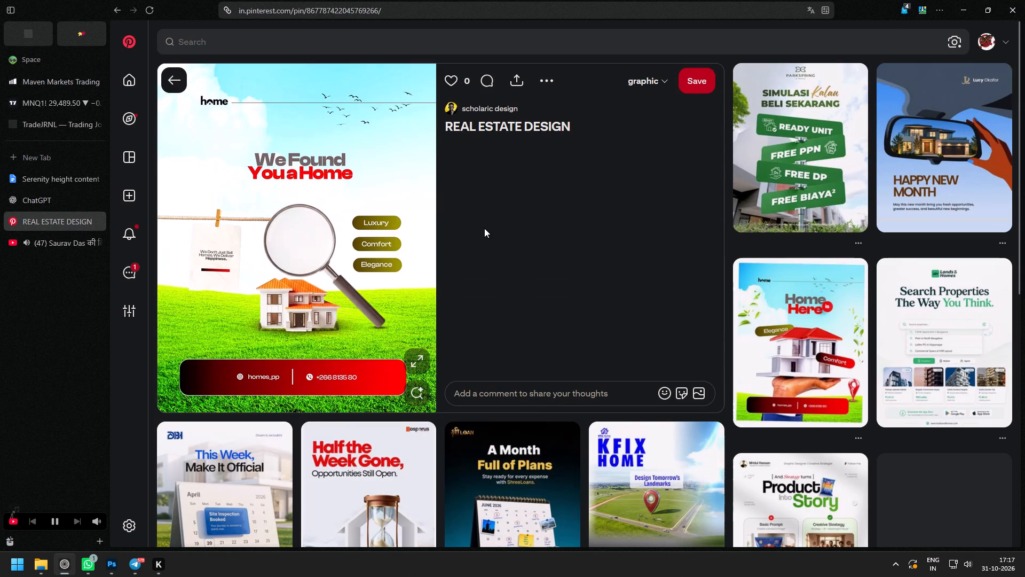
pyautogui.scroll(-1, 484, 228)
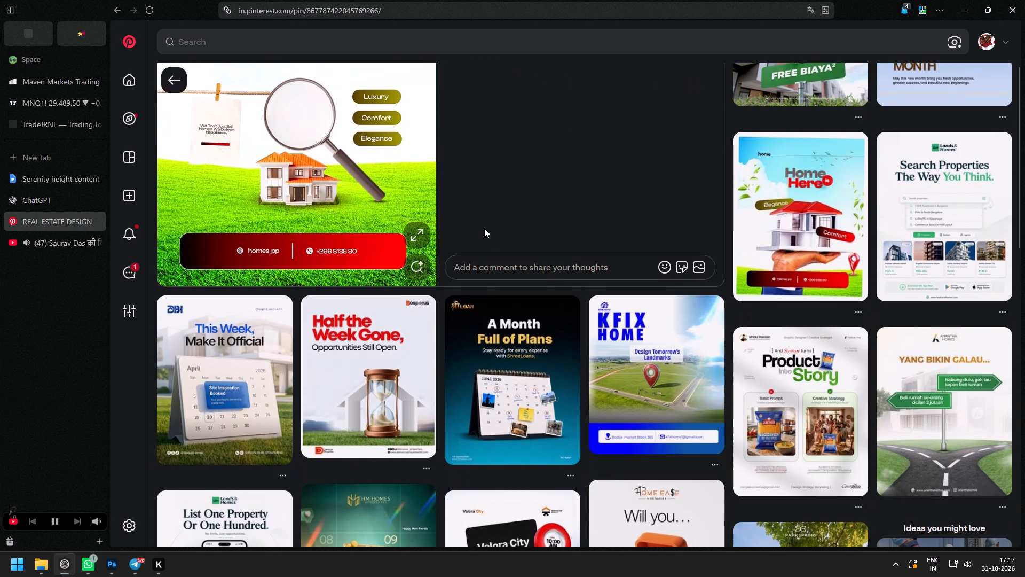
pyautogui.scroll(2, 484, 228)
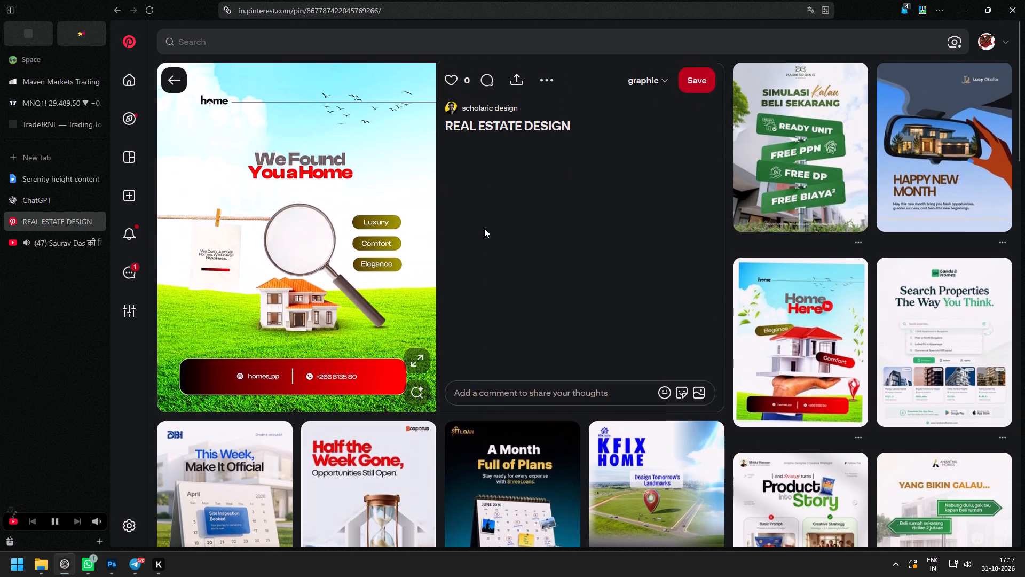
pyautogui.scroll(-2, 484, 228)
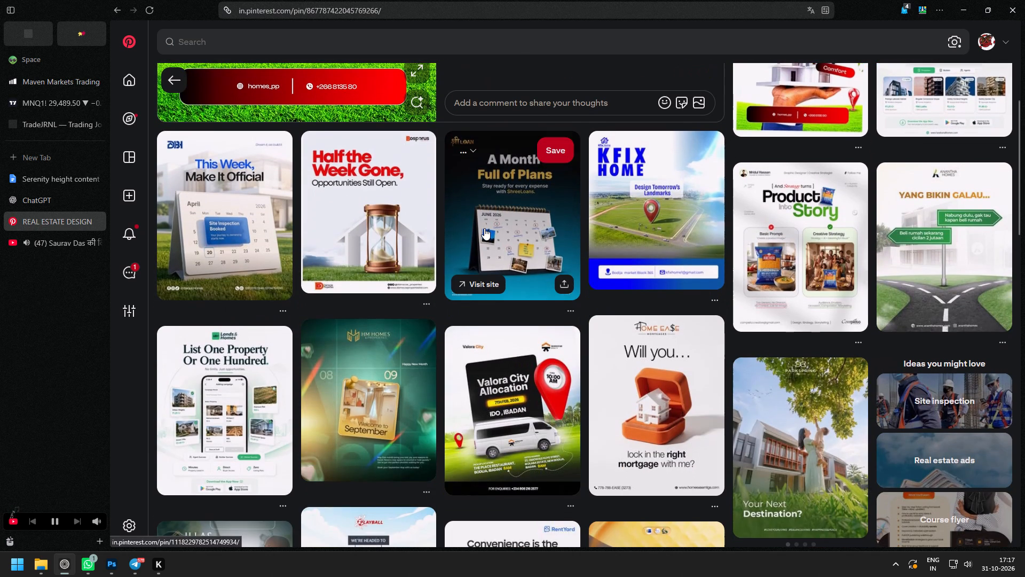
pyautogui.click(60, 242)
pyautogui.click(63, 216)
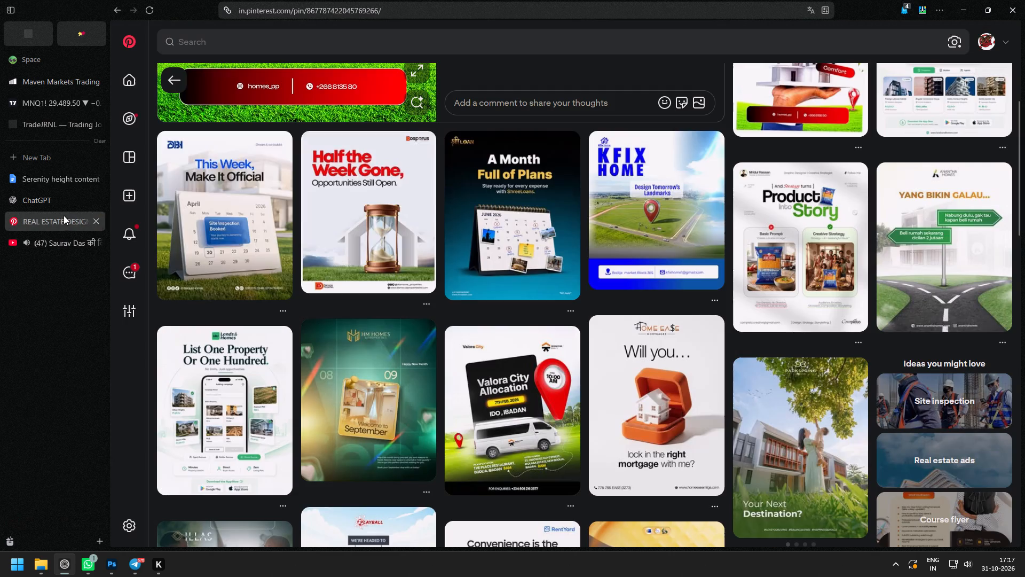
pyautogui.scroll(-2, 427, 278)
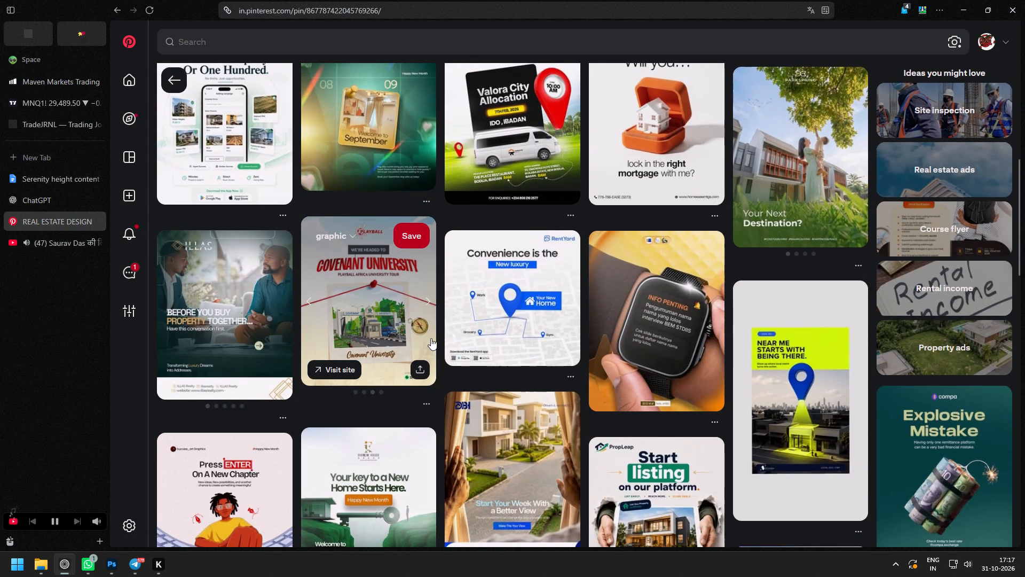
pyautogui.scroll(-1, 431, 338)
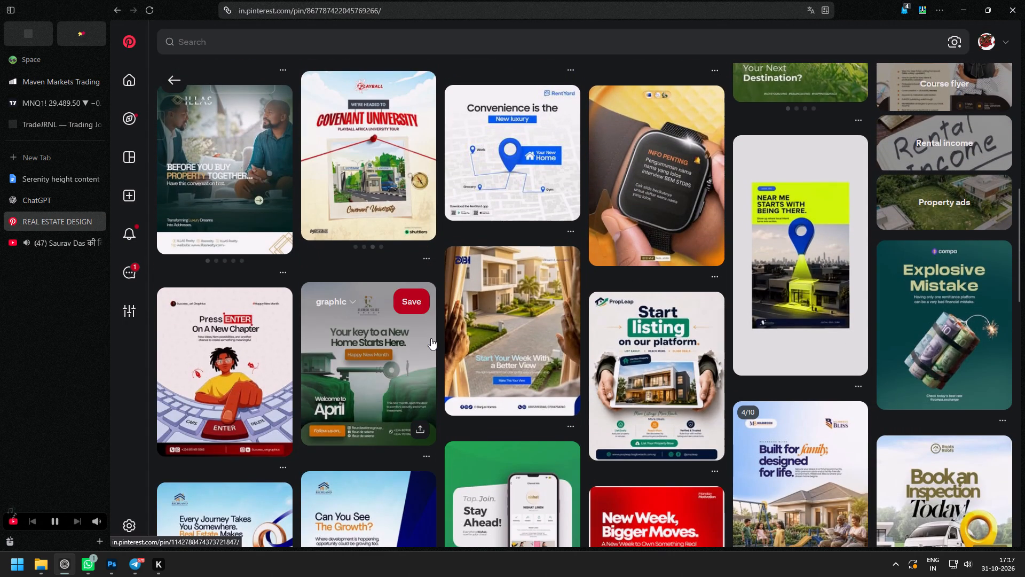
pyautogui.scroll(5, 431, 338)
pyautogui.scroll(-5, 431, 338)
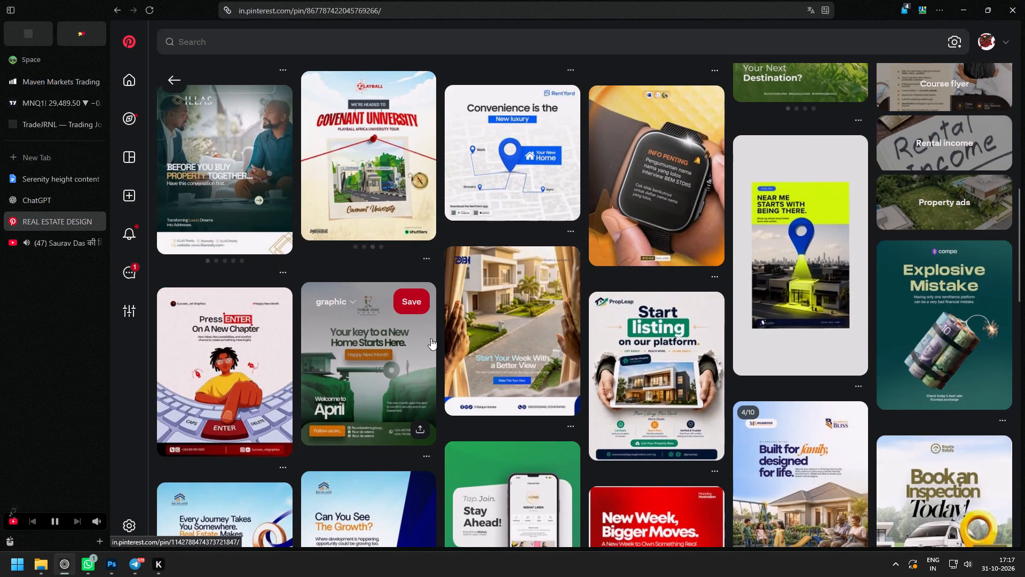
pyautogui.scroll(-1, 436, 345)
pyautogui.click(819, 382)
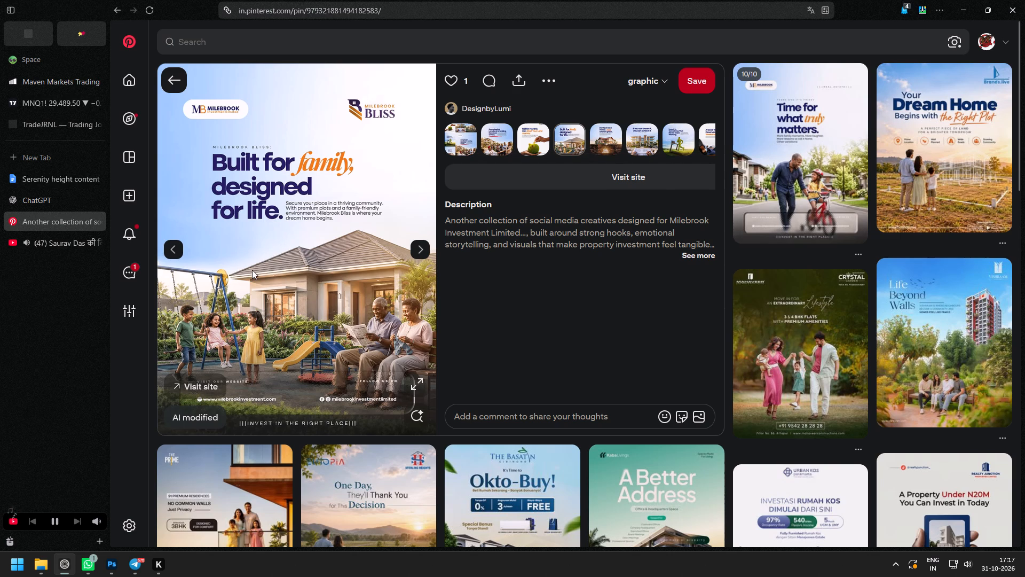
pyautogui.rightClick(259, 196)
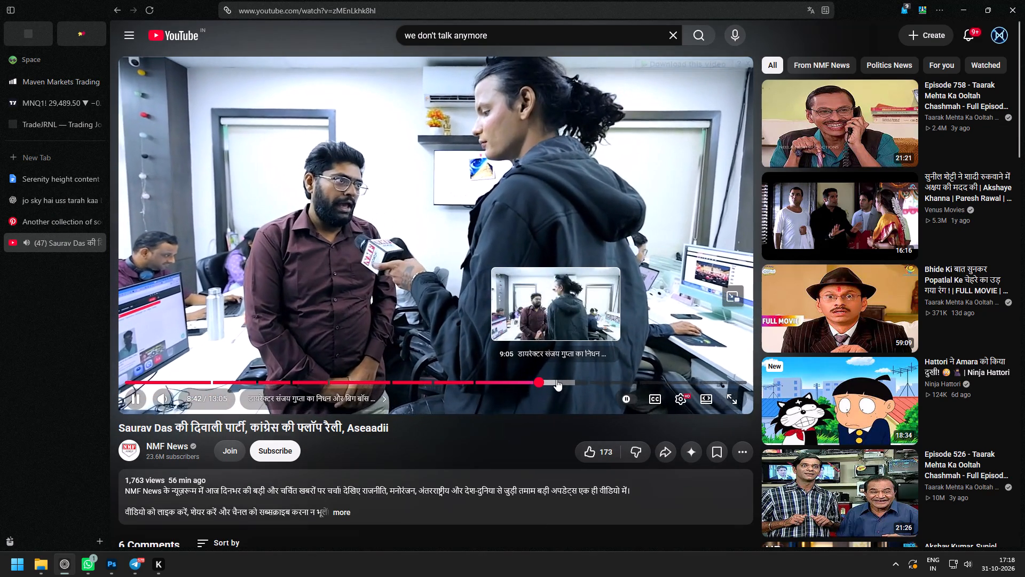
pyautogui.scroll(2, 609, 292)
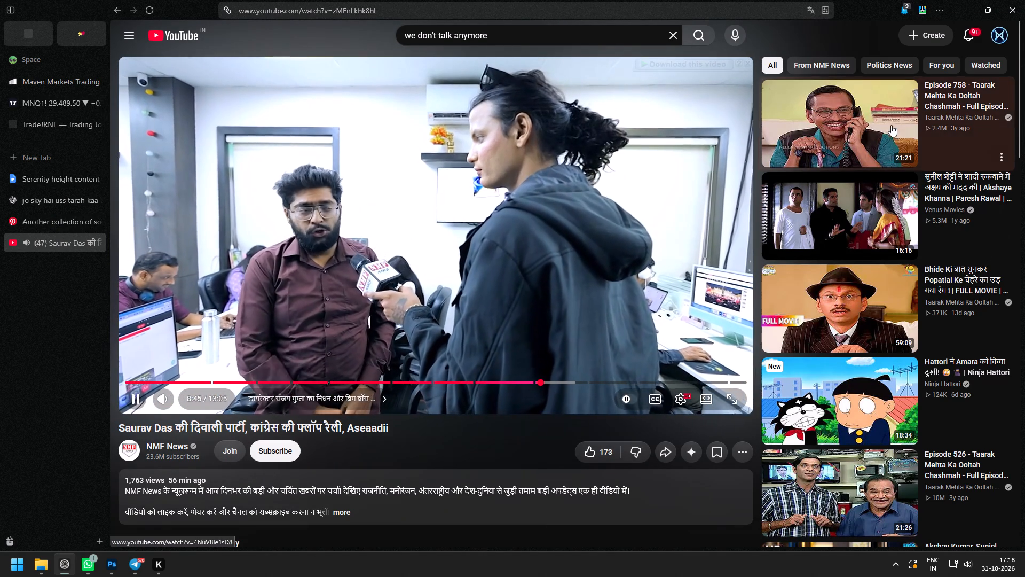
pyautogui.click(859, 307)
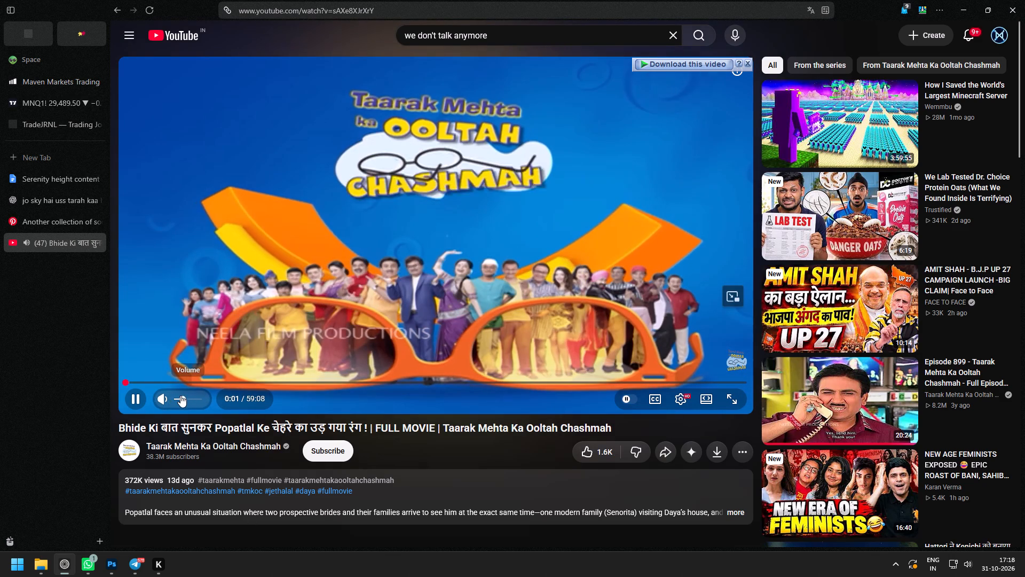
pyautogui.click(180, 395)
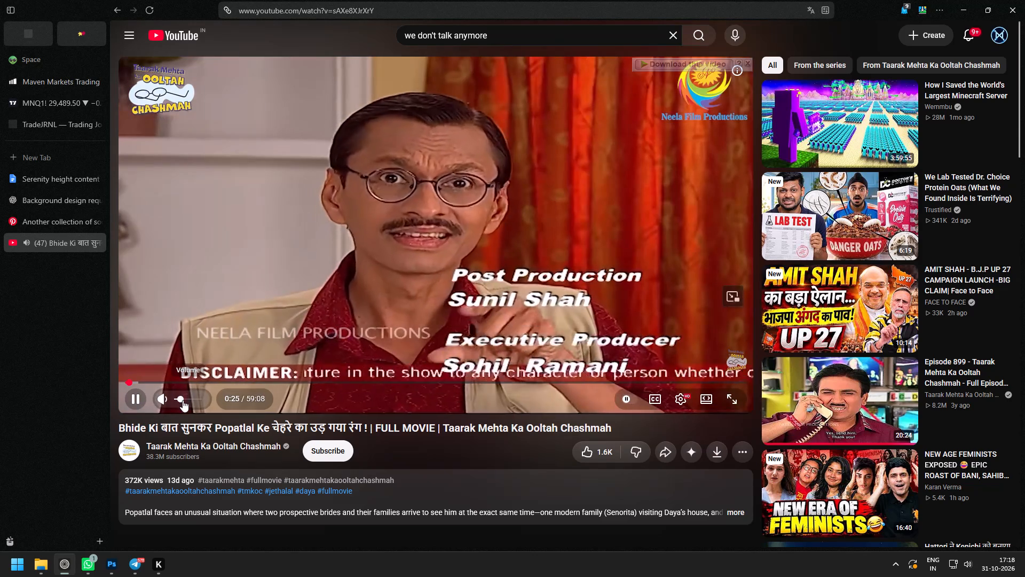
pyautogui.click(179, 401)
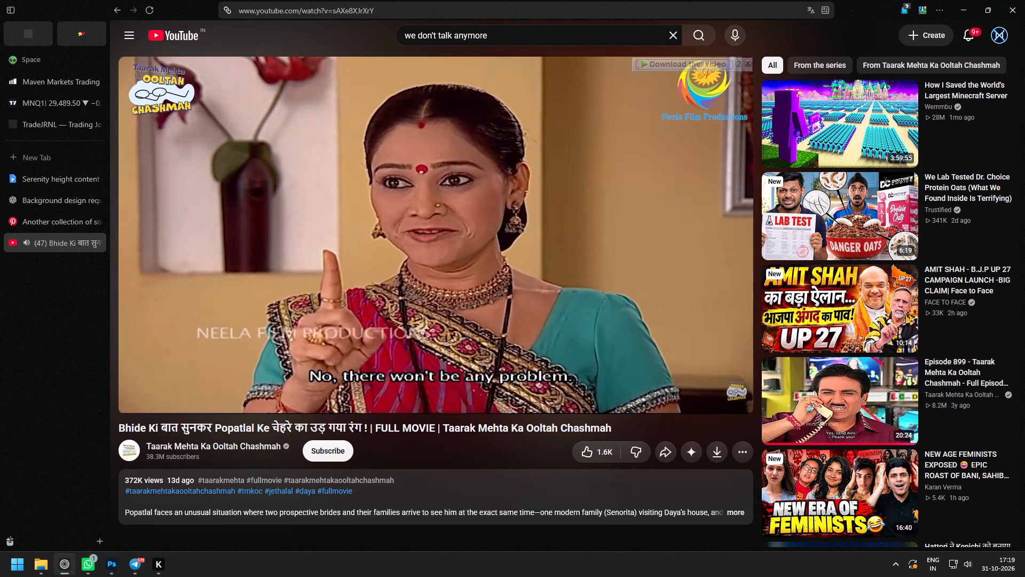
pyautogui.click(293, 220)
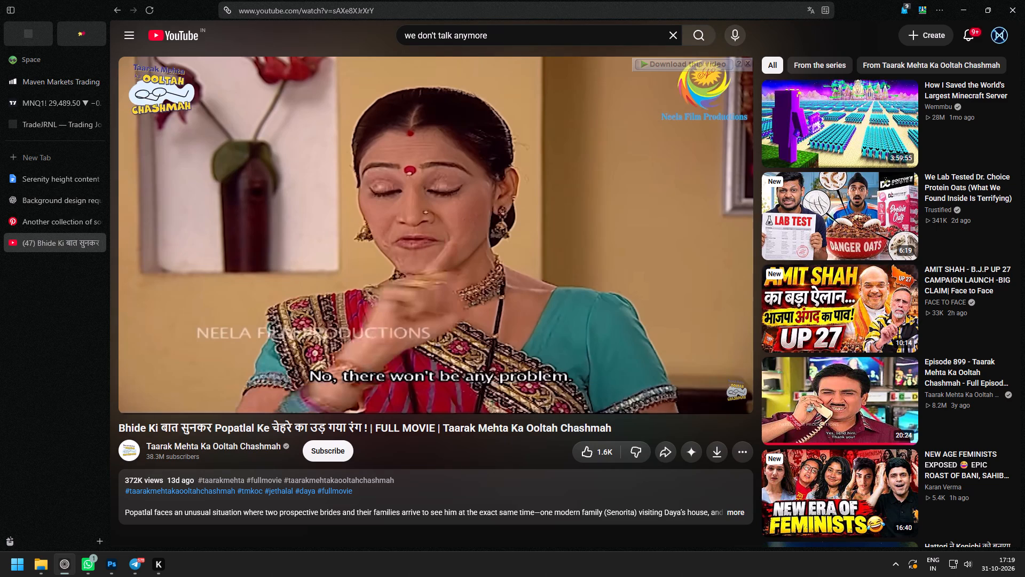
# Open the generated blue-to-white sky background in the ChatGPT conversation and download it.
pyautogui.click(57, 182)
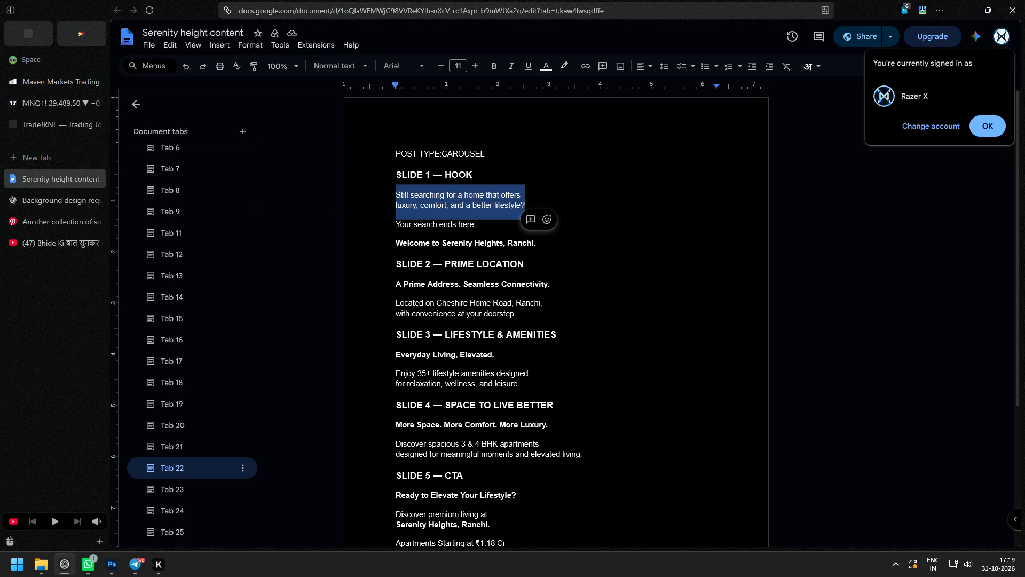
pyautogui.click(69, 200)
pyautogui.click(462, 282)
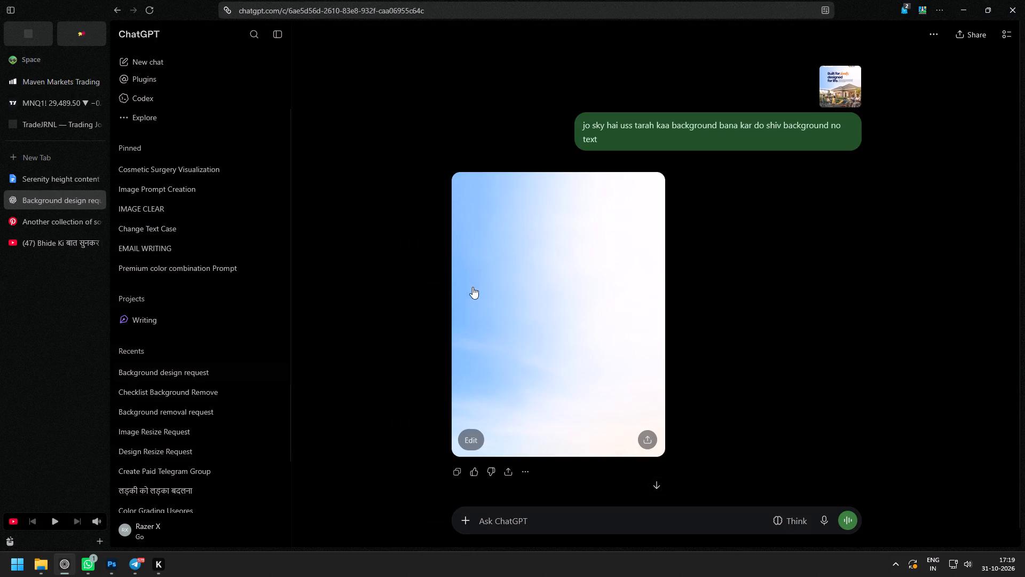
pyautogui.click(845, 37)
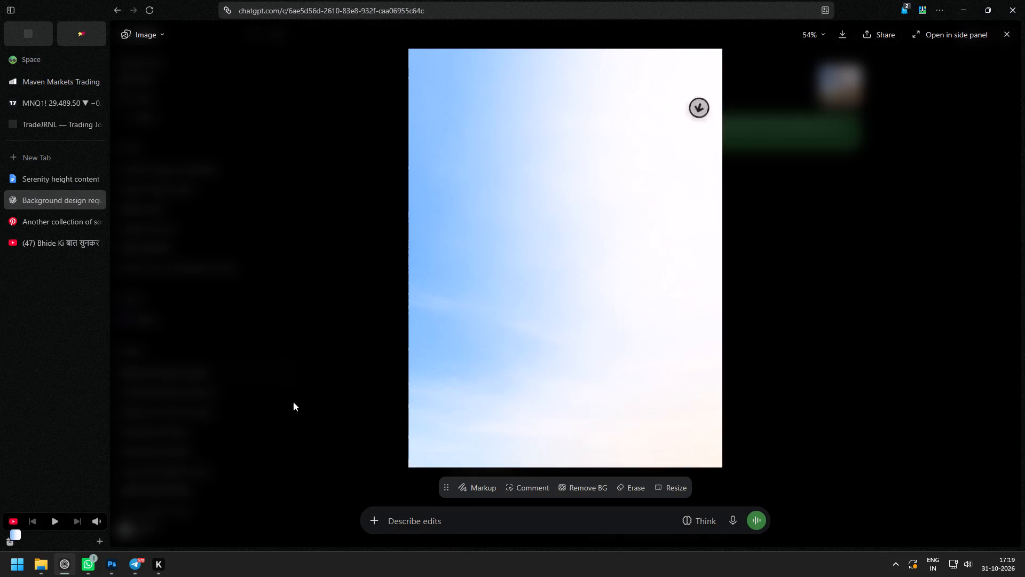
# Place the downloaded Minimalist Blue-to-White Sky Gradient image in Photoshop and scale it to about 1081 × 1440 px so it covers the first slide.
pyautogui.click(114, 560)
pyautogui.press('z')
pyautogui.moveTo(422, 350); pyautogui.dragTo(399, 339)
pyautogui.press('v')
pyautogui.click(38, 566)
pyautogui.click(423, 205)
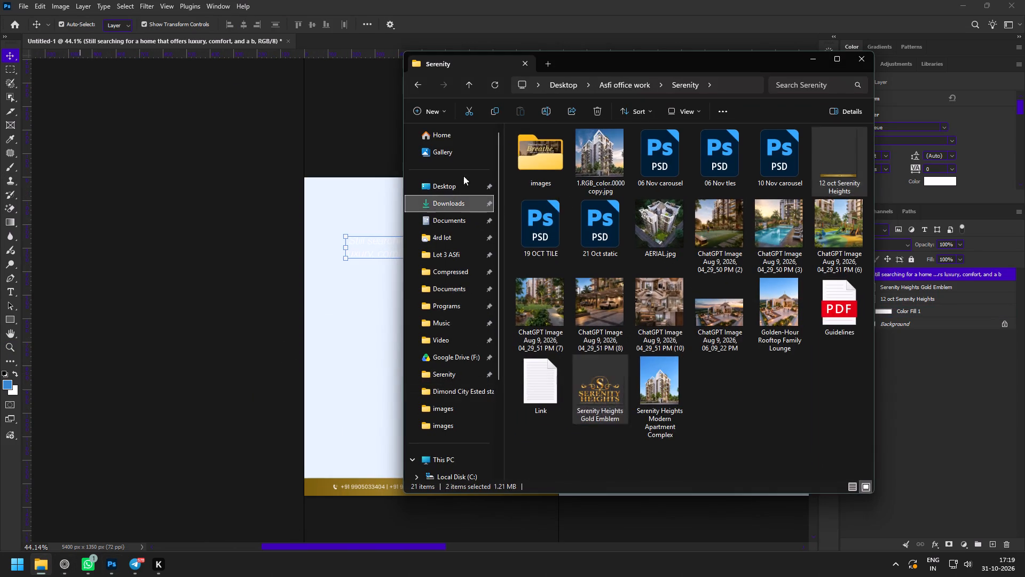
pyautogui.moveTo(611, 60); pyautogui.dragTo(699, 65)
pyautogui.moveTo(641, 206); pyautogui.dragTo(374, 276)
pyautogui.moveTo(501, 350); pyautogui.dragTo(385, 354)
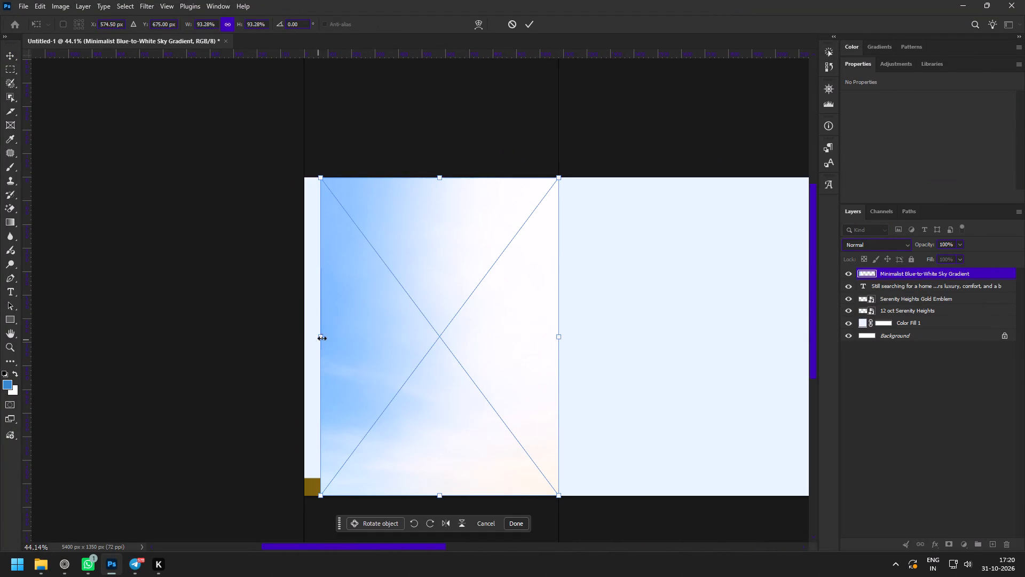
pyautogui.moveTo(322, 338); pyautogui.dragTo(307, 341)
pyautogui.click(530, 19)
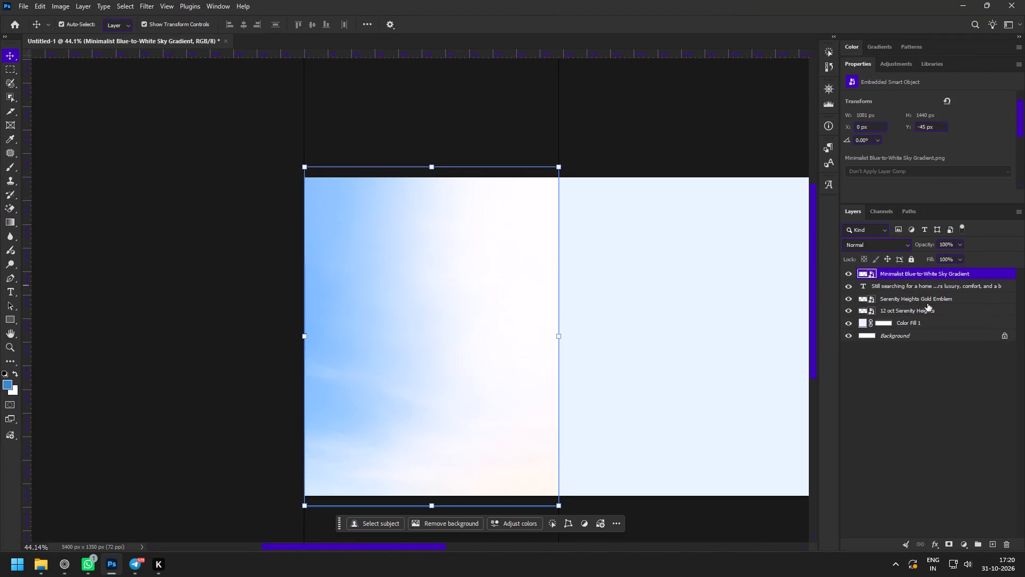
# Move the sky gradient layer directly above Color Fill 1, beneath the footer, logo and hook text layers.
pyautogui.moveTo(904, 275); pyautogui.dragTo(899, 327)
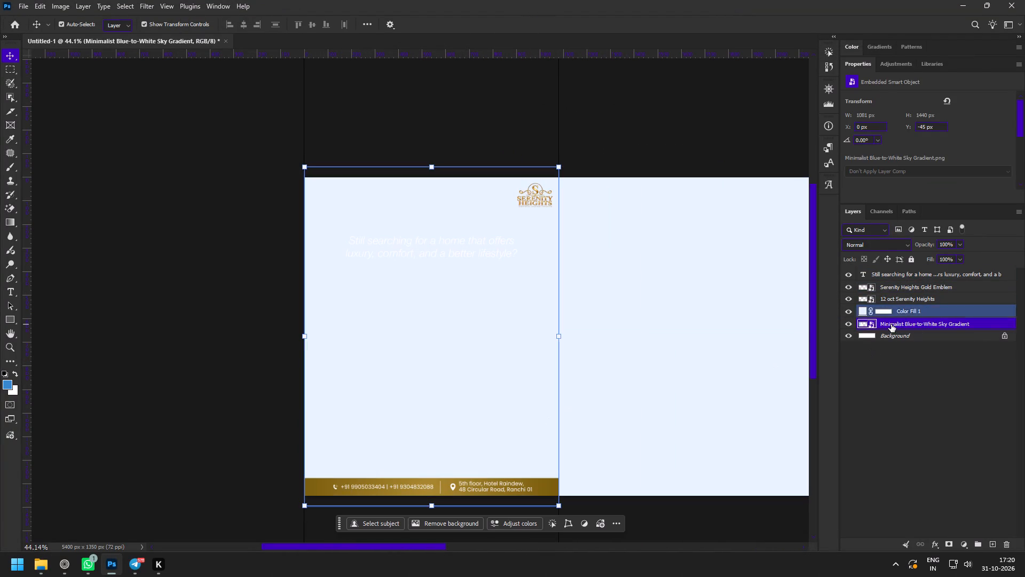
pyautogui.moveTo(891, 324); pyautogui.dragTo(890, 307)
# Select the first slide's hook text and, in the browser, snip the start of the "Built for" headline from the Milebrook Bliss pin.
pyautogui.press('z')
pyautogui.moveTo(365, 287); pyautogui.dragTo(389, 308)
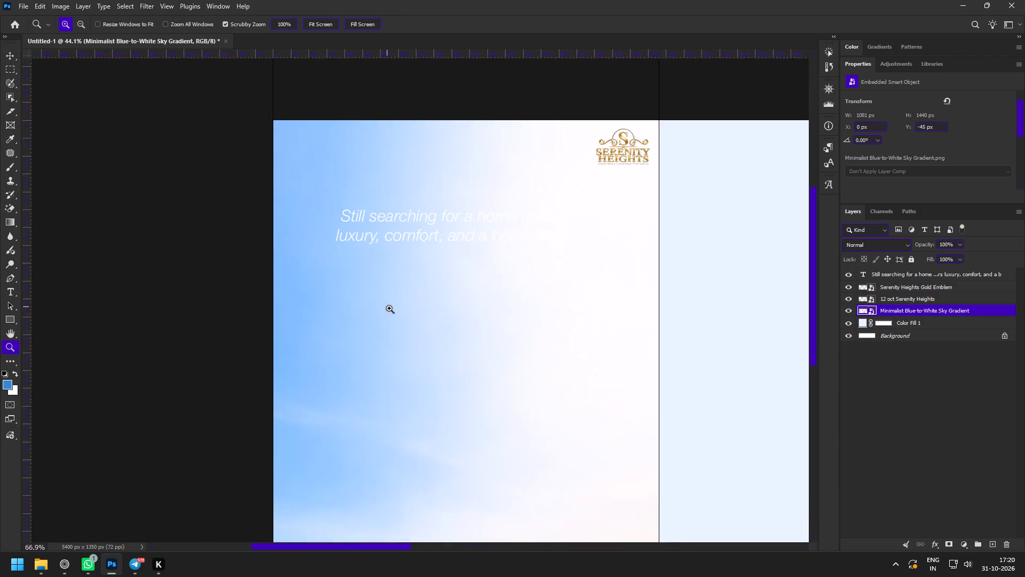
pyautogui.moveTo(389, 308); pyautogui.dragTo(390, 308)
pyautogui.press('v')
pyautogui.click(510, 226)
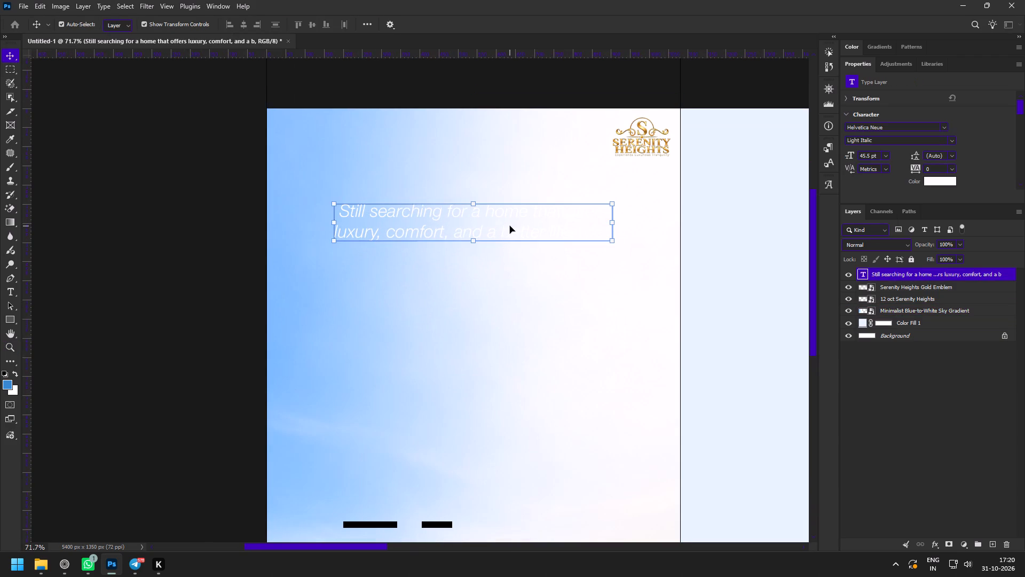
pyautogui.click(64, 568)
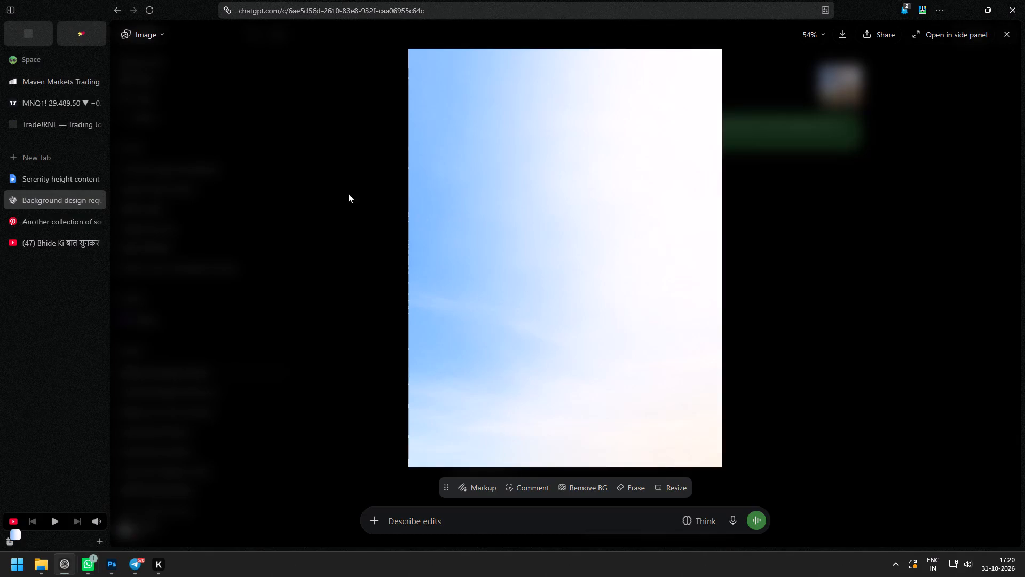
pyautogui.click(57, 181)
pyautogui.click(52, 202)
pyautogui.click(50, 220)
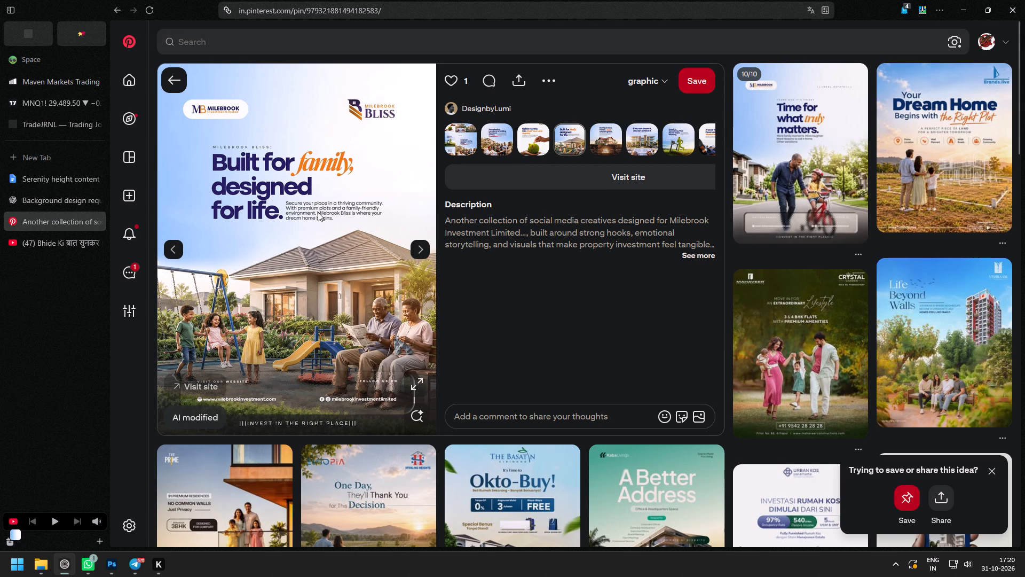
pyautogui.press('Print')
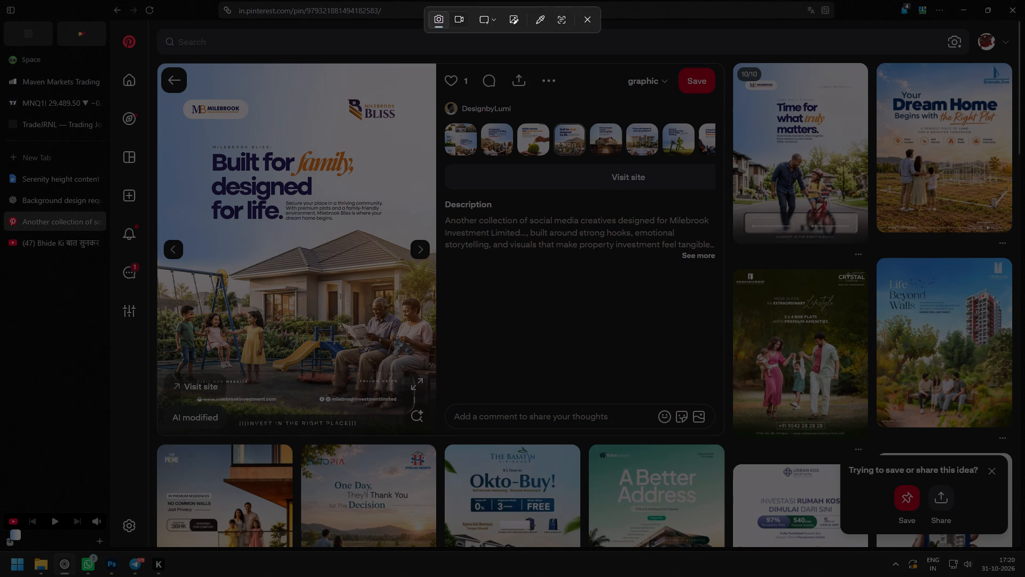
pyautogui.moveTo(202, 141); pyautogui.dragTo(277, 203)
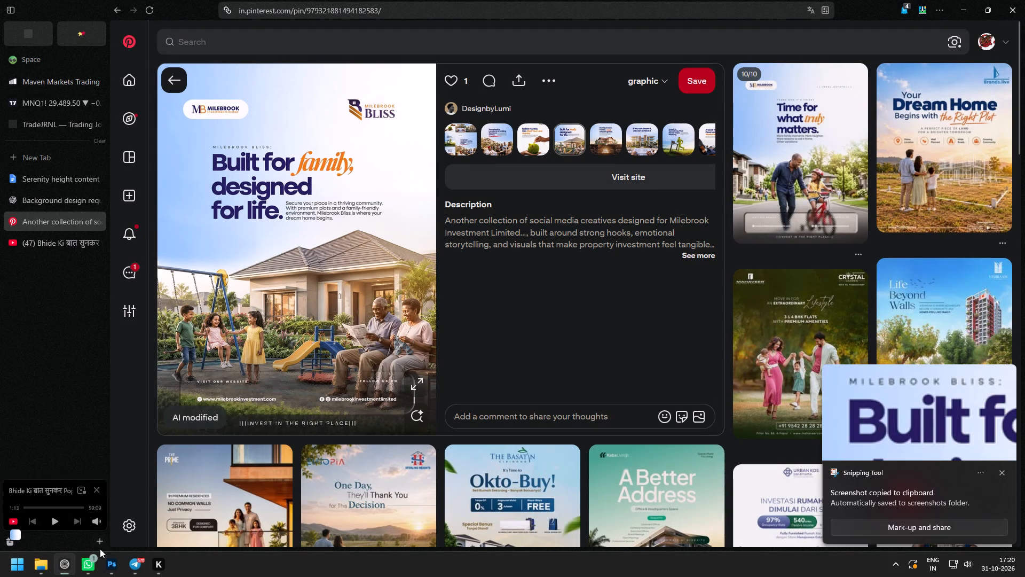
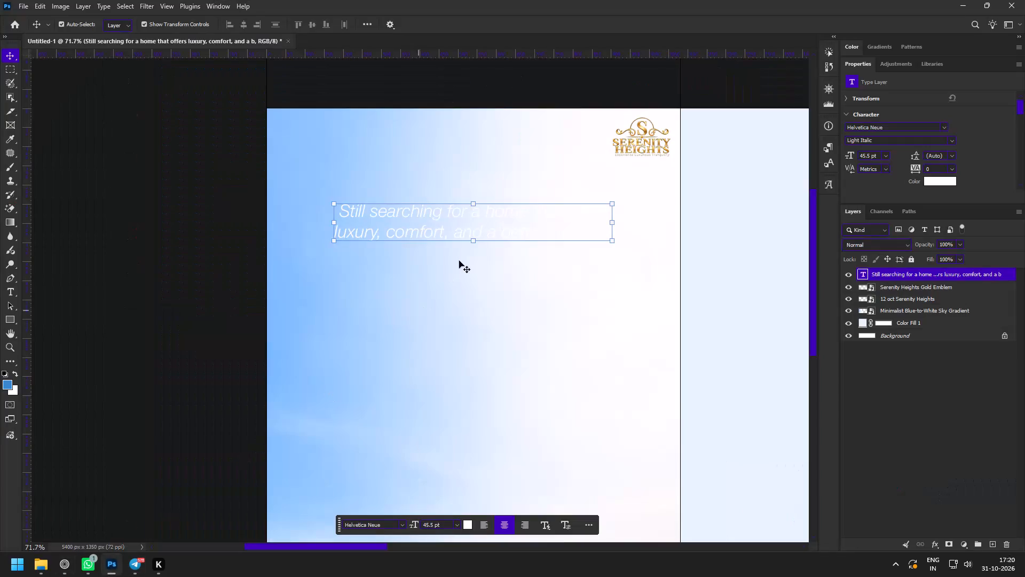
# Recolour the hook text with the violet sampled from the lettering of the pasted headline snip, and delete the snip.
pyautogui.hotkey('ctrl', 'v')
pyautogui.press('z')
pyautogui.moveTo(449, 243); pyautogui.dragTo(467, 276)
pyautogui.press('v')
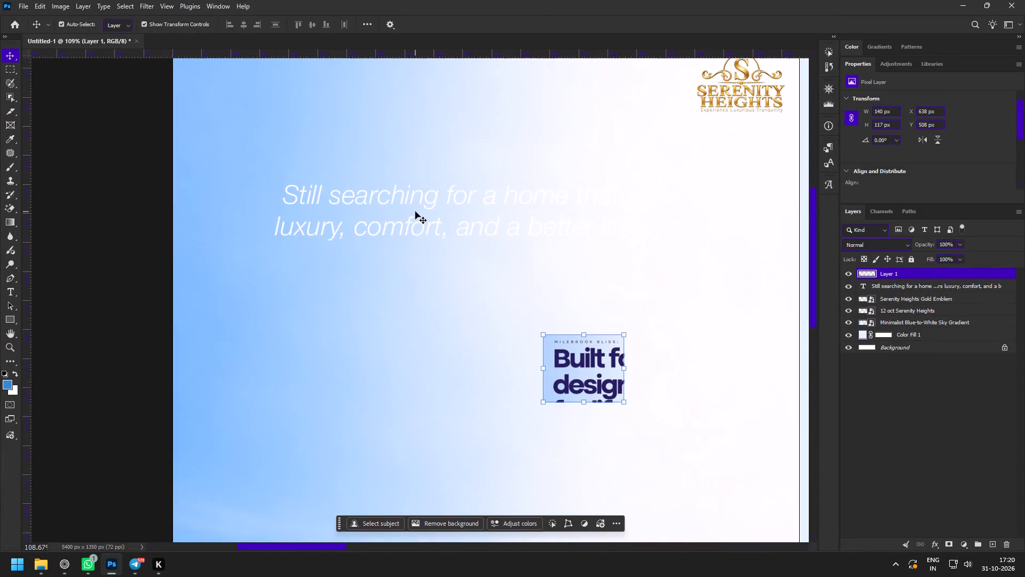
pyautogui.click(415, 212)
pyautogui.click(938, 182)
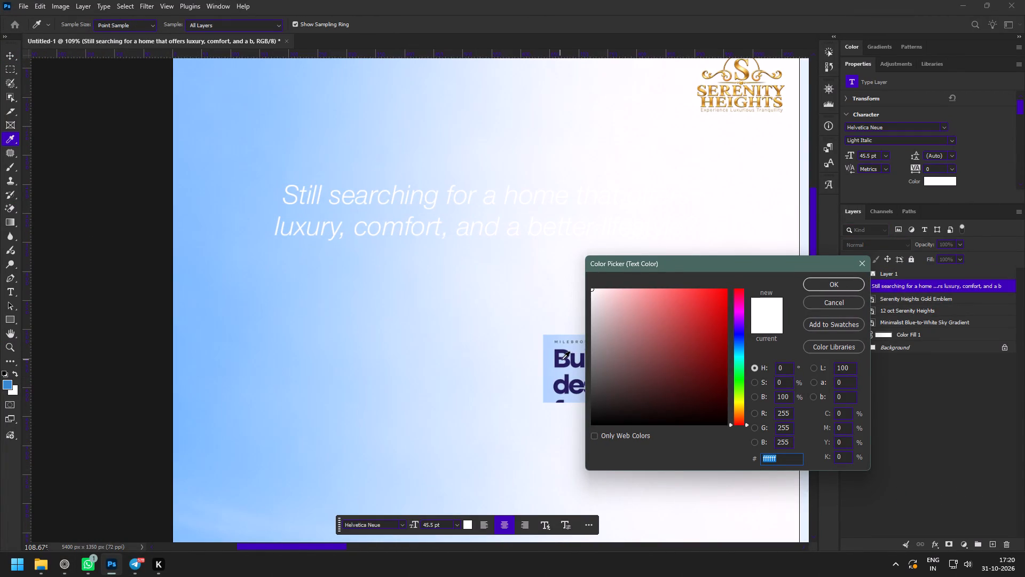
pyautogui.click(564, 360)
pyautogui.click(815, 282)
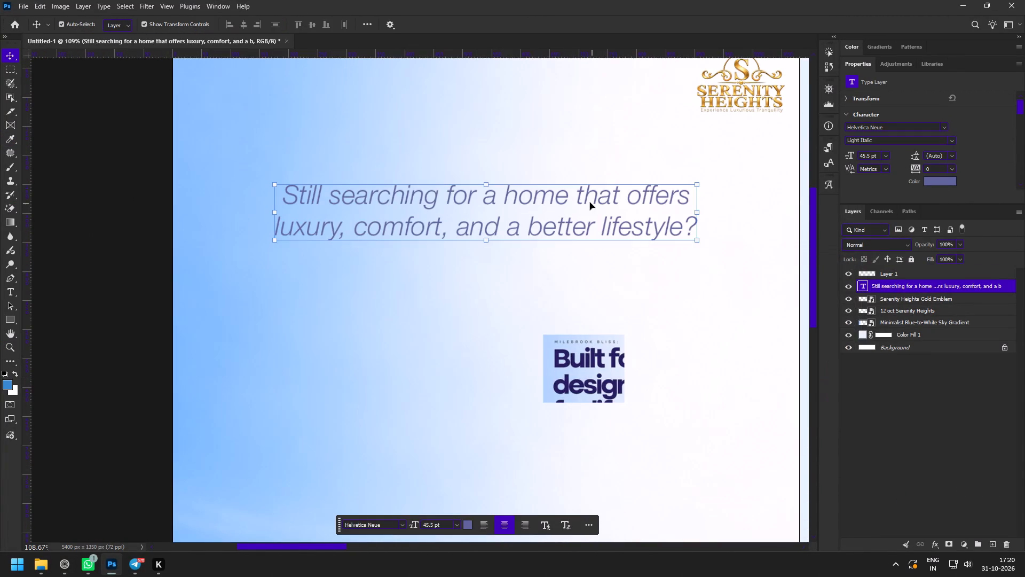
pyautogui.click(601, 365)
pyautogui.press('Delete')
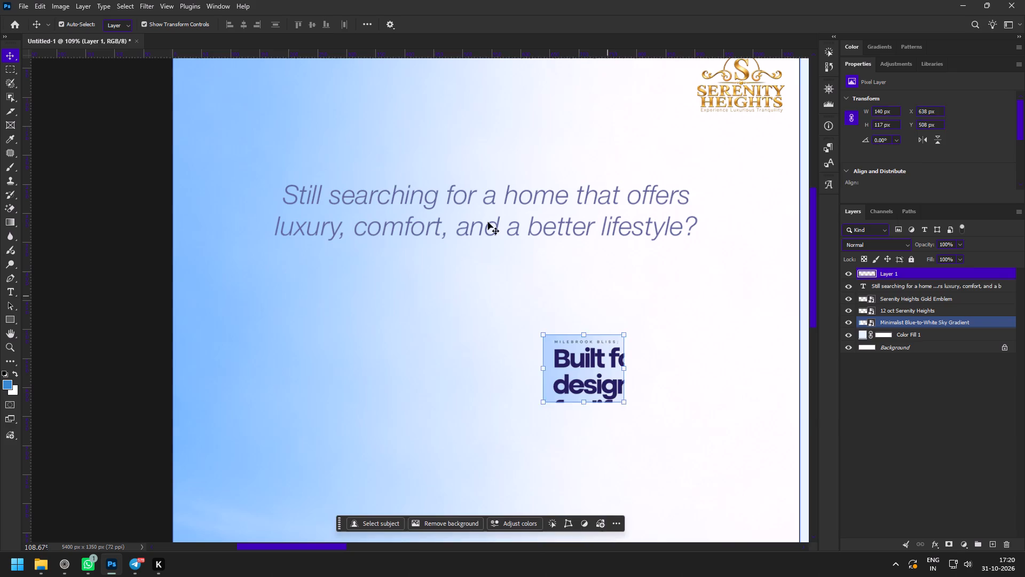
# Set the first slide's hook text to the Helvetica Neue Medium Italic style.
pyautogui.click(488, 222)
pyautogui.click(424, 219)
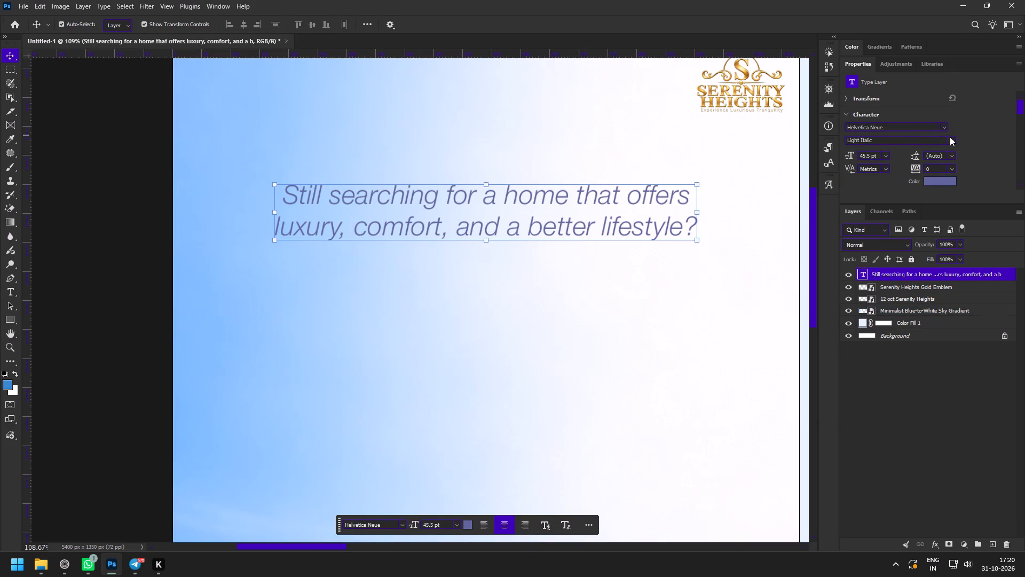
pyautogui.click(952, 137)
pyautogui.click(882, 247)
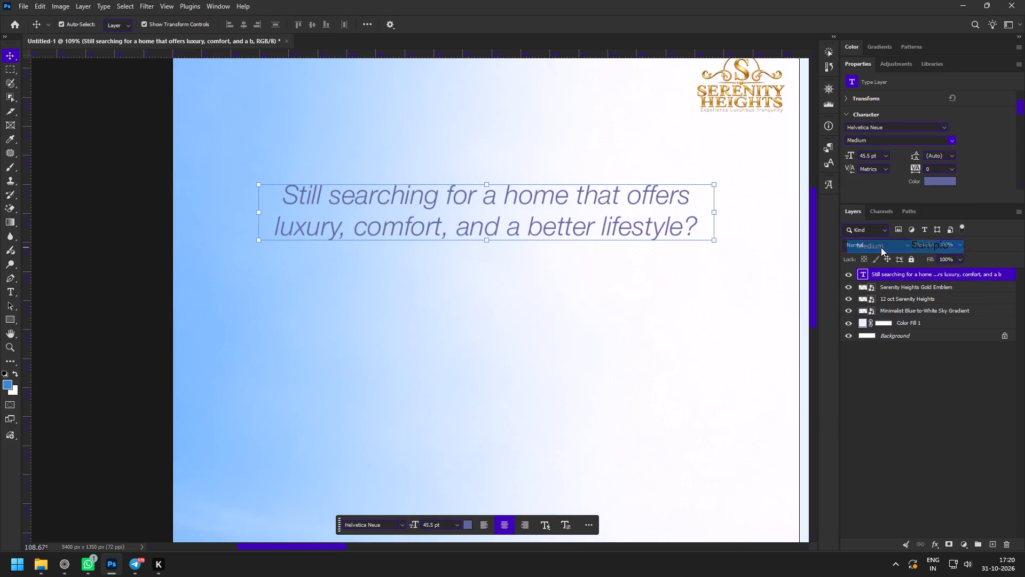
pyautogui.click(955, 139)
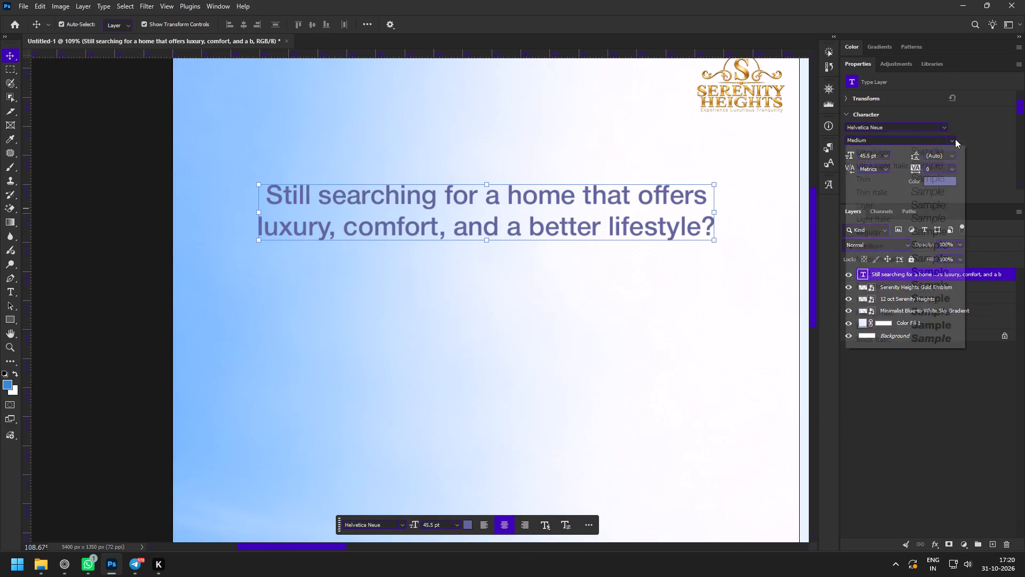
pyautogui.click(885, 259)
# Duplicate the hook text and place the copy directly beneath the original.
pyautogui.press('z')
pyautogui.moveTo(518, 147); pyautogui.dragTo(527, 165)
pyautogui.press('v')
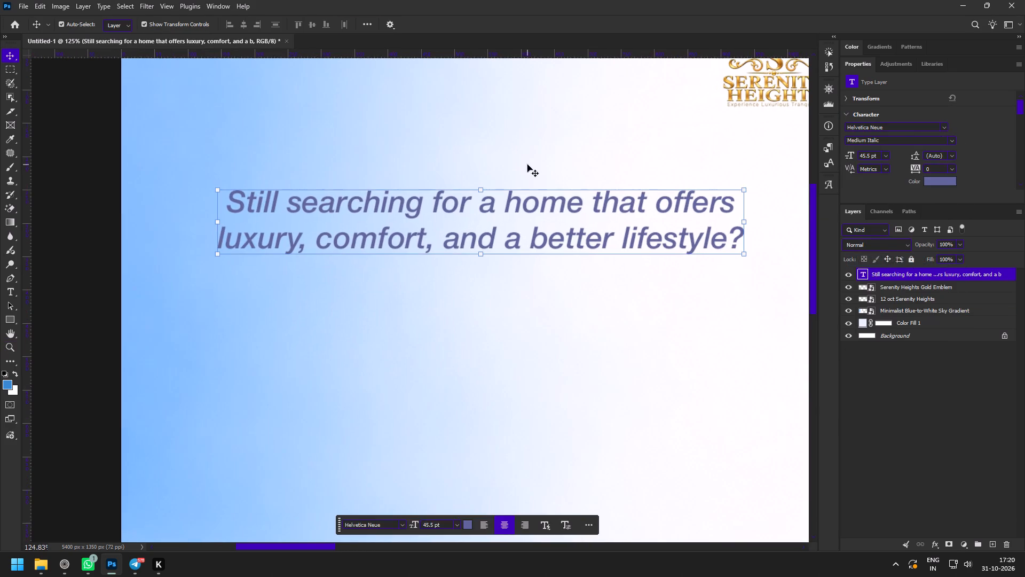
pyautogui.keyDown('alt'); pyautogui.keyDown('shift'); pyautogui.moveTo(472, 225); pyautogui.dragTo(470, 303); pyautogui.keyUp('shift'); pyautogui.keyUp('alt')
# Change the original hook text's colour to a dark navy blue.
pyautogui.click(530, 200)
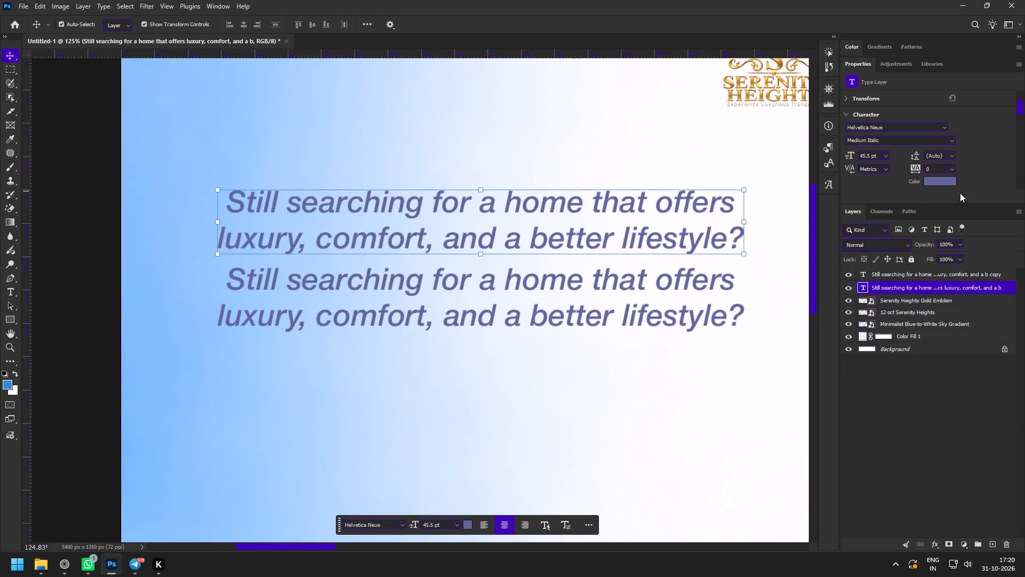
pyautogui.click(937, 184)
pyautogui.moveTo(703, 346); pyautogui.dragTo(707, 375)
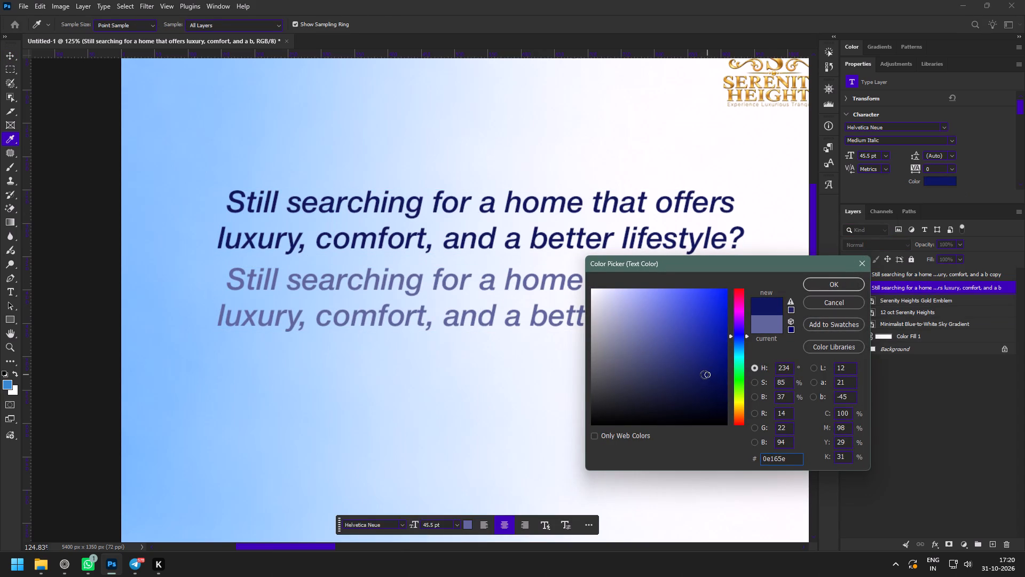
pyautogui.click(704, 375)
pyautogui.click(832, 284)
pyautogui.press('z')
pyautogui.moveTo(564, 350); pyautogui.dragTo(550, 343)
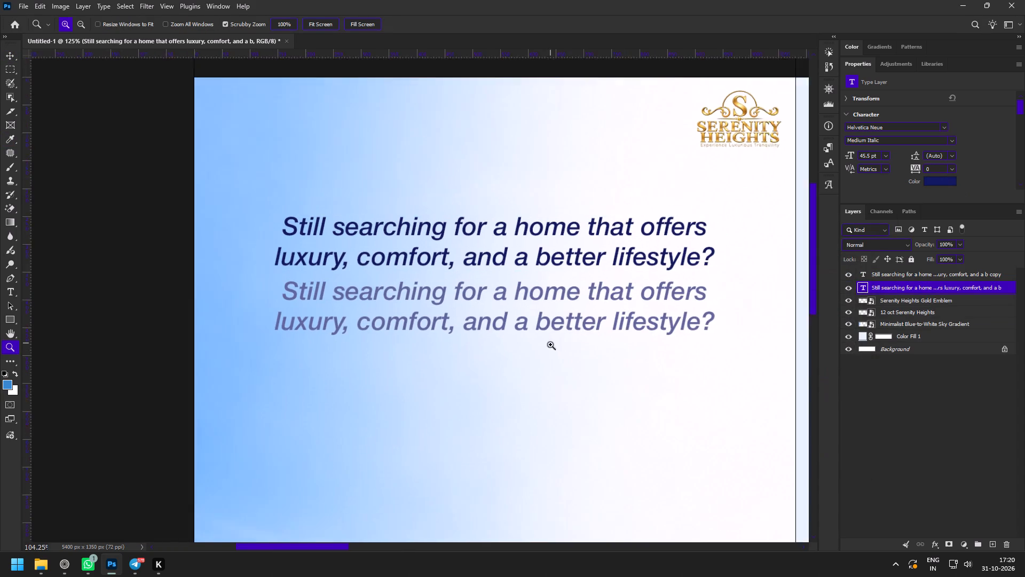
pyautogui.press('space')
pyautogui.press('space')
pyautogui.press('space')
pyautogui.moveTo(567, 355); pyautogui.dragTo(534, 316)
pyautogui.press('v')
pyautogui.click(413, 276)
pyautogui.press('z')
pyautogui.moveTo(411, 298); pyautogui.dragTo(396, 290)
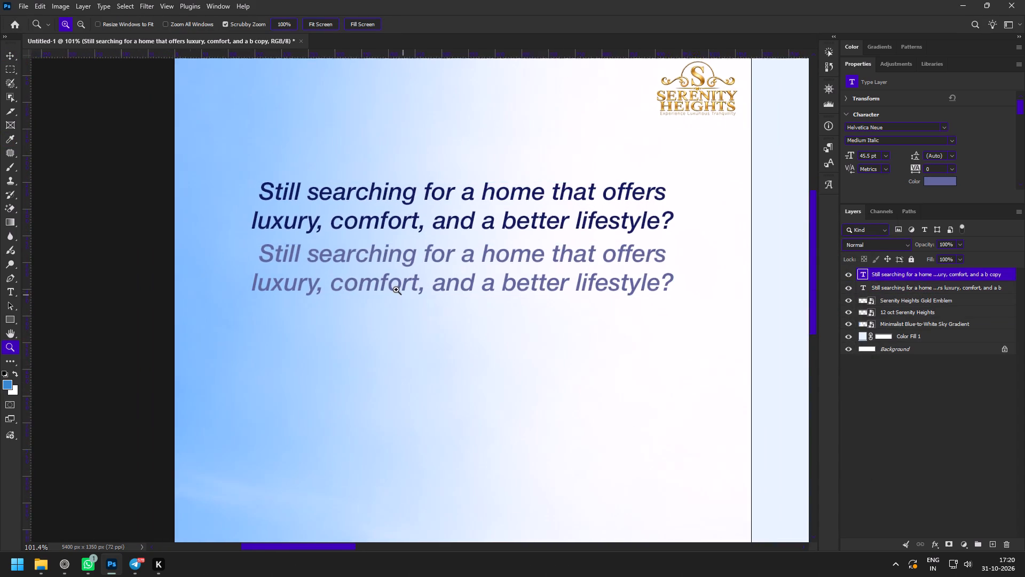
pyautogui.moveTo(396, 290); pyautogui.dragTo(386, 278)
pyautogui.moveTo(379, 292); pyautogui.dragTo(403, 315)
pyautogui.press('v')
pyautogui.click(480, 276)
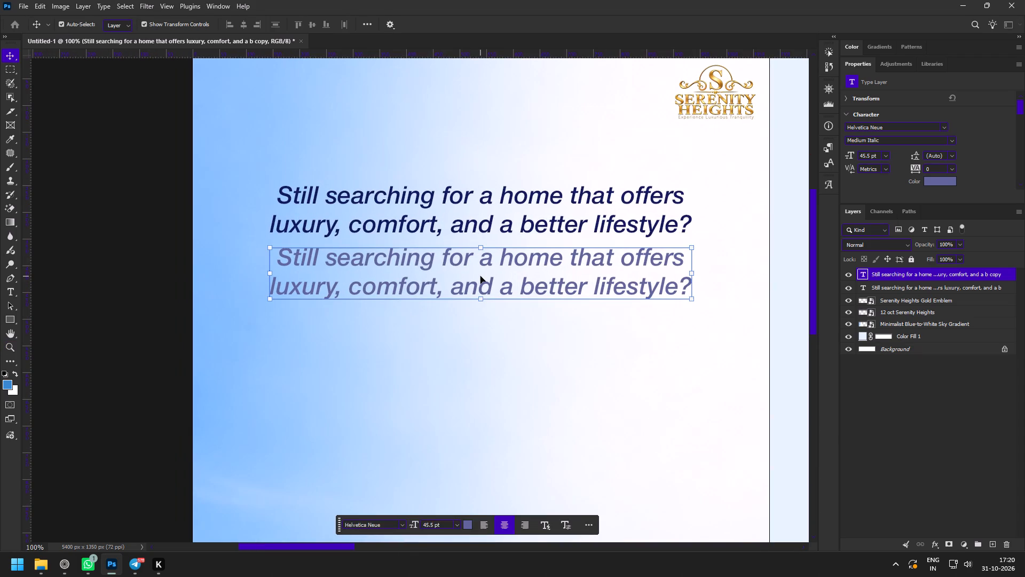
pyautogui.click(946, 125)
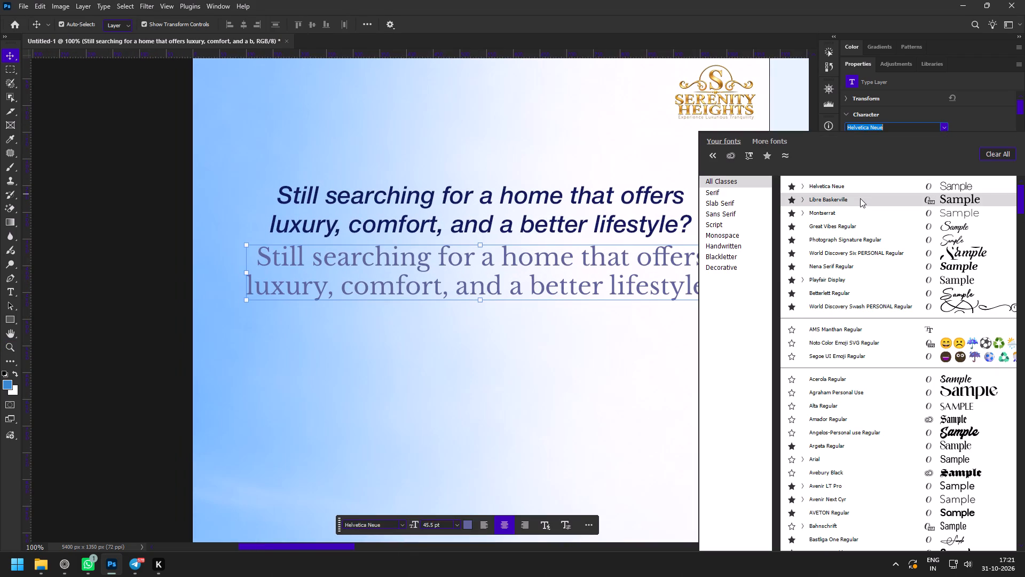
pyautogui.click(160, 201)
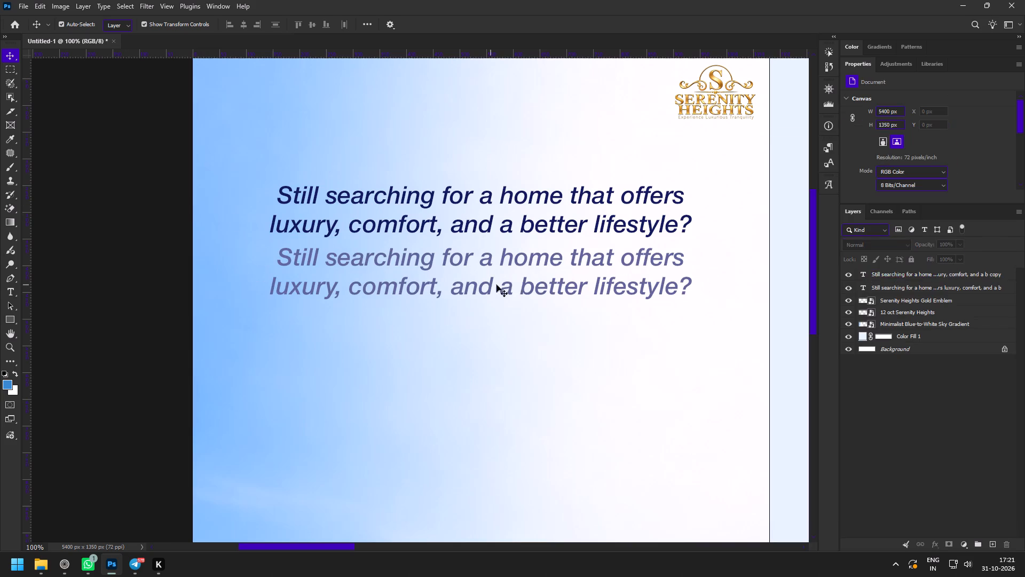
# Sample the original hook text's navy colour and apply it to the duplicated text beneath it.
pyautogui.click(536, 279)
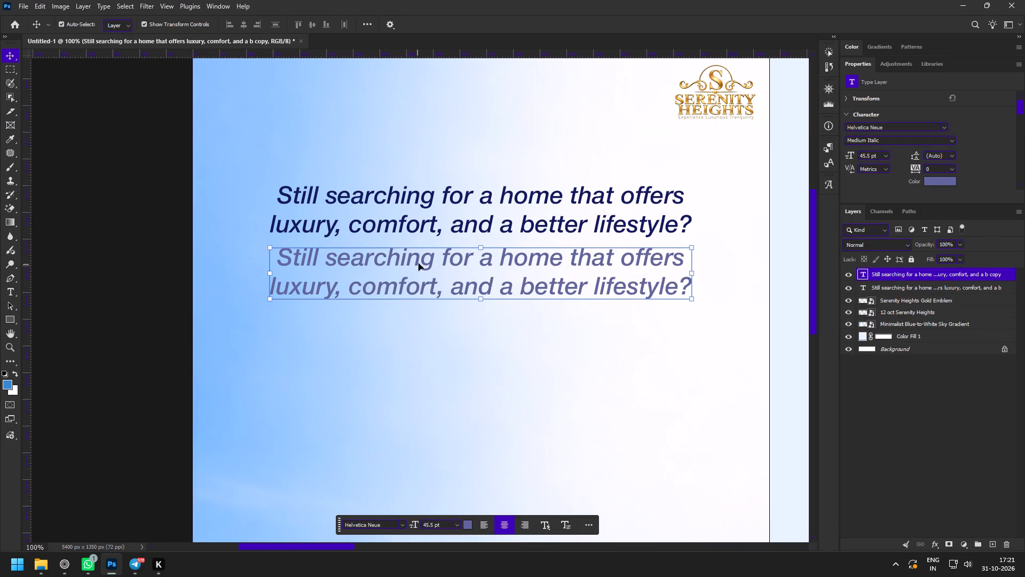
pyautogui.press('i')
pyautogui.click(432, 229)
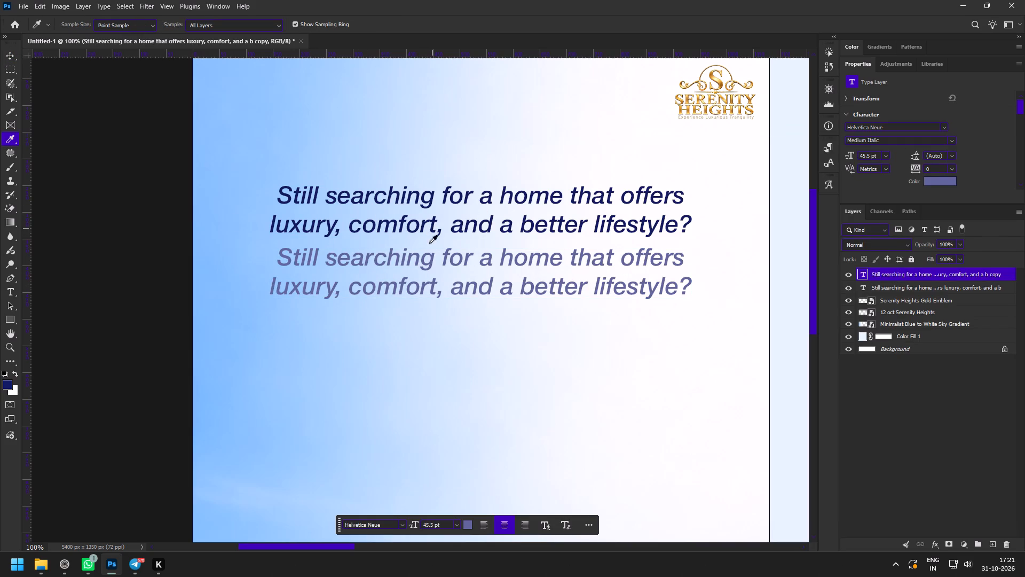
pyautogui.press('v')
pyautogui.hotkey('alt', 'BackSpace')
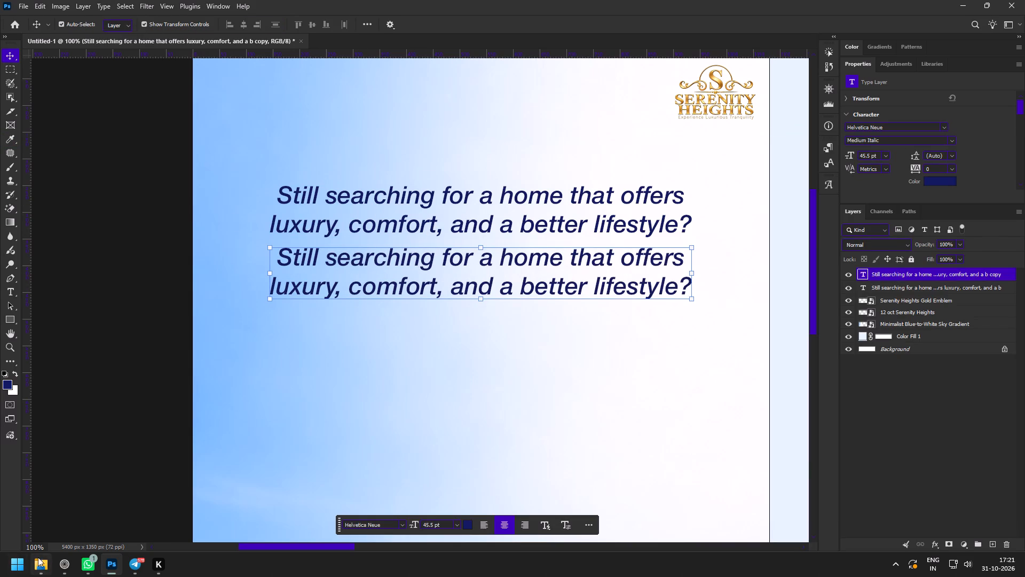
# Replace the duplicated text with the line "Your search ends here." copied from the Serenity height content document.
pyautogui.click(64, 559)
pyautogui.click(59, 182)
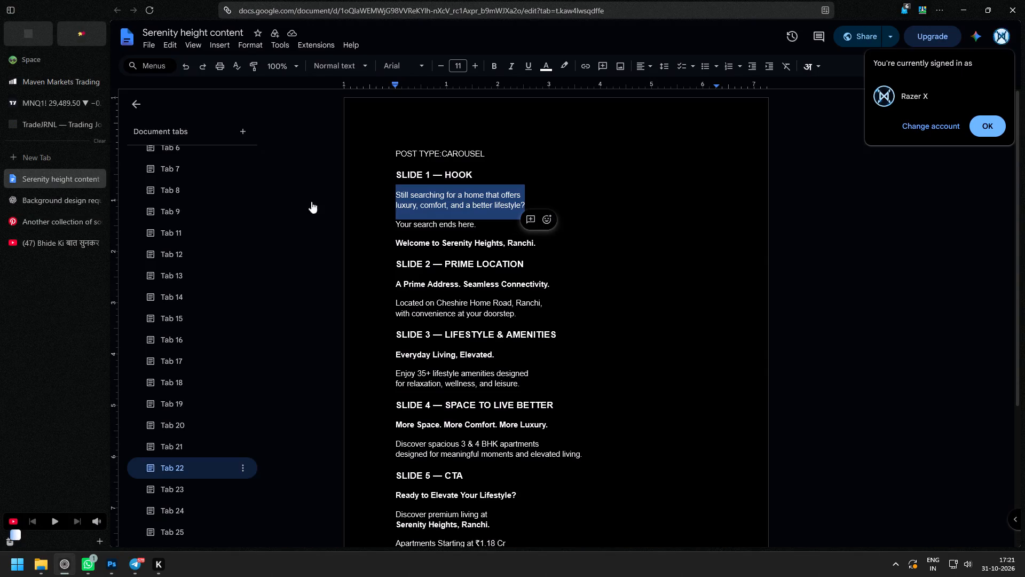
pyautogui.moveTo(382, 223); pyautogui.dragTo(530, 222)
pyautogui.hotkey('ctrl', 'c')
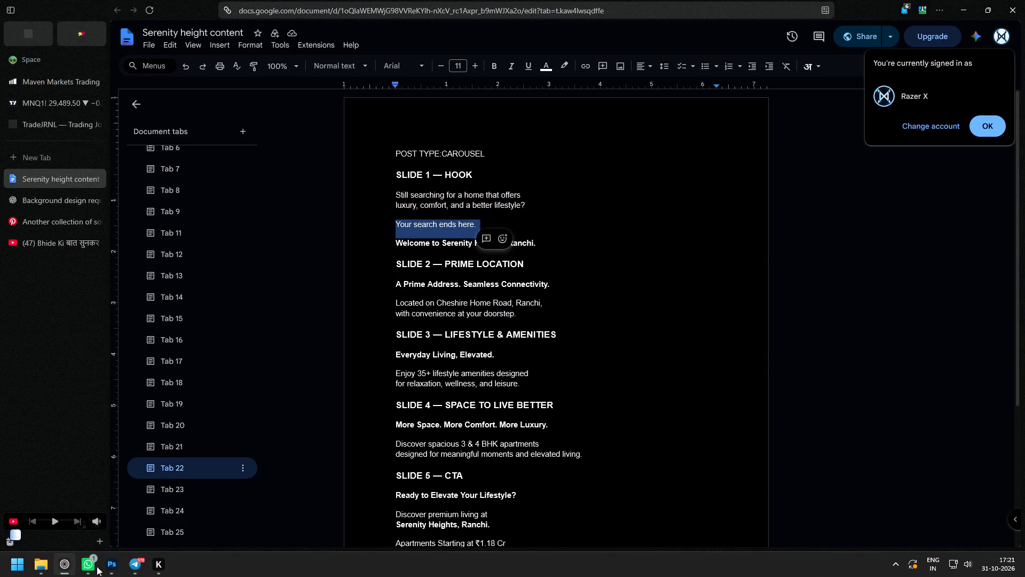
pyautogui.click(112, 565)
pyautogui.doubleClick(455, 280)
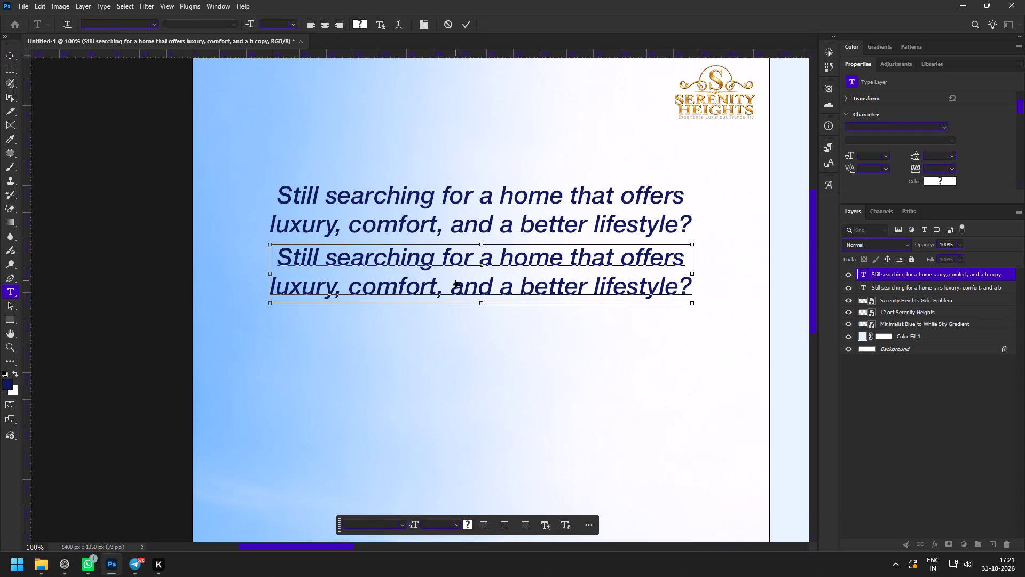
pyautogui.hotkey('ctrl', 'v')
pyautogui.hotkey('ctrl', 'a')
pyautogui.hotkey('ctrl', 'v')
pyautogui.press('BackSpace')
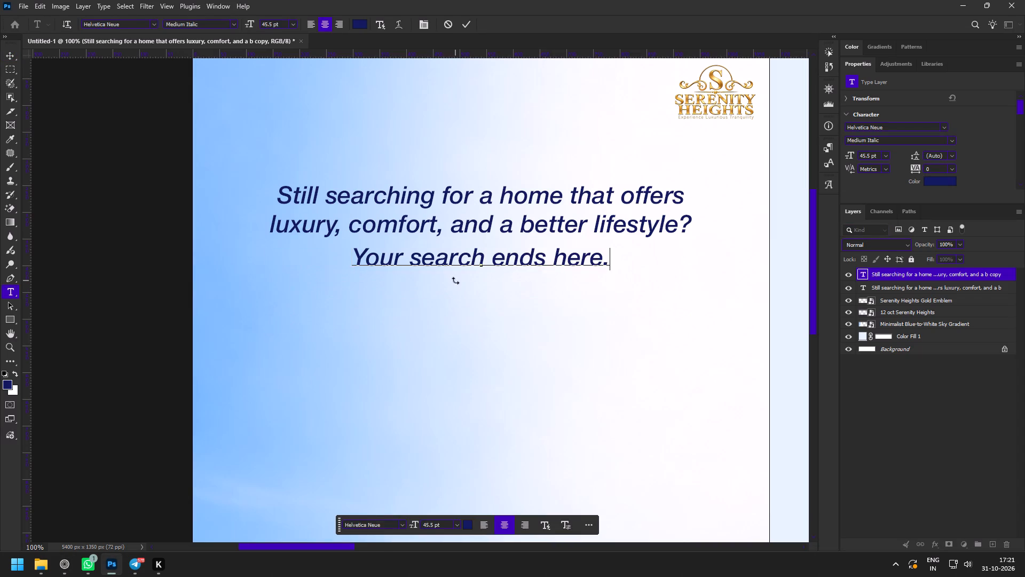
pyautogui.hotkey('ctrl', 'Return')
# Duplicate the new line lower on the slide and replace its text with "Welcome to Serenity Heights, Ranchi." from the document.
pyautogui.keyDown('alt'); pyautogui.moveTo(439, 263); pyautogui.dragTo(436, 326); pyautogui.keyUp('alt')
pyautogui.doubleClick(436, 326)
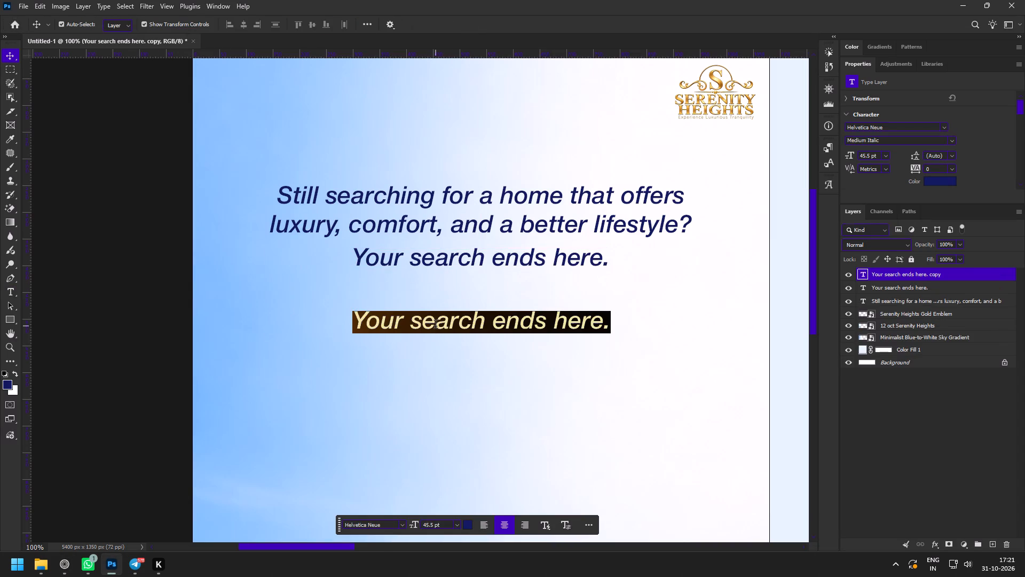
pyautogui.click(70, 567)
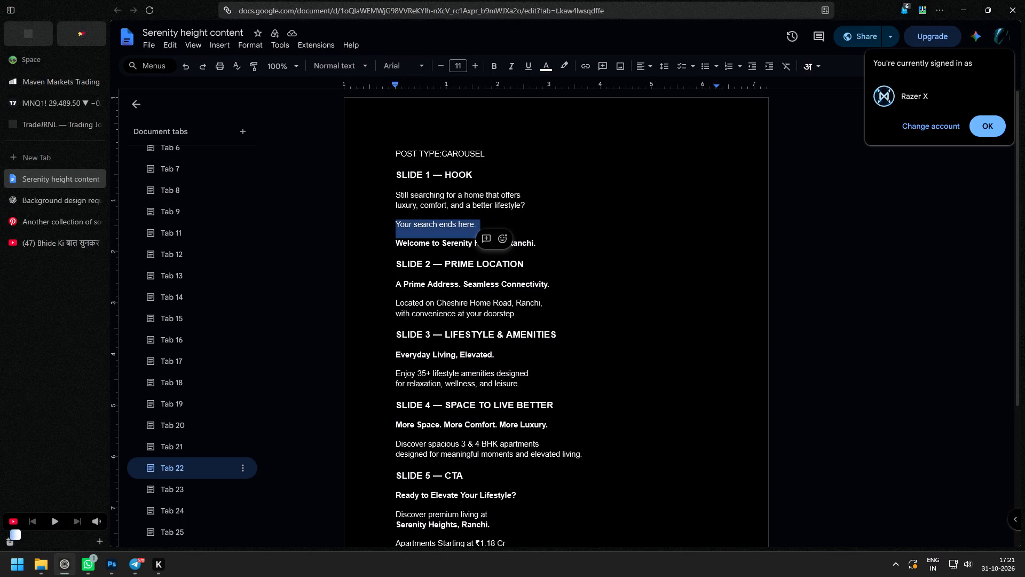
pyautogui.moveTo(391, 244); pyautogui.dragTo(588, 244)
pyautogui.hotkey('ctrl', 'c')
pyautogui.click(106, 575)
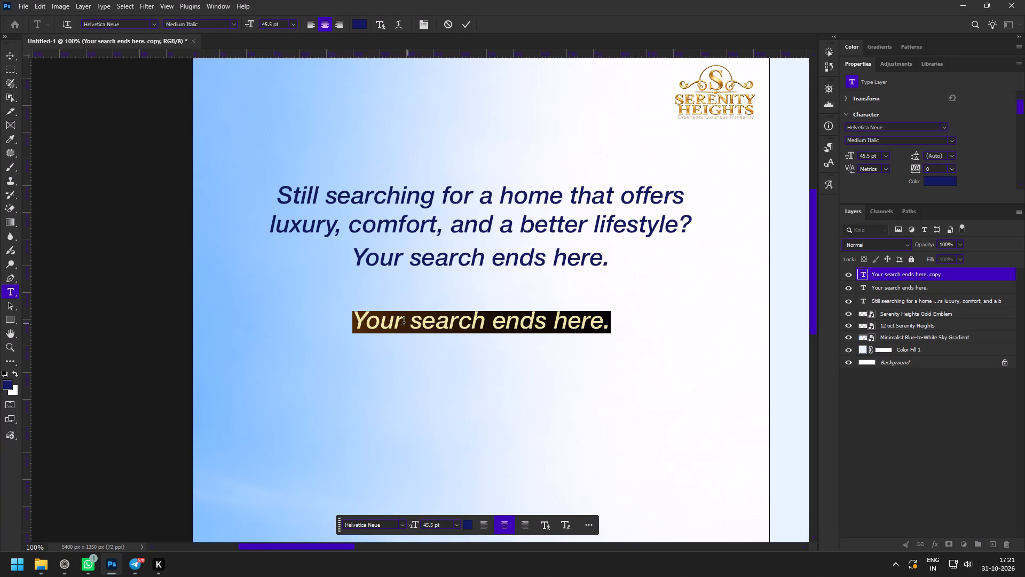
pyautogui.hotkey('ctrl', 'v')
pyautogui.press('BackSpace')
pyautogui.hotkey('ctrl', 'Return')
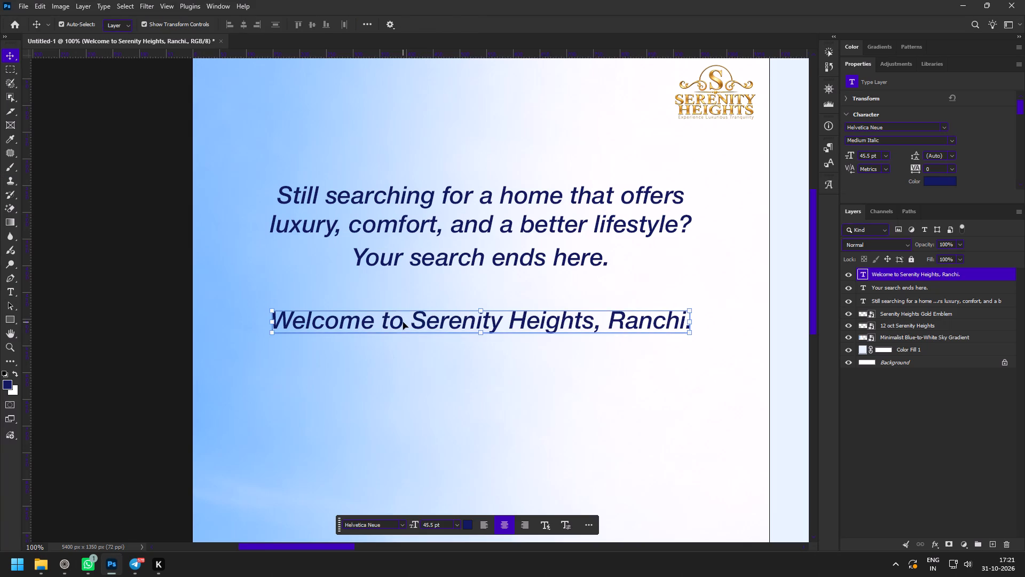
pyautogui.moveTo(407, 322); pyautogui.dragTo(410, 387)
# Scale "Your search ends here." to about 114% (52.1 pt) and nudge it slightly down below the hook text.
pyautogui.click(532, 256)
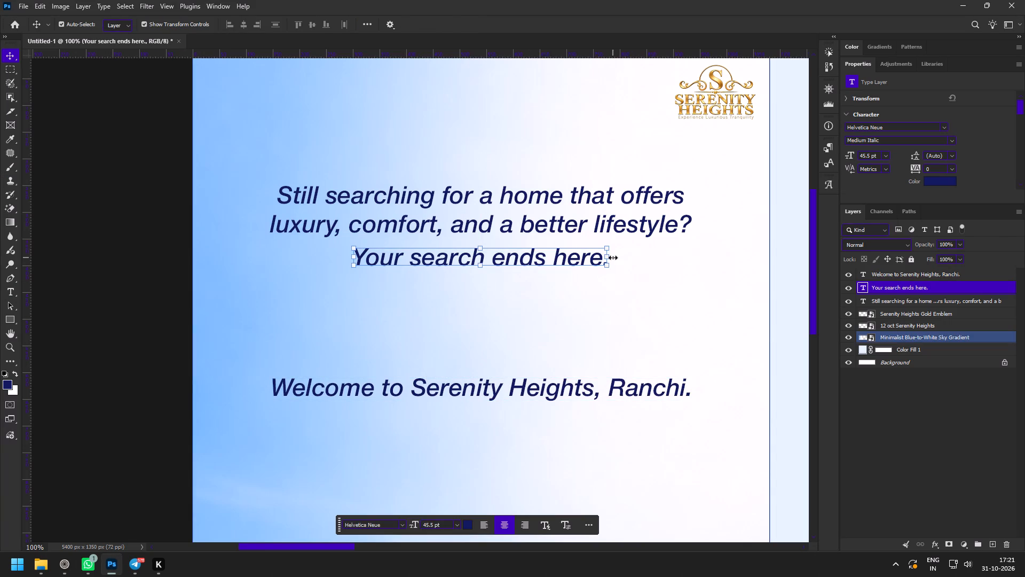
pyautogui.keyDown('alt'); pyautogui.moveTo(613, 258); pyautogui.dragTo(707, 255); pyautogui.keyUp('alt')
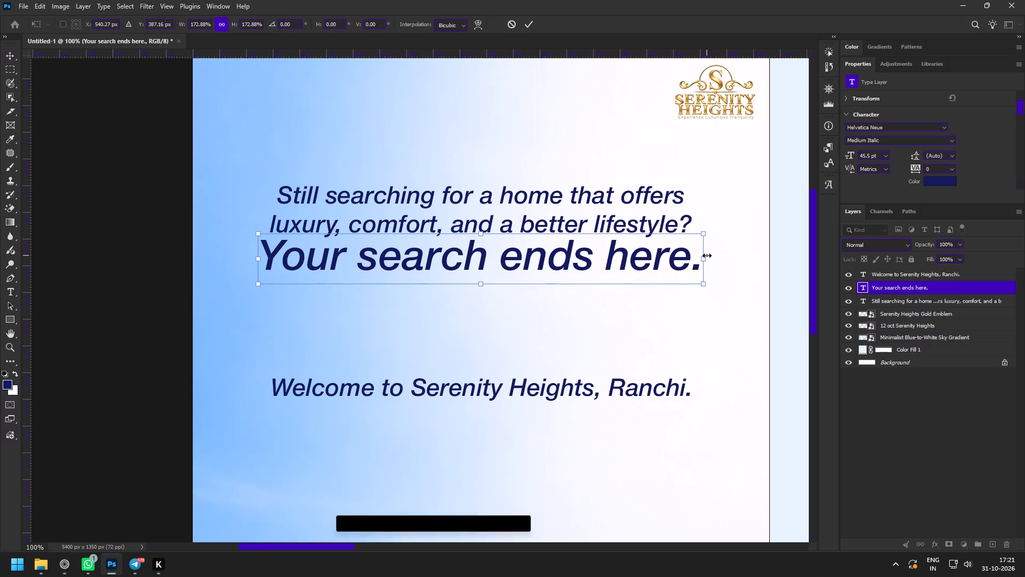
pyautogui.hotkey('ctrl', 'z')
pyautogui.moveTo(615, 258); pyautogui.dragTo(634, 258)
pyautogui.moveTo(611, 257); pyautogui.dragTo(611, 264)
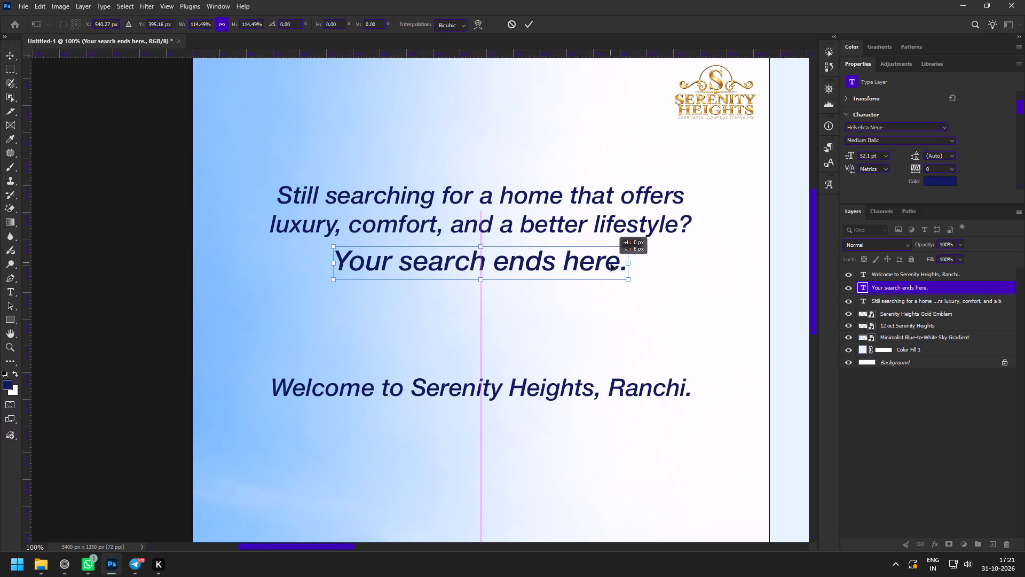
pyautogui.moveTo(611, 264); pyautogui.dragTo(611, 264)
pyautogui.click(529, 26)
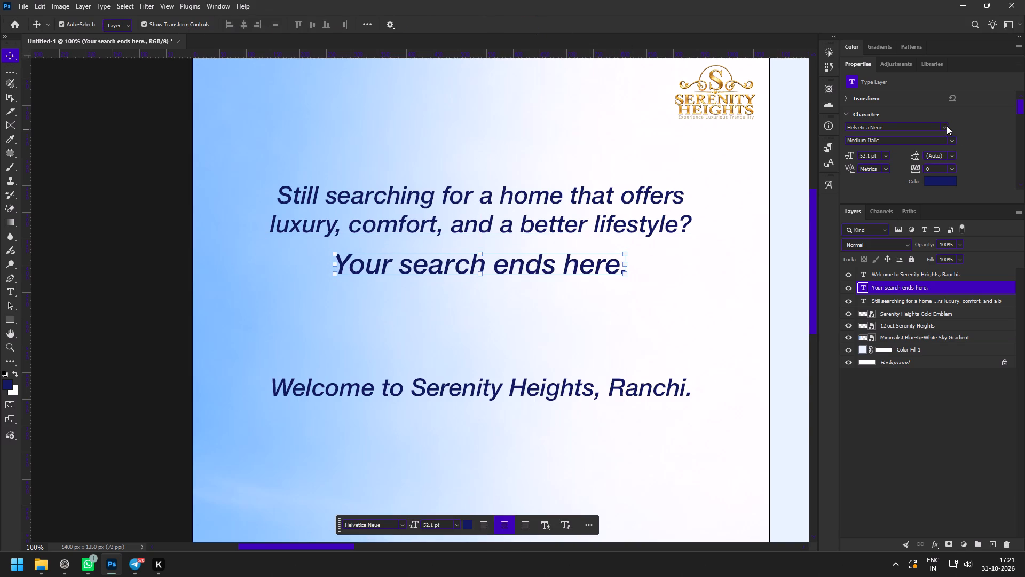
# Set the font of "Your search ends here." to Libre Baskerville SemiBold Italic.
pyautogui.click(948, 127)
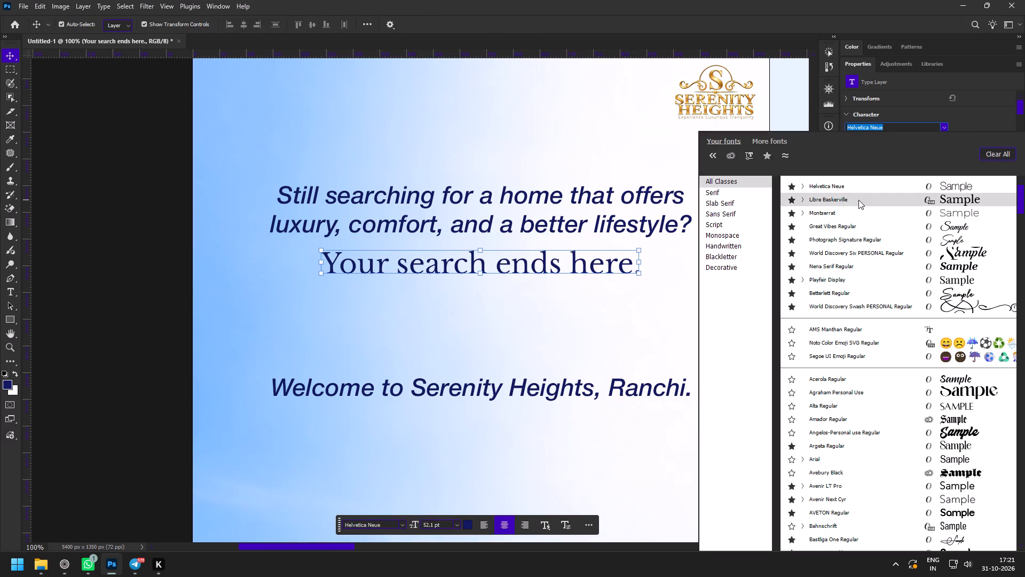
pyautogui.click(858, 200)
pyautogui.click(923, 141)
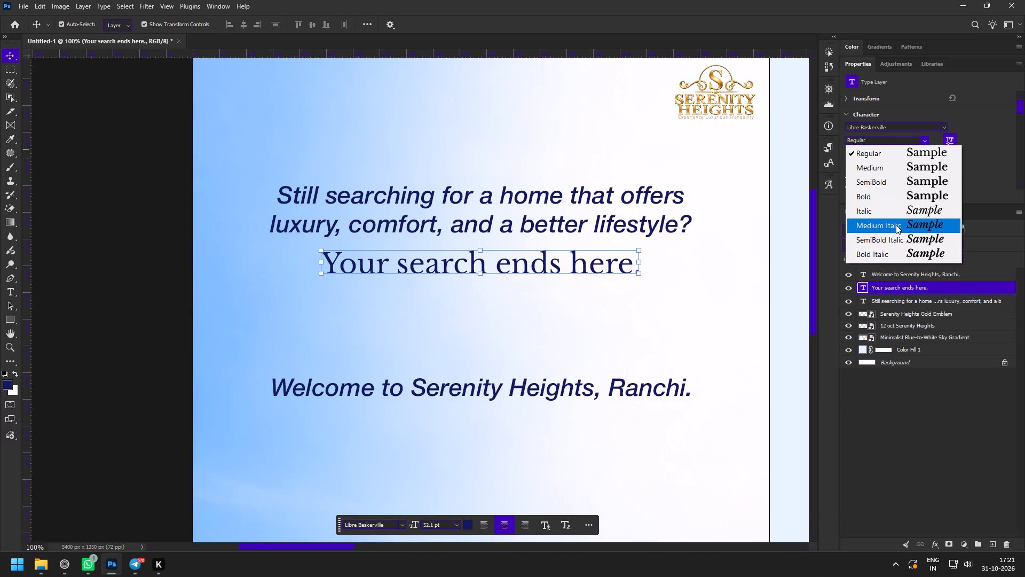
pyautogui.click(892, 241)
# Cut "ends here." out of the "Your search ends here." line, keeping only "Your search" on that text layer.
pyautogui.press('z')
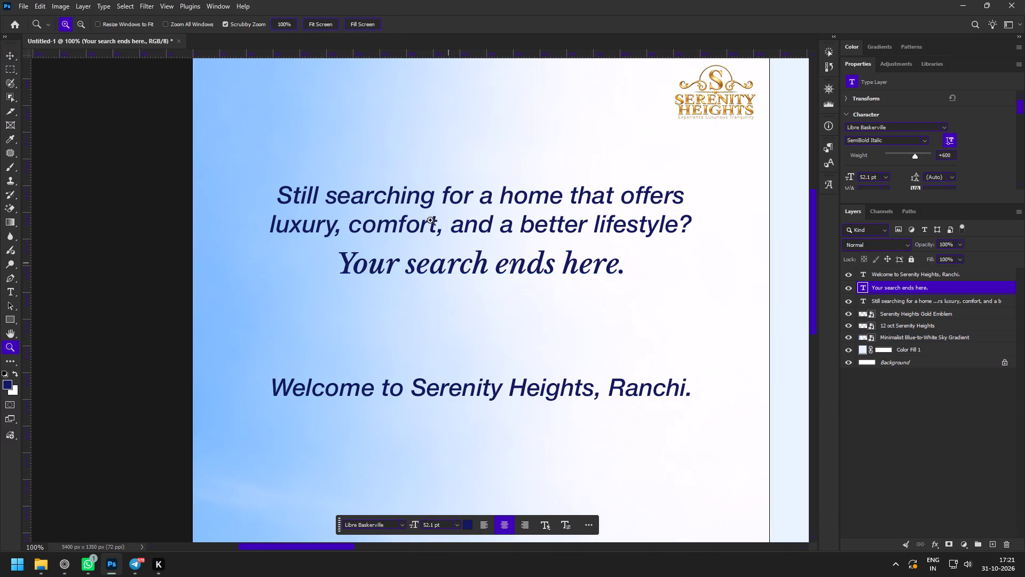
pyautogui.moveTo(430, 220); pyautogui.dragTo(450, 243)
pyautogui.press('v')
pyautogui.doubleClick(547, 284)
pyautogui.moveTo(529, 289); pyautogui.dragTo(558, 289)
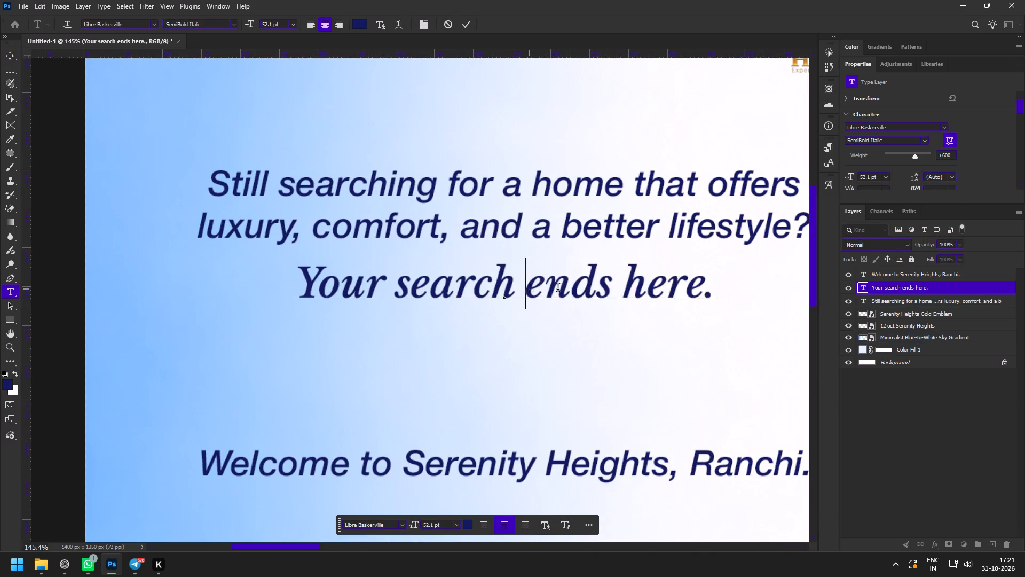
pyautogui.moveTo(558, 289); pyautogui.dragTo(803, 293)
pyautogui.hotkey('ctrl', 'x')
pyautogui.press('BackSpace')
pyautogui.hotkey('ctrl', 'Return')
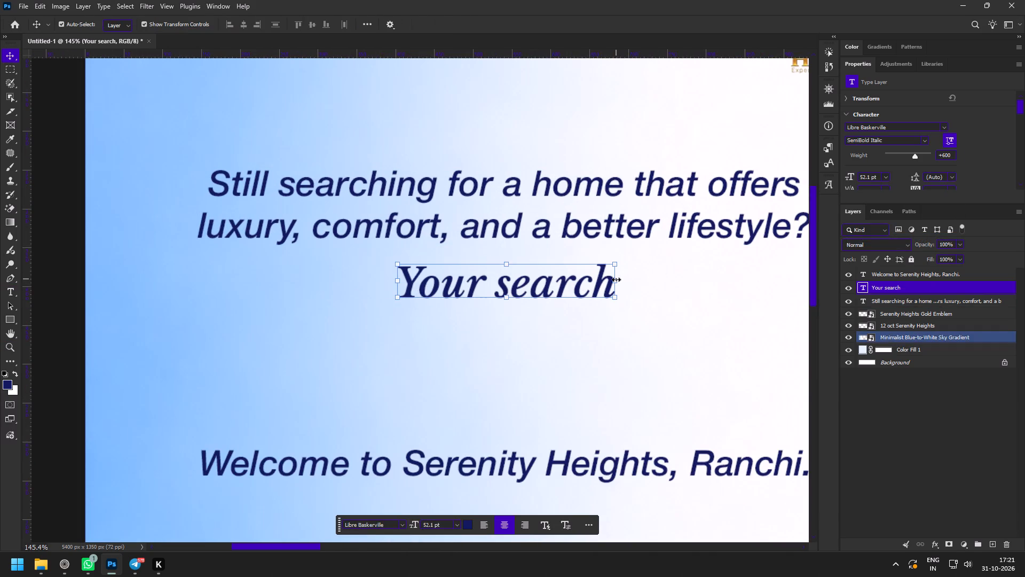
# Scale "Your search" to about 150% (77.99 pt) and shift it left beneath the hook text.
pyautogui.moveTo(616, 283); pyautogui.dragTo(671, 284)
pyautogui.moveTo(643, 287); pyautogui.dragTo(564, 292)
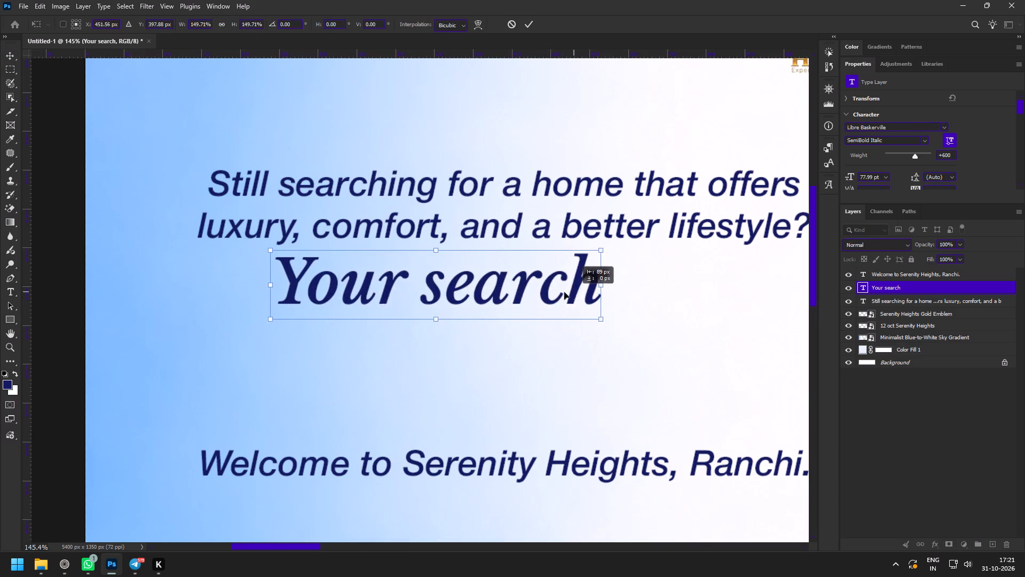
pyautogui.moveTo(564, 292); pyautogui.dragTo(541, 293)
pyautogui.click(531, 21)
# Duplicate "Your search" just below itself and replace its text with "ends", cutting "here." out for reuse.
pyautogui.press('z')
pyautogui.moveTo(545, 316); pyautogui.dragTo(483, 279)
pyautogui.press('space')
pyautogui.press('v')
pyautogui.keyDown('alt'); pyautogui.moveTo(427, 256); pyautogui.dragTo(427, 323); pyautogui.keyUp('alt')
pyautogui.doubleClick(427, 323)
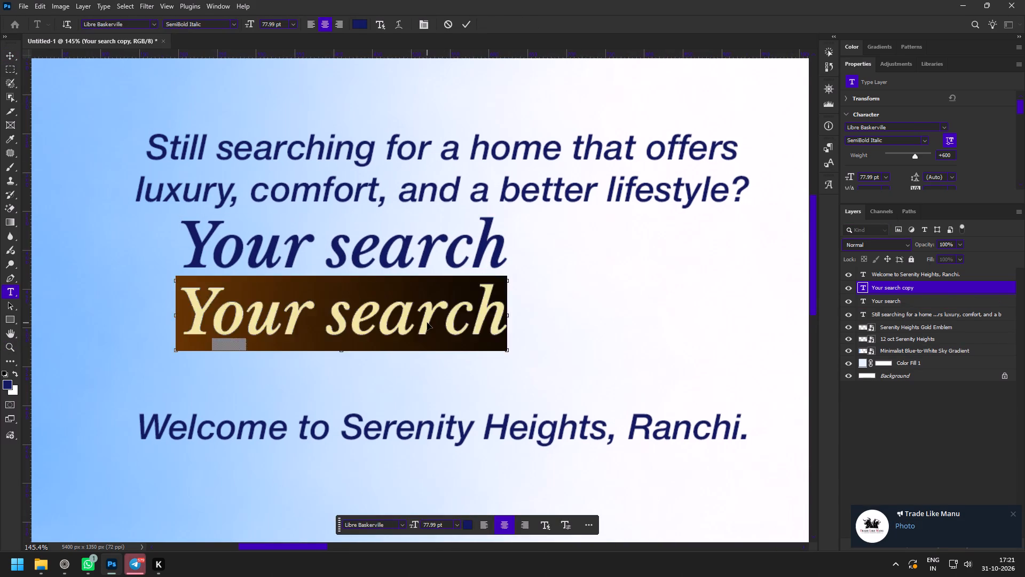
pyautogui.hotkey('ctrl', 'v')
pyautogui.moveTo(338, 320); pyautogui.dragTo(549, 332)
pyautogui.hotkey('ctrl', 'x')
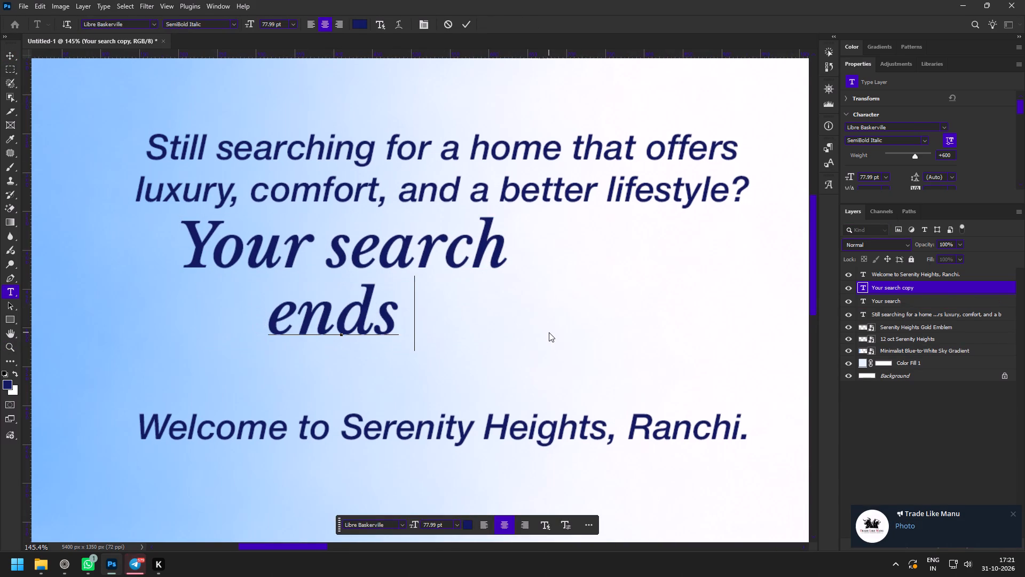
pyautogui.press('BackSpace')
pyautogui.hotkey('ctrl', 'Return')
# Scale "ends" to about 194% (151.43 pt) and place it overlapping the lower end of "Your search".
pyautogui.moveTo(372, 321); pyautogui.dragTo(516, 315)
pyautogui.moveTo(501, 315); pyautogui.dragTo(510, 287)
pyautogui.moveTo(564, 282); pyautogui.dragTo(626, 283)
pyautogui.moveTo(574, 291); pyautogui.dragTo(542, 305)
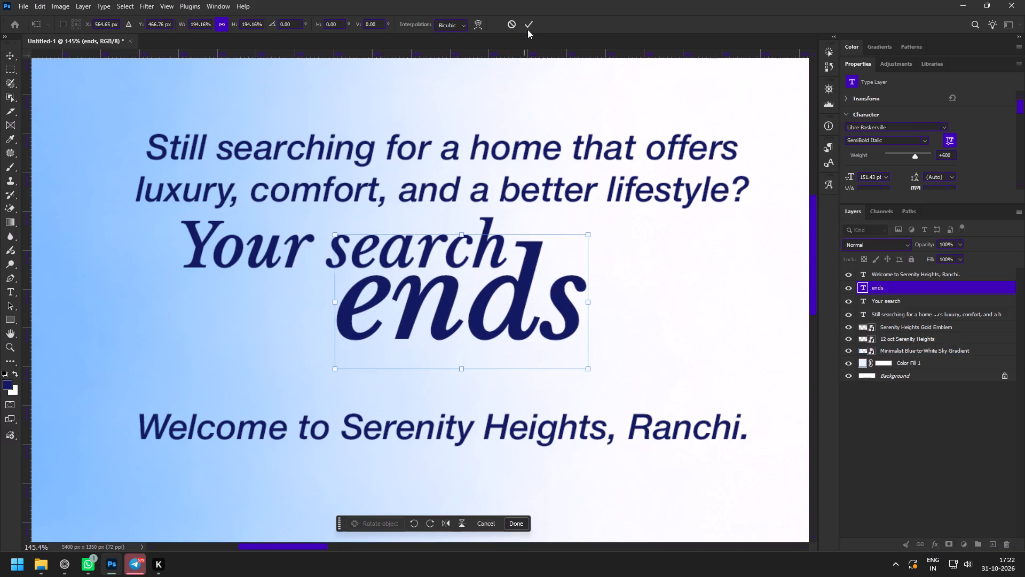
pyautogui.click(529, 21)
# Duplicate "Your search" again, replace the copy's text with "here." and place it at the lower right of "ends".
pyautogui.press('z')
pyautogui.moveTo(564, 249); pyautogui.dragTo(526, 243)
pyautogui.press('space')
pyautogui.press('space')
pyautogui.press('space')
pyautogui.press('space')
pyautogui.moveTo(571, 255); pyautogui.dragTo(447, 258)
pyautogui.moveTo(419, 282); pyautogui.dragTo(430, 296)
pyautogui.press('v')
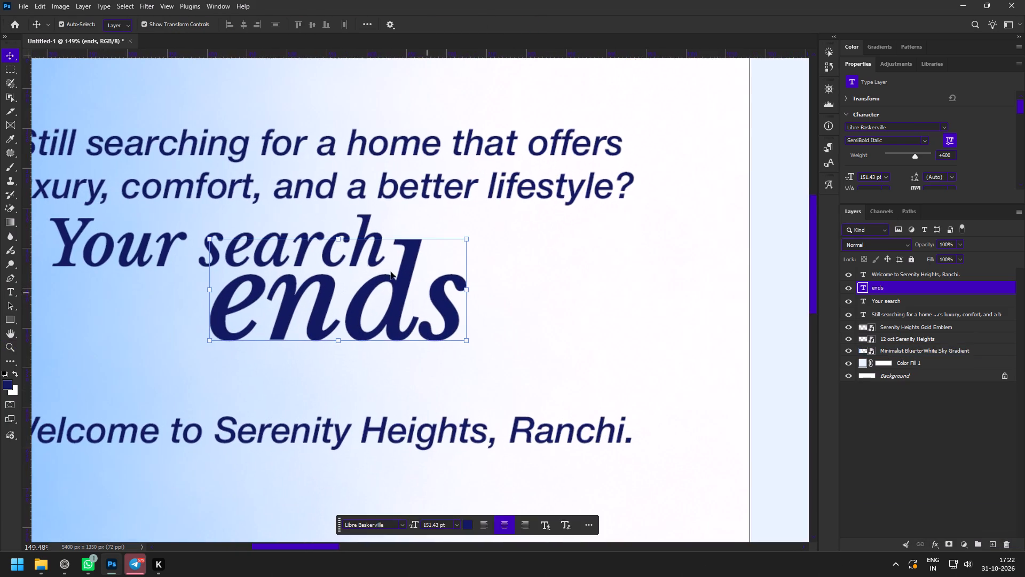
pyautogui.click(128, 249)
pyautogui.keyDown('alt'); pyautogui.moveTo(137, 242); pyautogui.dragTo(566, 364); pyautogui.keyUp('alt')
pyautogui.doubleClick(566, 364)
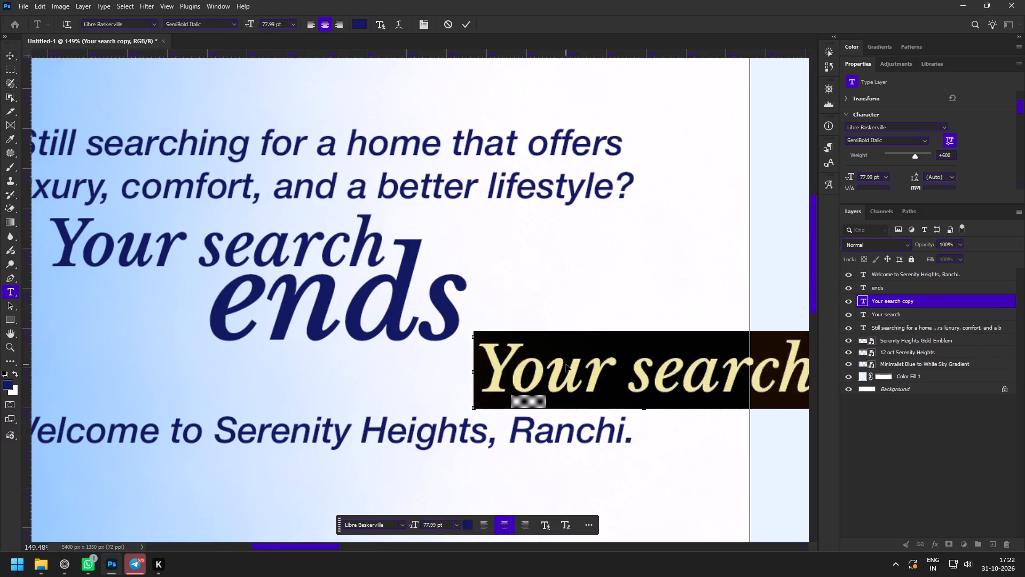
pyautogui.hotkey('ctrl', 'v')
pyautogui.hotkey('ctrl', 'Return')
pyautogui.moveTo(613, 358); pyautogui.dragTo(470, 356)
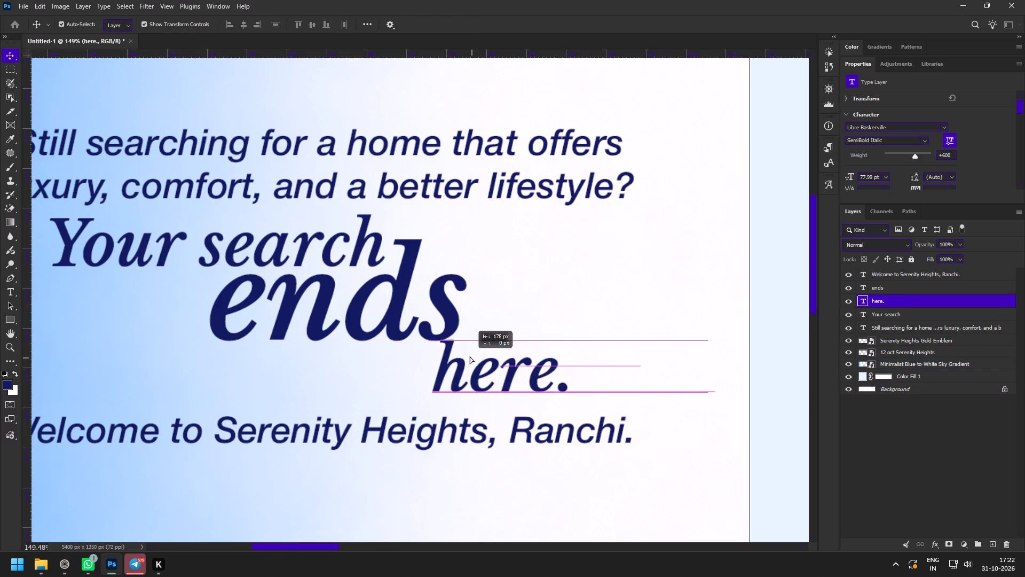
pyautogui.moveTo(470, 356); pyautogui.dragTo(499, 326)
# Move "here." up and slightly right so it sits on the same baseline as "ends".
pyautogui.press('z')
pyautogui.moveTo(490, 349); pyautogui.dragTo(471, 336)
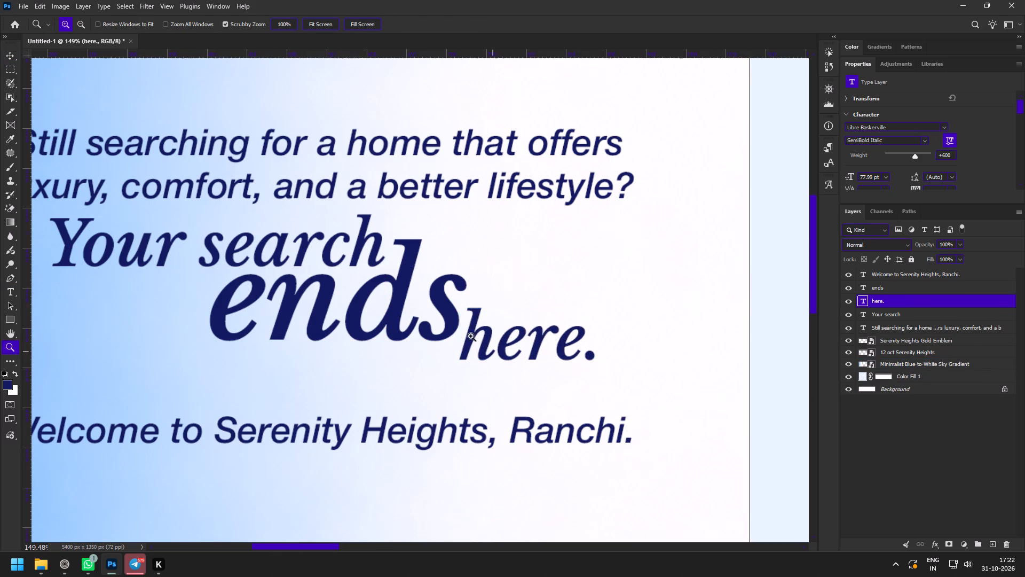
pyautogui.moveTo(471, 336); pyautogui.dragTo(450, 324)
pyautogui.press('space')
pyautogui.press('space')
pyautogui.press('space')
pyautogui.press('space')
pyautogui.moveTo(408, 340); pyautogui.dragTo(468, 264)
pyautogui.moveTo(451, 279); pyautogui.dragTo(472, 290)
pyautogui.press('v')
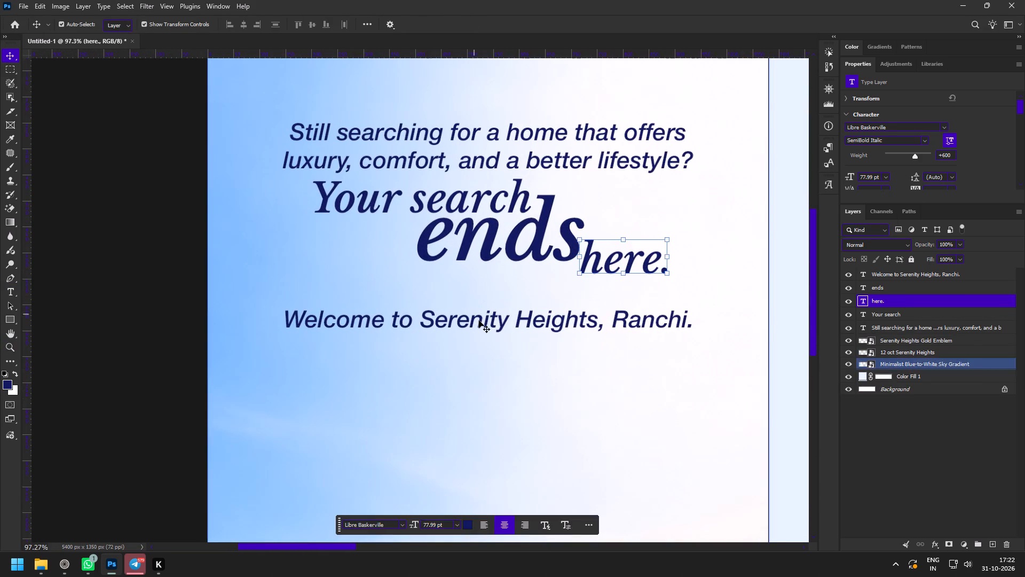
pyautogui.click(479, 321)
pyautogui.press('z')
pyautogui.press('v')
pyautogui.click(621, 259)
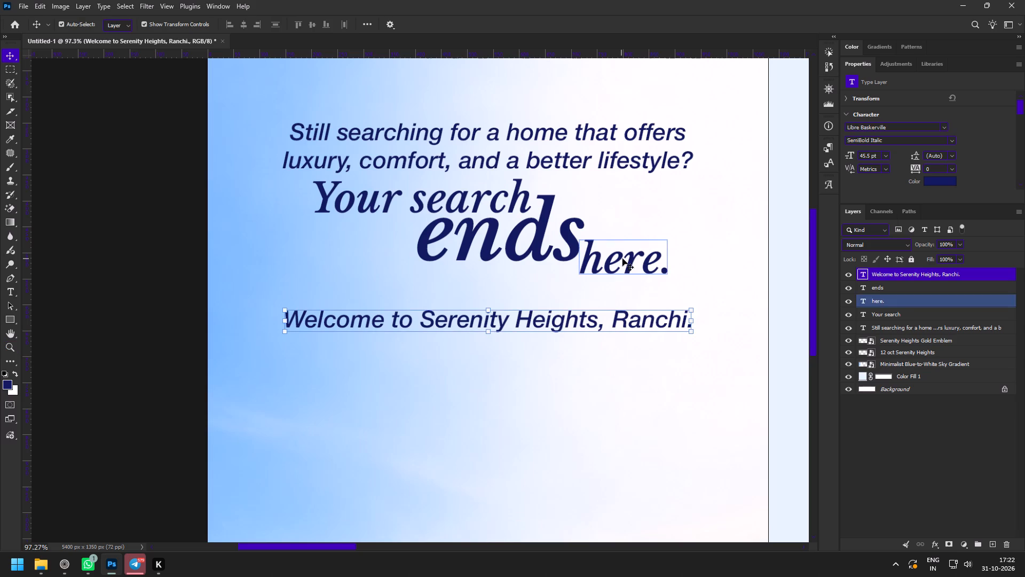
pyautogui.moveTo(608, 260); pyautogui.dragTo(621, 247)
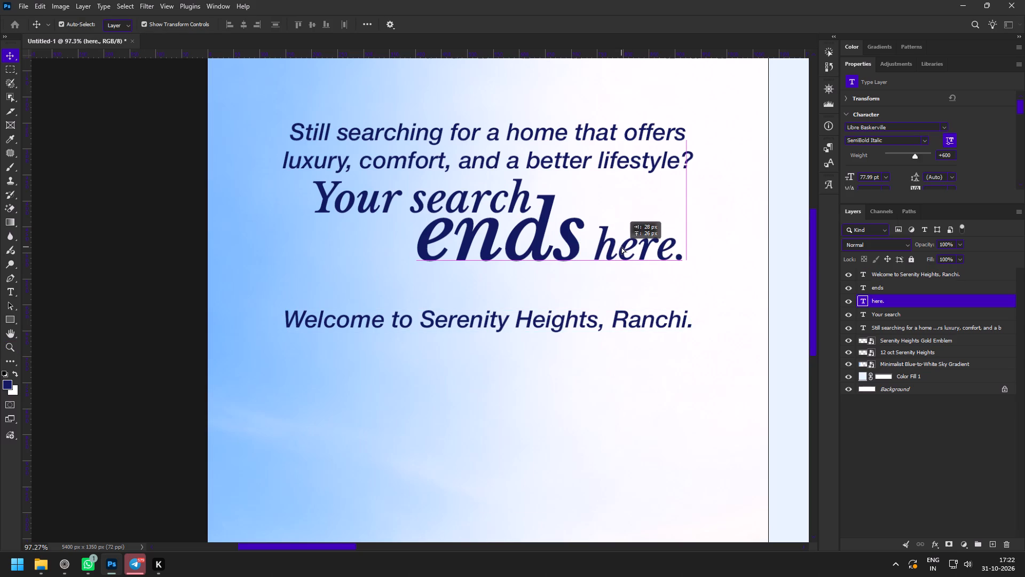
pyautogui.moveTo(621, 247); pyautogui.dragTo(620, 247)
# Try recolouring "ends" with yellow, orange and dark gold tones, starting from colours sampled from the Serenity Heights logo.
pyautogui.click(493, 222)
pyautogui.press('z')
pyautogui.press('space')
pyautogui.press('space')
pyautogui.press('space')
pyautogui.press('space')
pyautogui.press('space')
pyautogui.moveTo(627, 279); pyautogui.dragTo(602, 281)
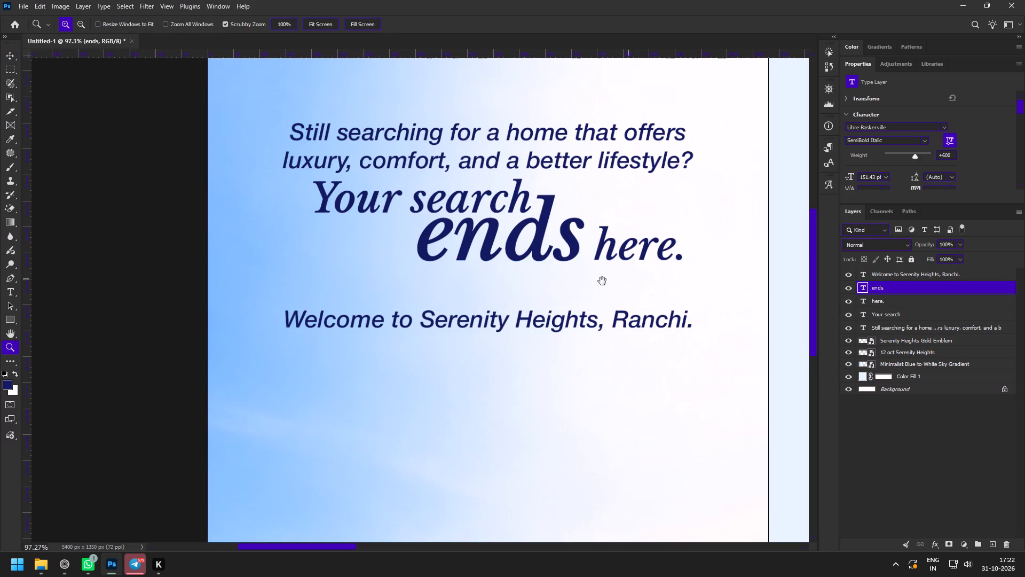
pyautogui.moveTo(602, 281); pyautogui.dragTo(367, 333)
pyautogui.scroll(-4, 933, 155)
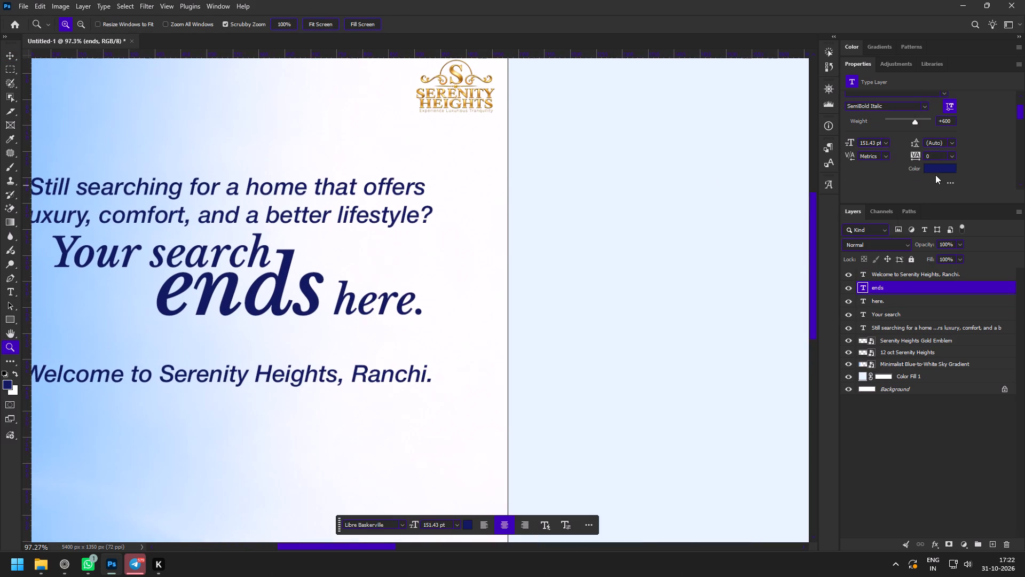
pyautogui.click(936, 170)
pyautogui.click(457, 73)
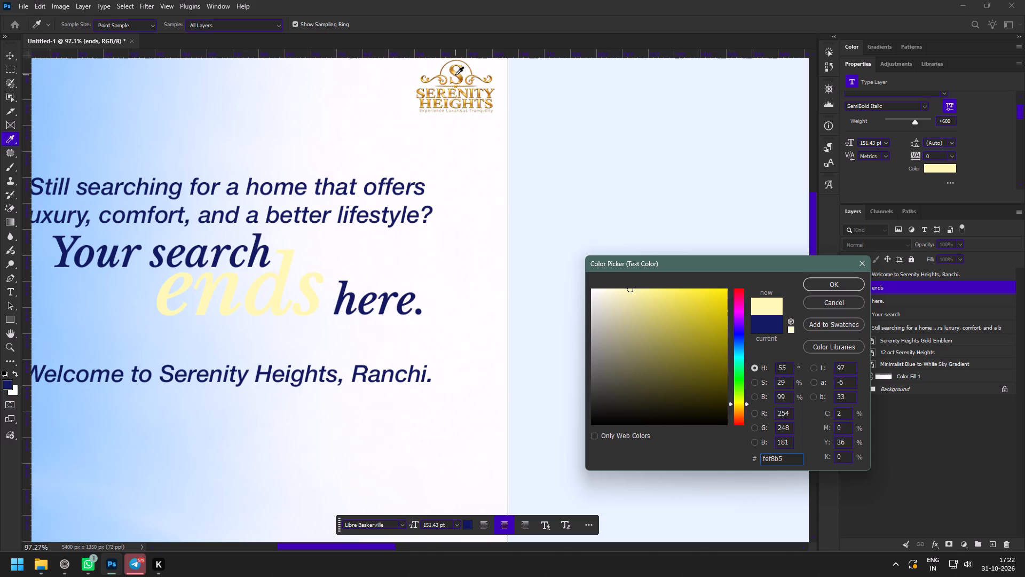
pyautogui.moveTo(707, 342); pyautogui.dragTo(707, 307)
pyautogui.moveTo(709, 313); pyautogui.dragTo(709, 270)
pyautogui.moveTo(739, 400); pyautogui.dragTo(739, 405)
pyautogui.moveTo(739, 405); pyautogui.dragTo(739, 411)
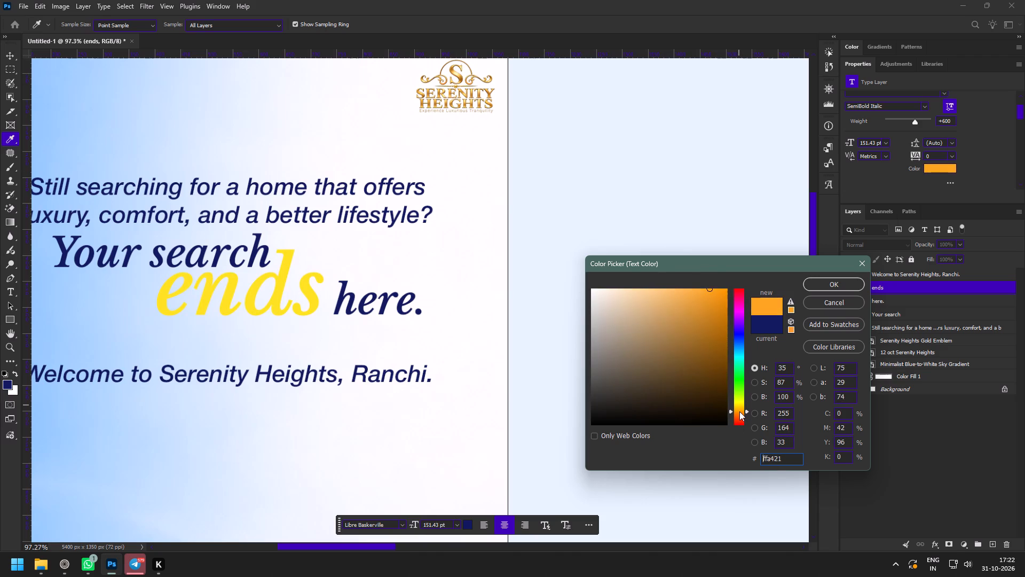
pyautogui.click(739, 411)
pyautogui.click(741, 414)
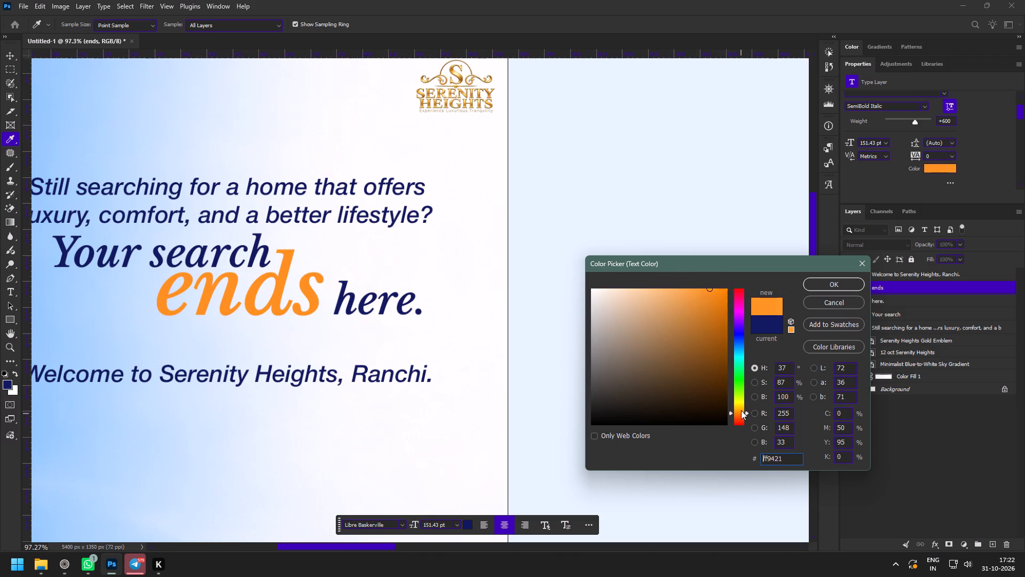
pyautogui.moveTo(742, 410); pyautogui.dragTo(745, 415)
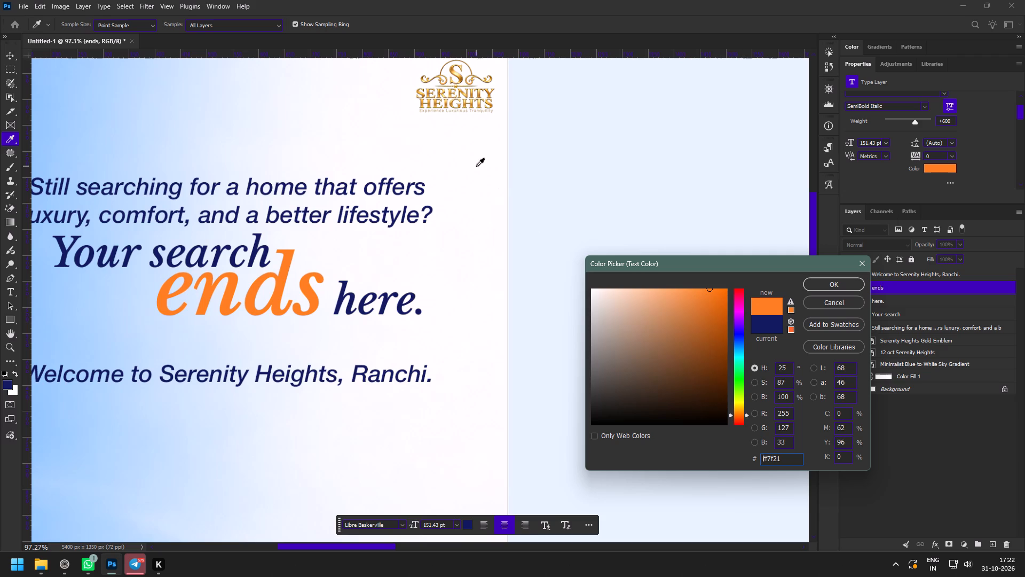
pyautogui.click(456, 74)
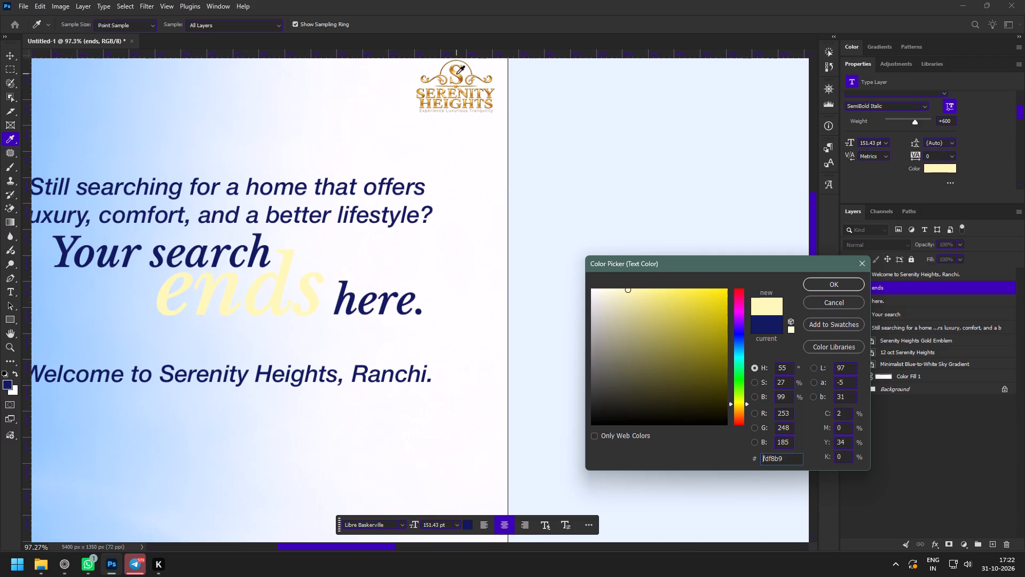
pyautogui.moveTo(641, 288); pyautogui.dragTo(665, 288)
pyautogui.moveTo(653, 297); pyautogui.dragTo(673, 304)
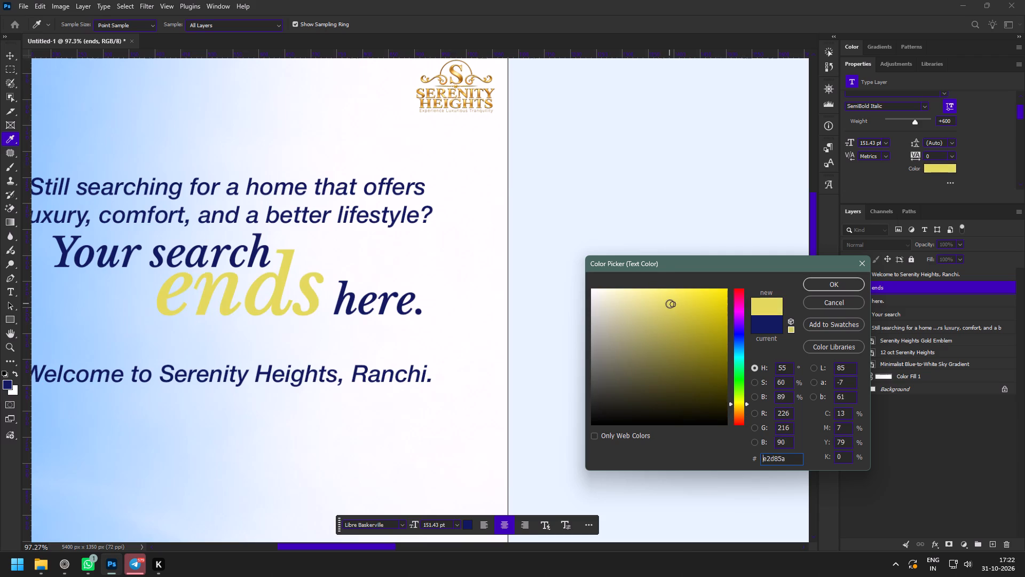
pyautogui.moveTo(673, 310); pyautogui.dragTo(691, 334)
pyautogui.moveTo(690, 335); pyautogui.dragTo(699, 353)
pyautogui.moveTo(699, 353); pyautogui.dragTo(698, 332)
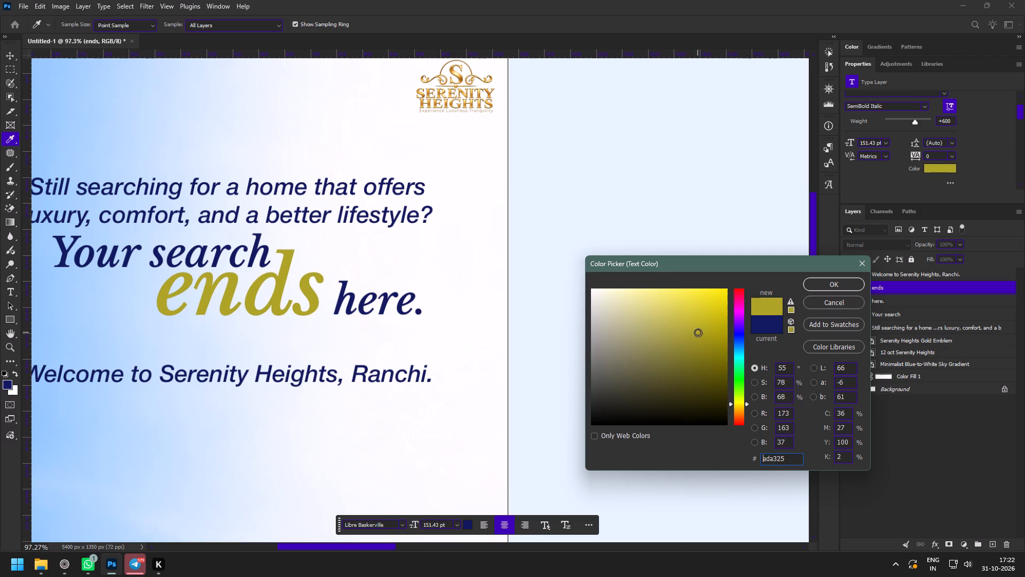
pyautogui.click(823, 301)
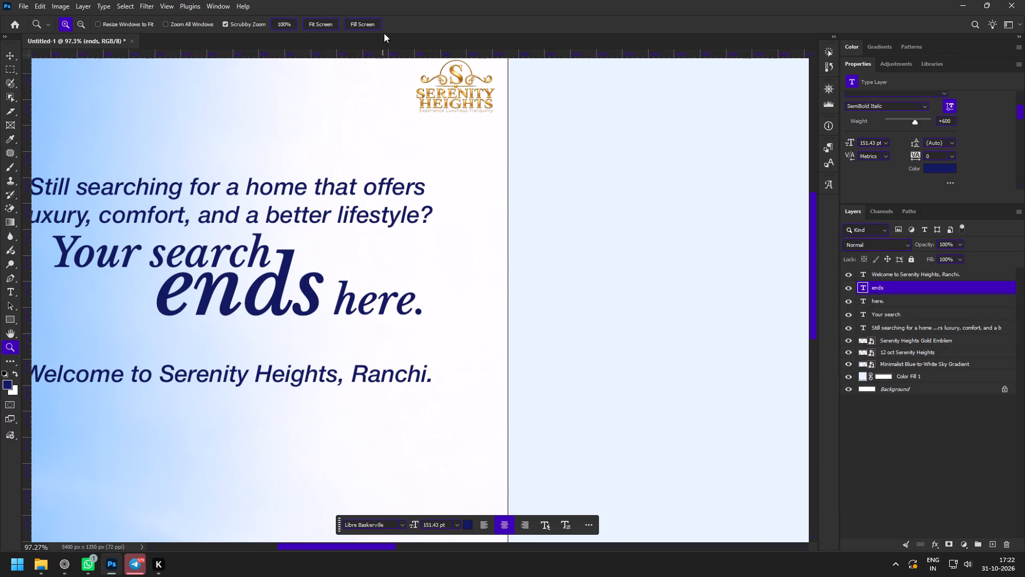
# Scale "Welcome to Serenity Heights, Ranchi." to about 73% (33.04 pt) and move it up closer to "ends here.".
pyautogui.press('z')
pyautogui.moveTo(368, 275); pyautogui.dragTo(327, 251)
pyautogui.press('space')
pyautogui.press('space')
pyautogui.press('space')
pyautogui.moveTo(312, 279); pyautogui.dragTo(430, 245)
pyautogui.moveTo(381, 253); pyautogui.dragTo(405, 278)
pyautogui.moveTo(423, 222); pyautogui.dragTo(432, 236)
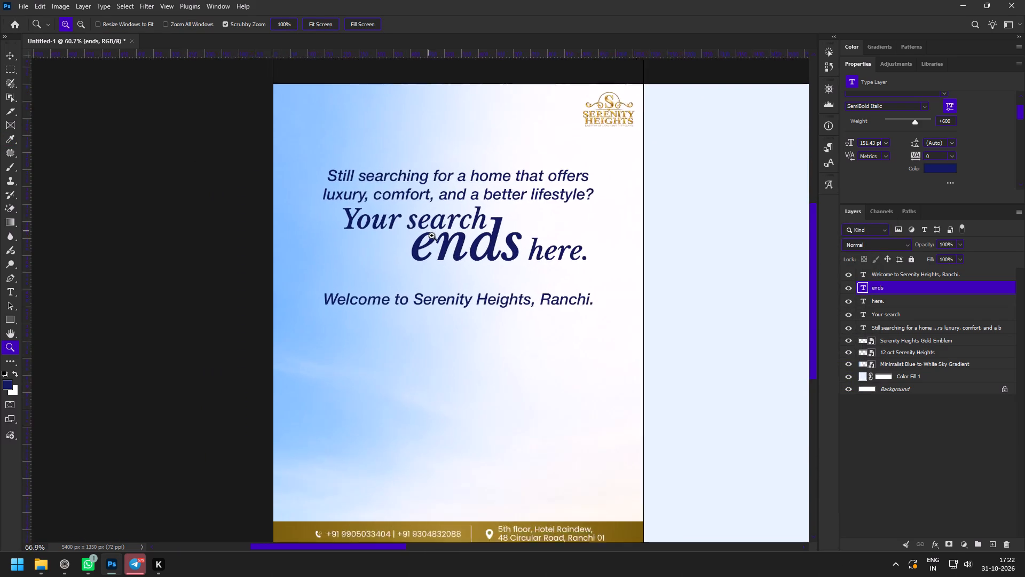
pyautogui.moveTo(432, 236); pyautogui.dragTo(435, 238)
pyautogui.moveTo(465, 218); pyautogui.dragTo(476, 235)
pyautogui.press('v')
pyautogui.click(434, 329)
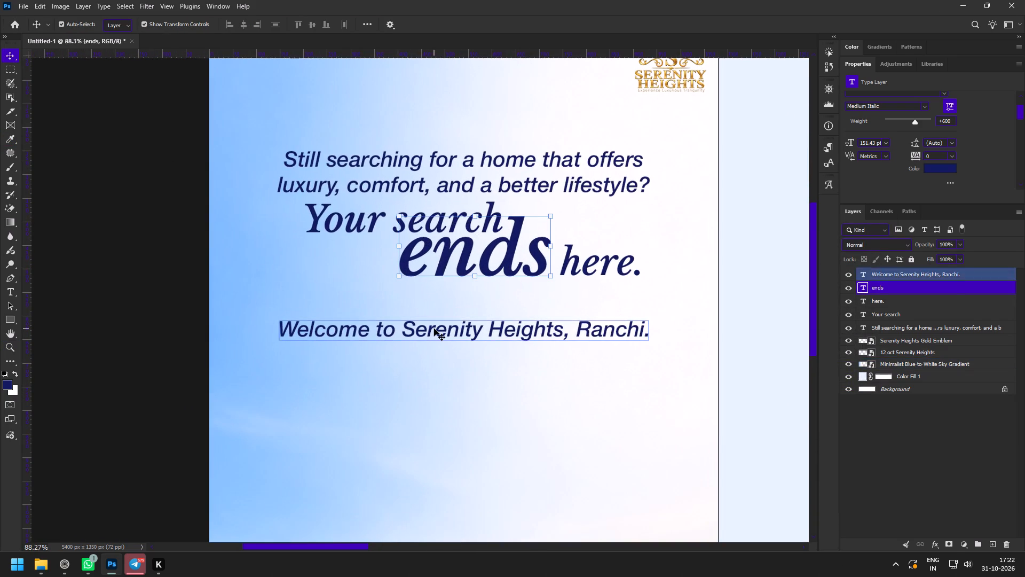
pyautogui.click(651, 331)
pyautogui.moveTo(654, 333); pyautogui.dragTo(612, 339)
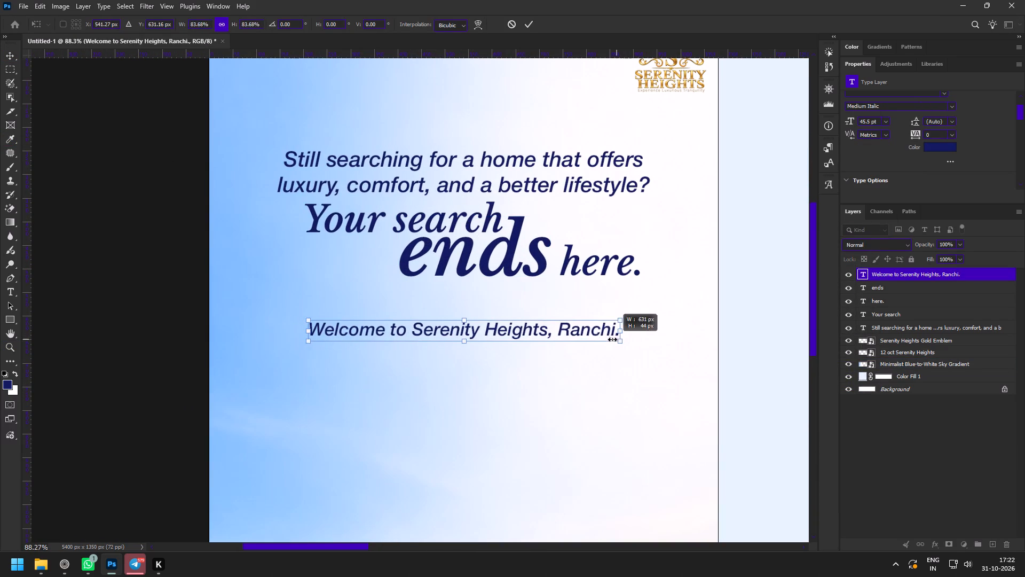
pyautogui.moveTo(612, 339); pyautogui.dragTo(606, 339)
pyautogui.moveTo(554, 332); pyautogui.dragTo(551, 309)
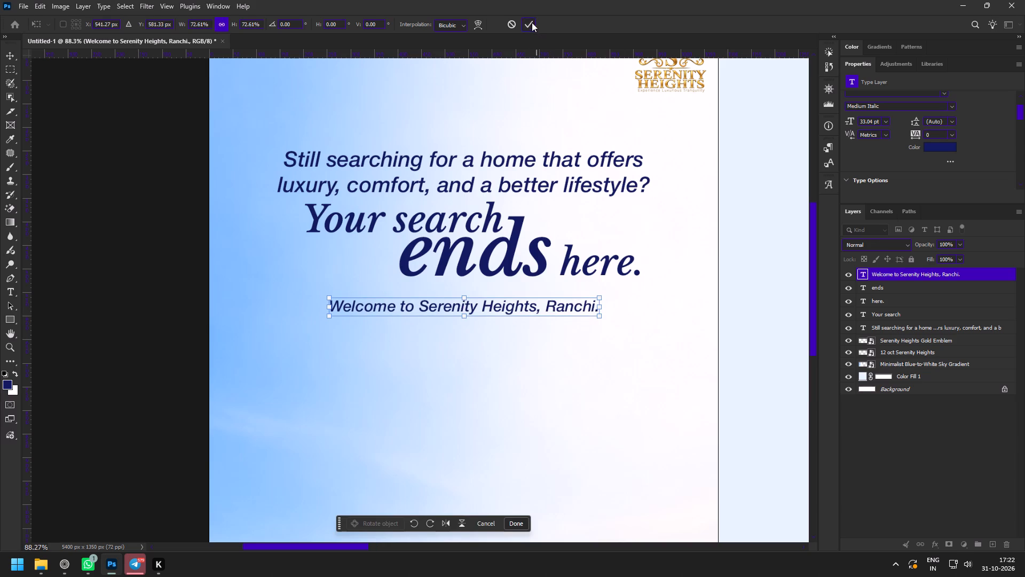
pyautogui.click(531, 22)
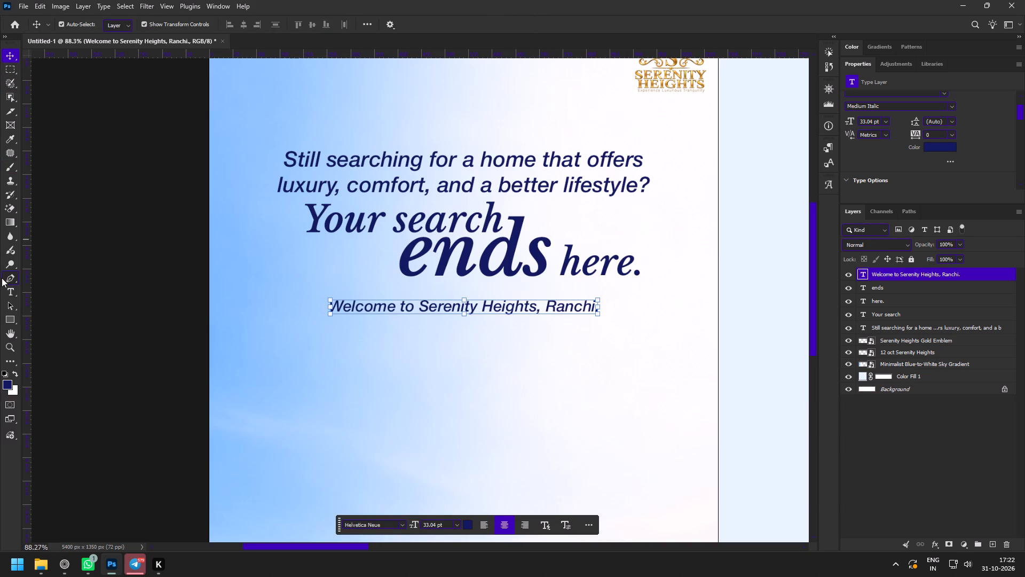
# Draw a 620 × 68 px rectangle around the welcome line and round its corners fully into a pill outline.
pyautogui.click(9, 319)
pyautogui.moveTo(318, 291); pyautogui.dragTo(343, 303)
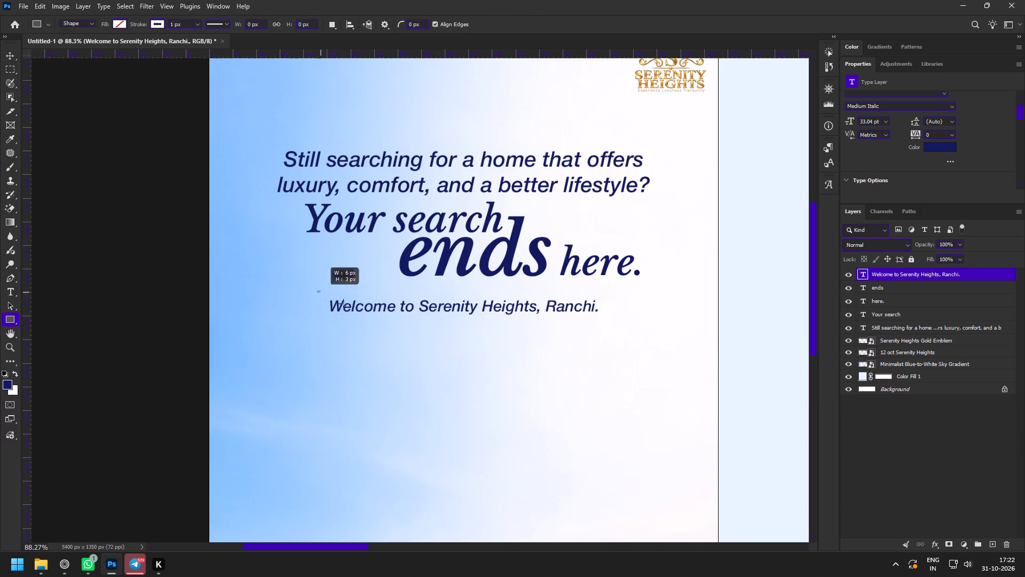
pyautogui.moveTo(343, 303); pyautogui.dragTo(609, 323)
pyautogui.press('z')
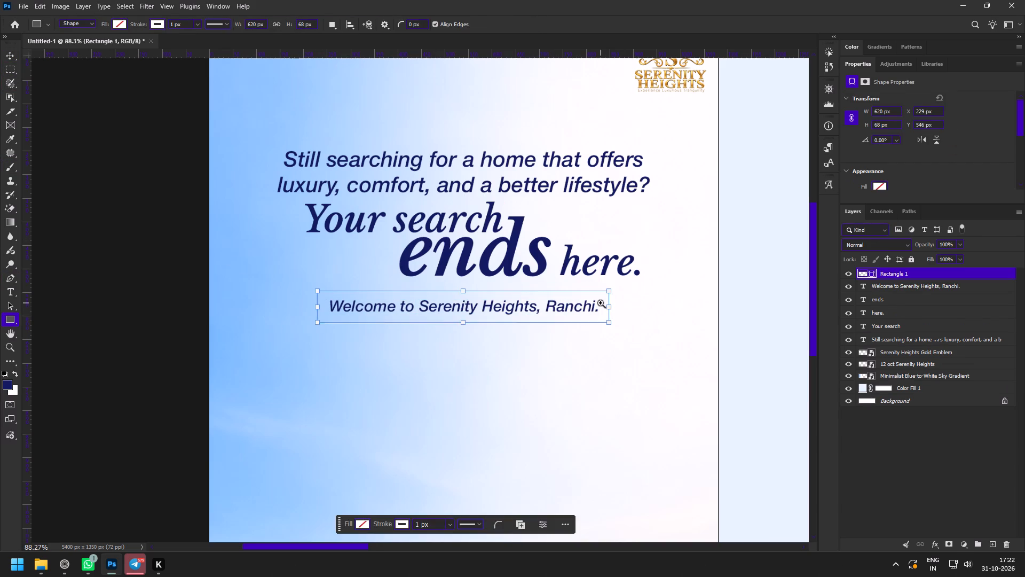
pyautogui.moveTo(572, 284); pyautogui.dragTo(589, 306)
pyautogui.press('v')
pyautogui.moveTo(612, 305); pyautogui.dragTo(474, 320)
pyautogui.press('z')
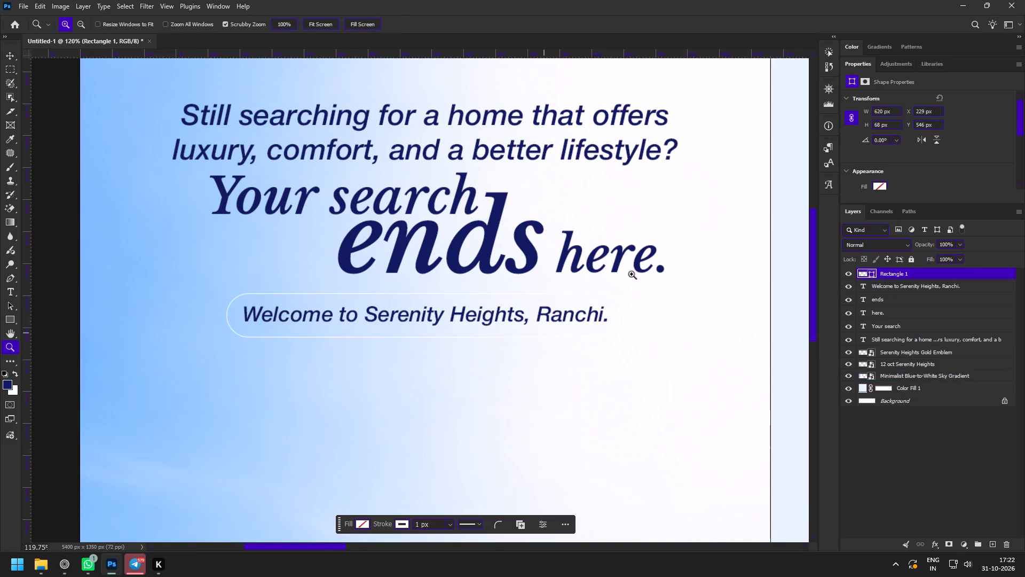
# Set the pill outline's stroke to the recently used dark navy.
pyautogui.press('v')
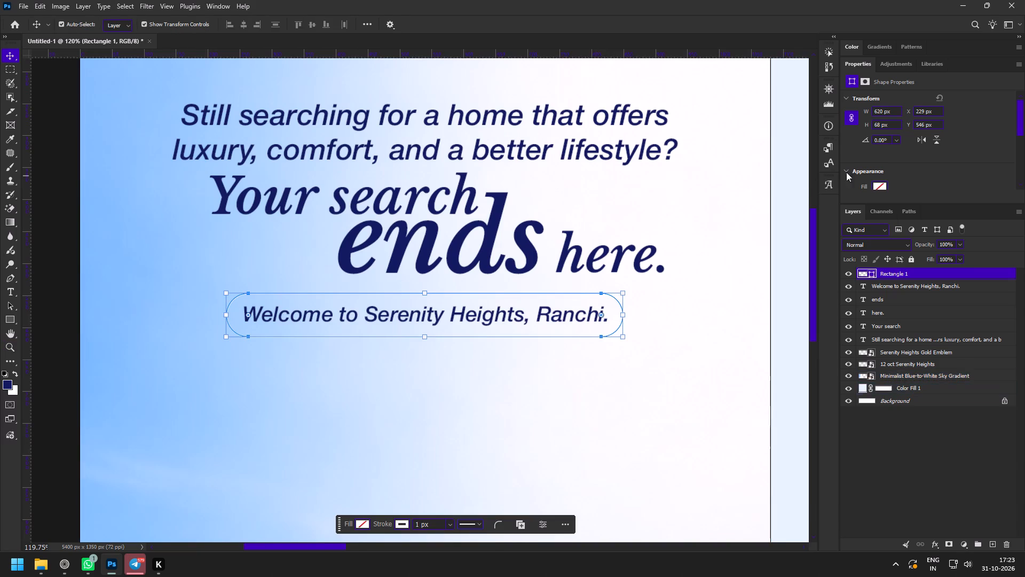
pyautogui.scroll(-2, 876, 173)
pyautogui.click(881, 185)
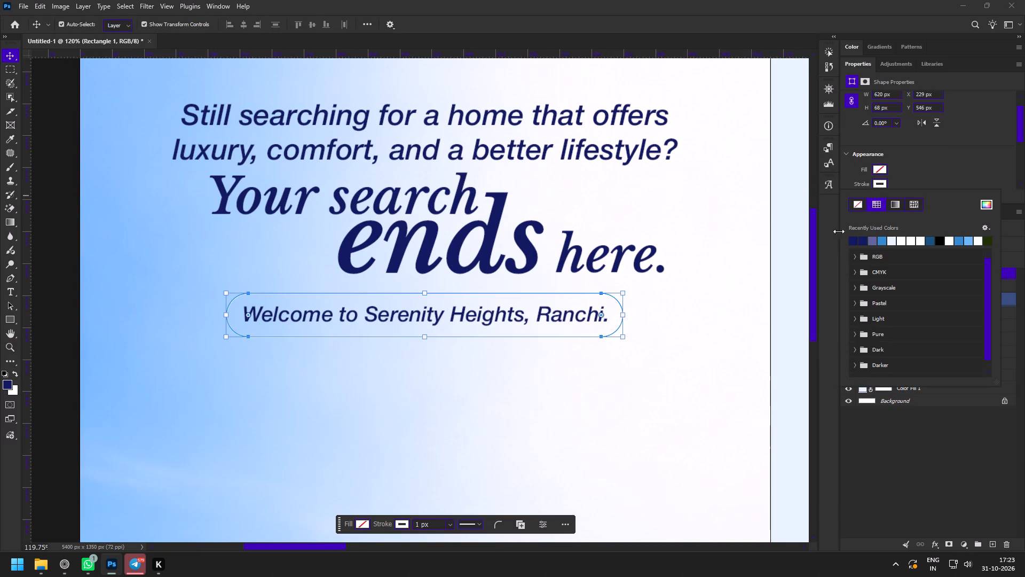
pyautogui.click(857, 240)
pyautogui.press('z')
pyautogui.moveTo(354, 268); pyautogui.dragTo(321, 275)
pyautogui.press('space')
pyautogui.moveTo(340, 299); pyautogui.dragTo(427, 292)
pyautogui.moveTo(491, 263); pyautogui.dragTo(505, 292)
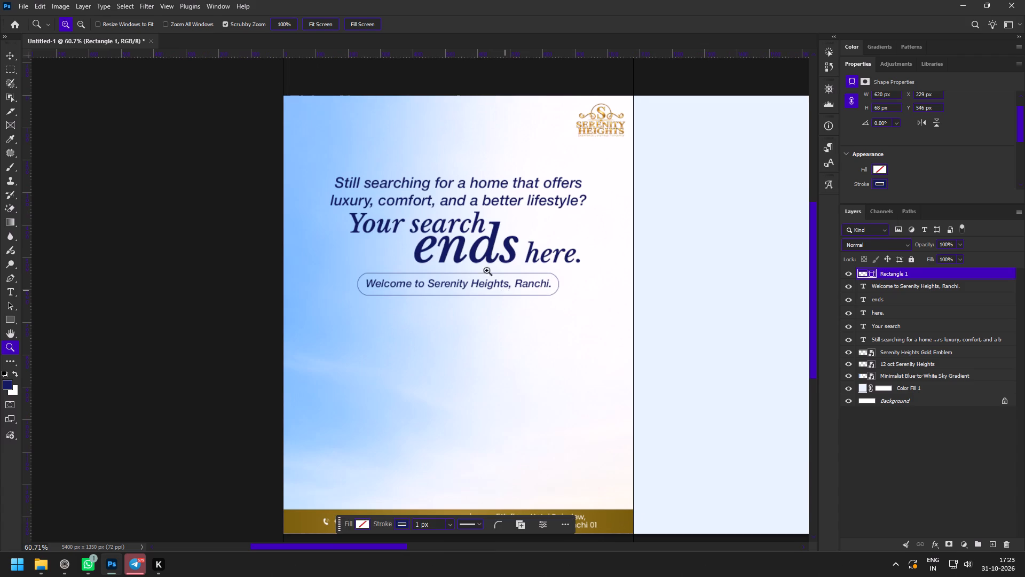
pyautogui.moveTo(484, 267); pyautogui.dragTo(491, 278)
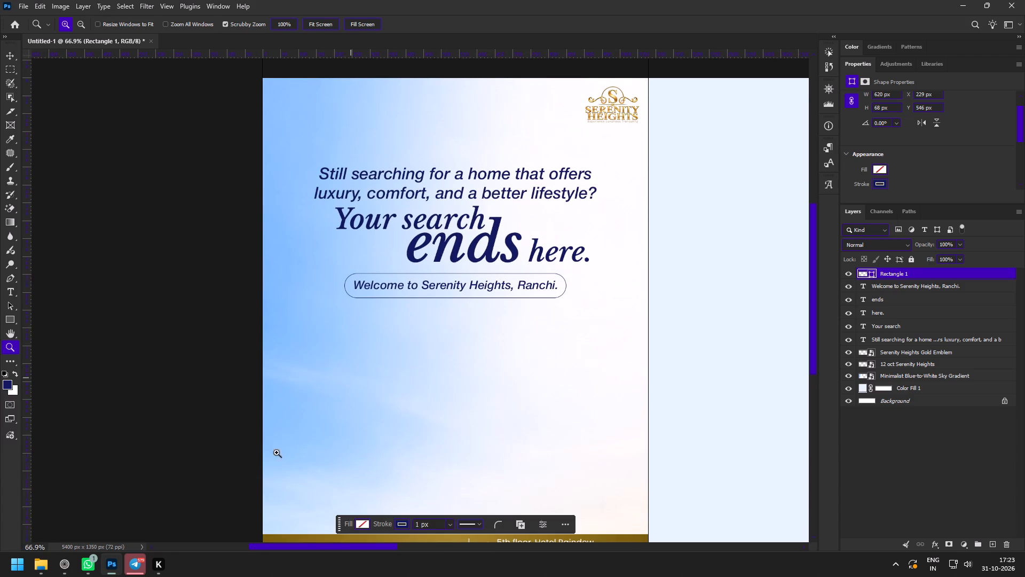
pyautogui.click(40, 566)
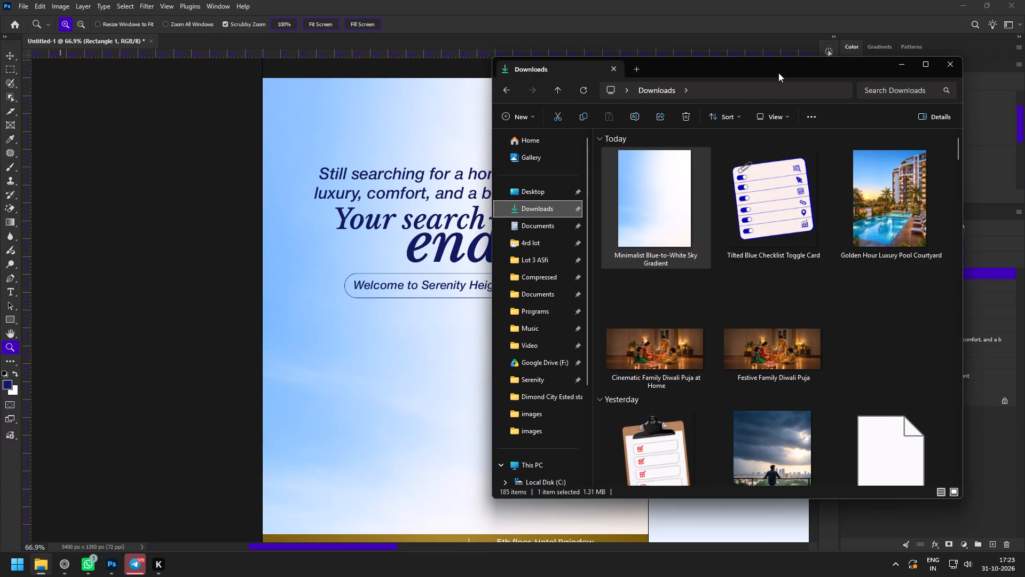
pyautogui.moveTo(778, 73); pyautogui.dragTo(870, 67)
pyautogui.click(63, 563)
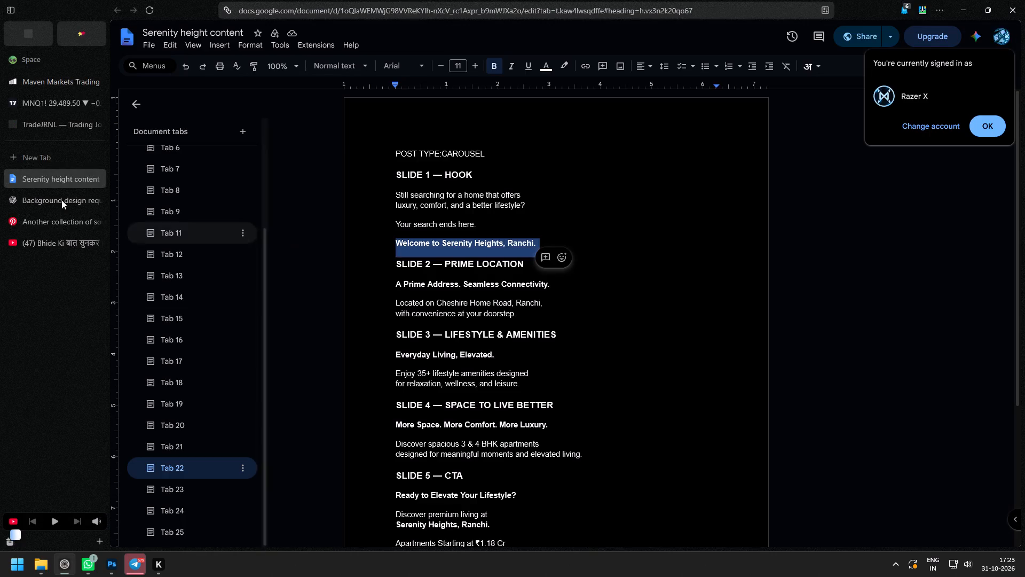
pyautogui.click(44, 196)
pyautogui.click(54, 218)
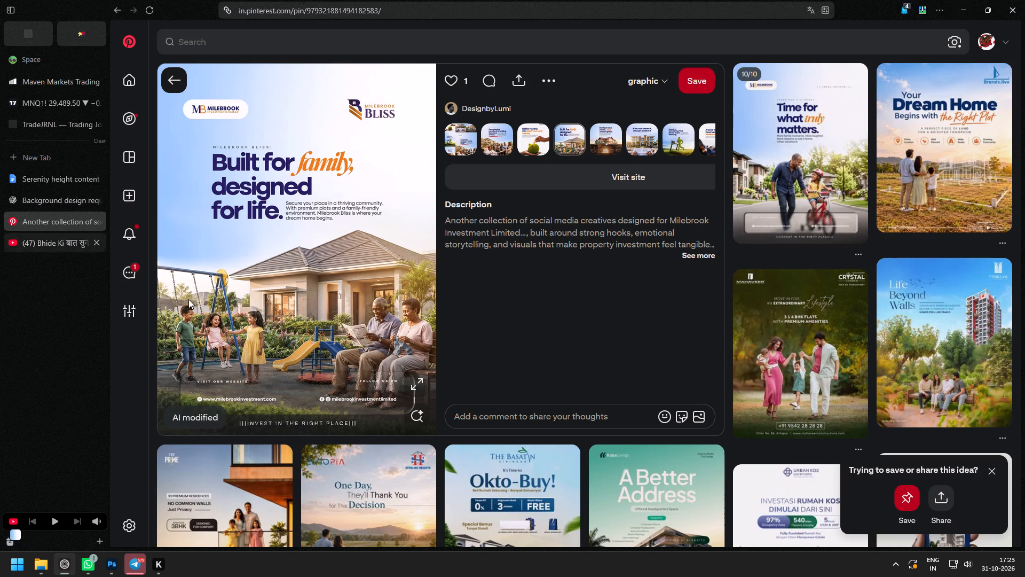
pyautogui.click(813, 162)
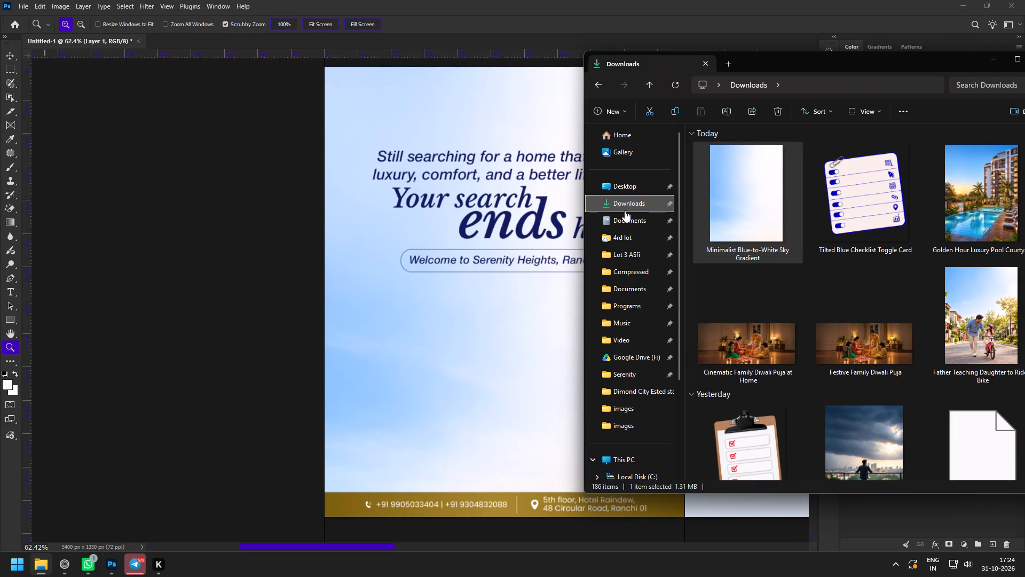
pyautogui.click(630, 206)
pyautogui.click(766, 198)
pyautogui.moveTo(762, 192); pyautogui.dragTo(443, 338)
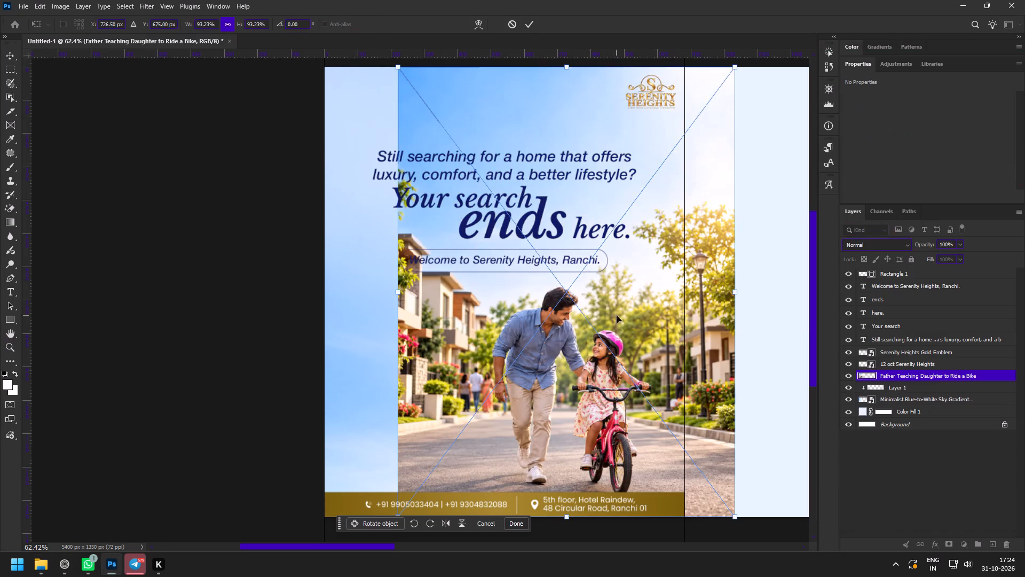
# Scale the father-and-daughter image to about 99.5% to span the first slide's width, placing its bottom edge behind the gold footer.
pyautogui.keyDown('shift'); pyautogui.moveTo(558, 342); pyautogui.dragTo(486, 344); pyautogui.keyUp('shift')
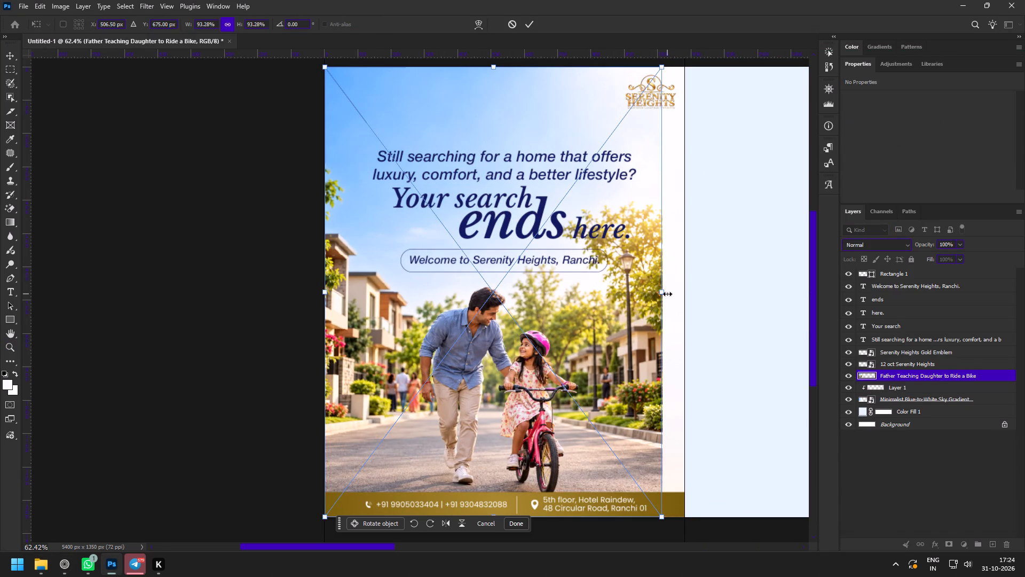
pyautogui.moveTo(665, 294); pyautogui.dragTo(689, 294)
pyautogui.keyDown('shift'); pyautogui.moveTo(649, 315); pyautogui.dragTo(638, 402); pyautogui.keyUp('shift')
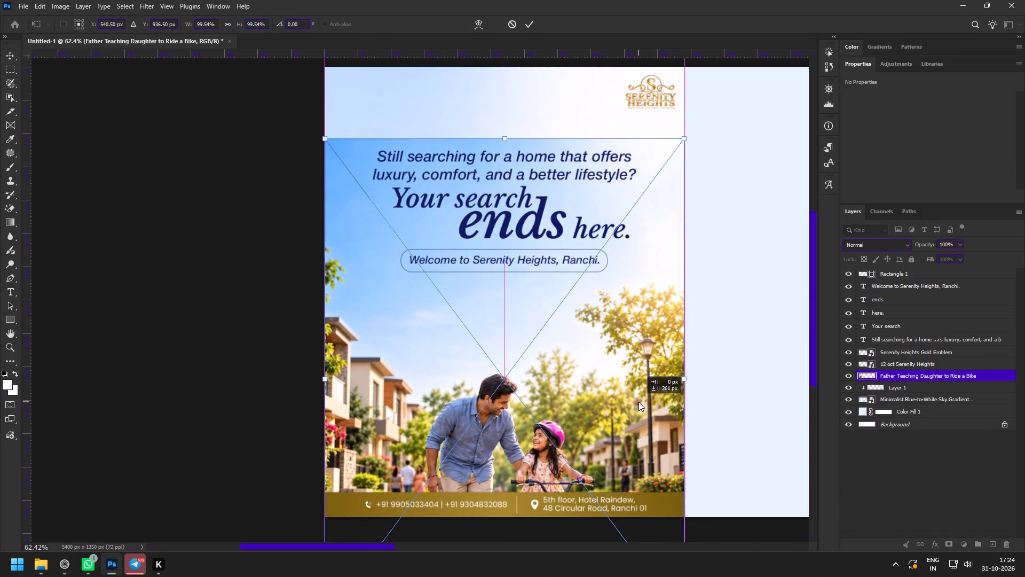
pyautogui.keyDown('shift'); pyautogui.moveTo(638, 402); pyautogui.dragTo(638, 393); pyautogui.keyUp('shift')
pyautogui.keyDown('shift'); pyautogui.moveTo(609, 431); pyautogui.dragTo(622, 339); pyautogui.keyUp('shift')
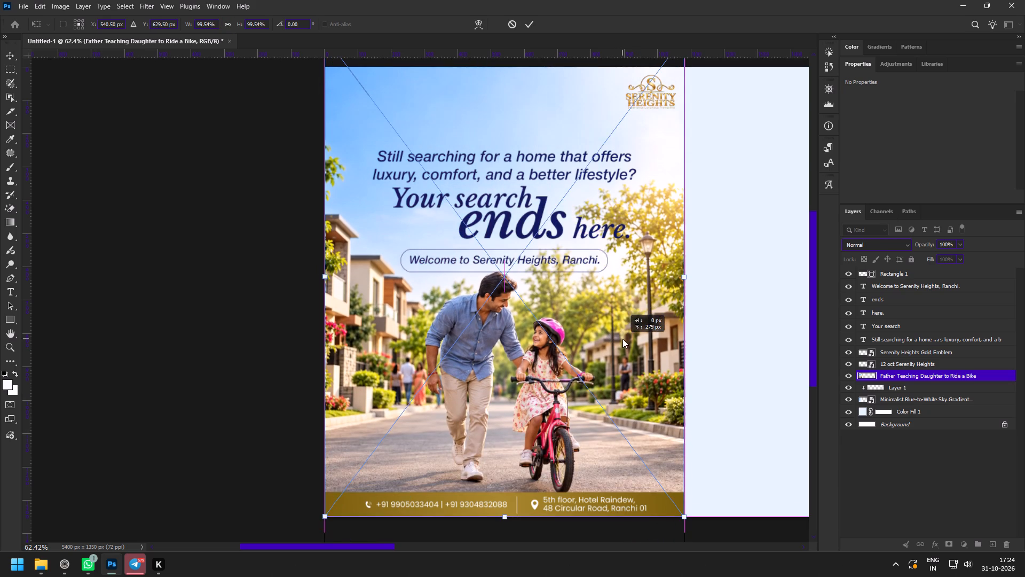
pyautogui.keyDown('shift'); pyautogui.moveTo(622, 339); pyautogui.dragTo(625, 339); pyautogui.keyUp('shift')
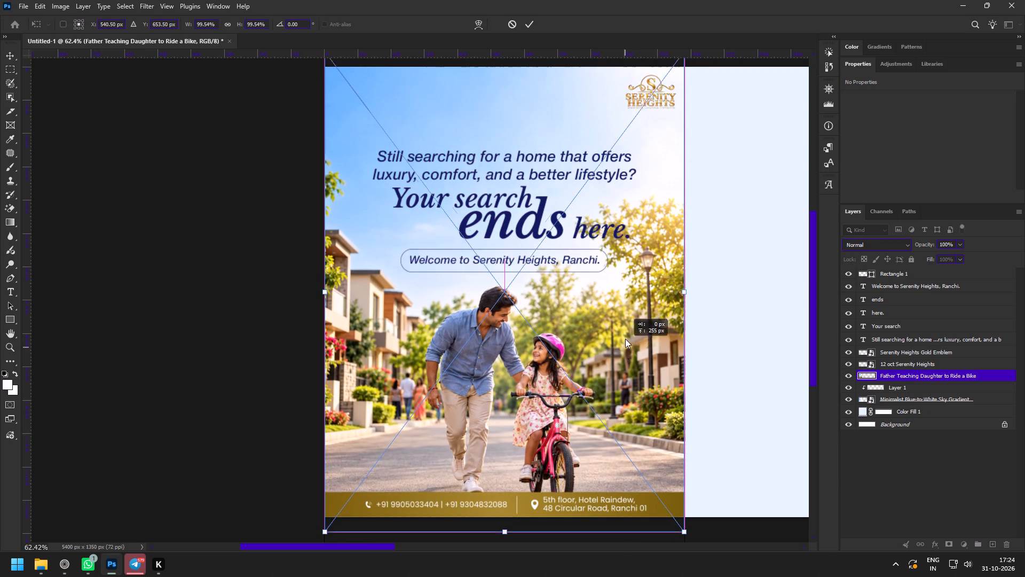
pyautogui.keyDown('shift'); pyautogui.moveTo(625, 339); pyautogui.dragTo(626, 328); pyautogui.keyUp('shift')
pyautogui.press('z')
pyautogui.moveTo(557, 108); pyautogui.dragTo(568, 121)
pyautogui.hotkey('ctrl', 'z')
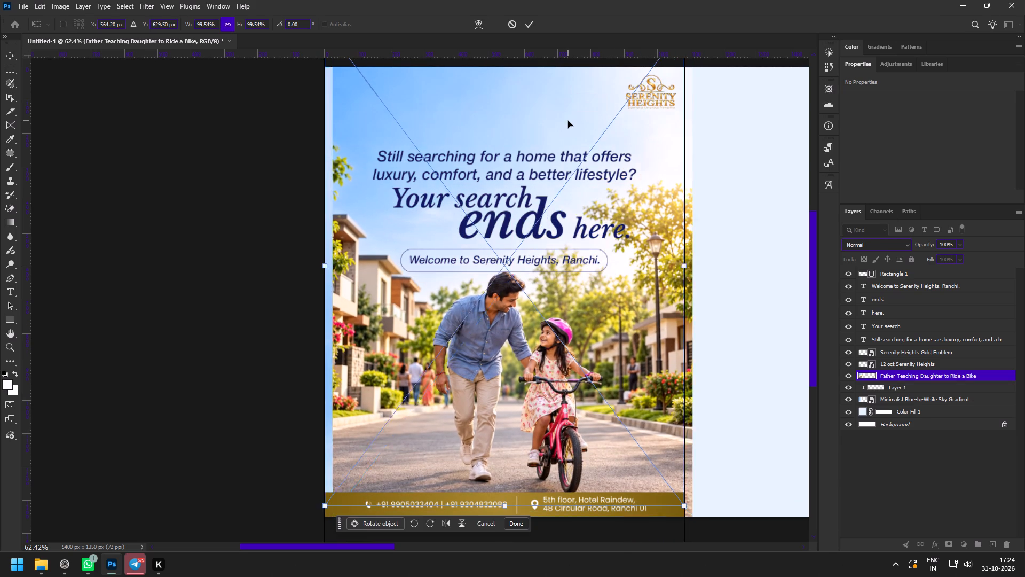
pyautogui.click(527, 25)
# Scale the headline texts and rounded "Welcome" label together to about 92% and move them higher into the sky.
pyautogui.press('z')
pyautogui.moveTo(545, 71); pyautogui.dragTo(557, 114)
pyautogui.press('v')
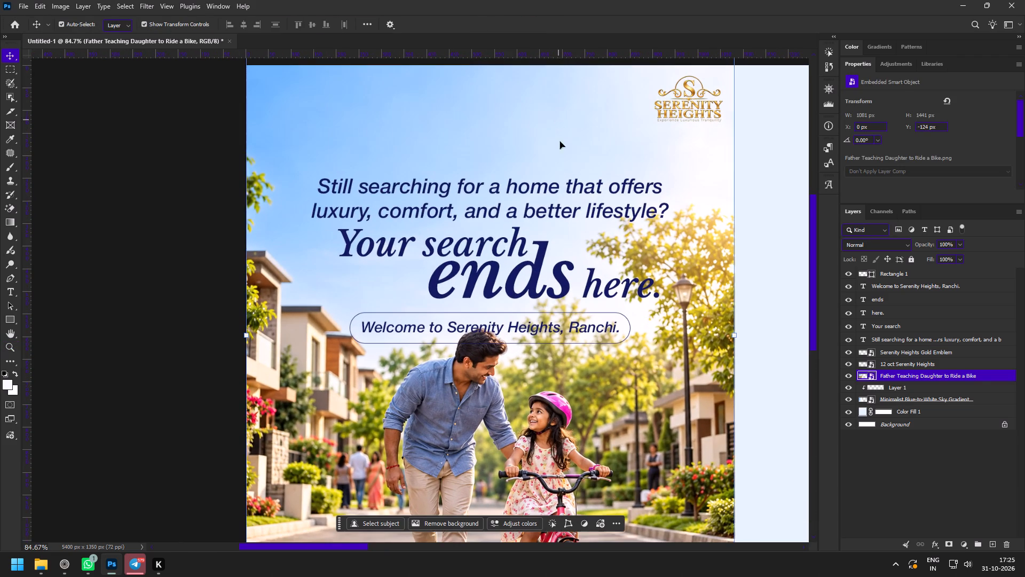
pyautogui.click(886, 364)
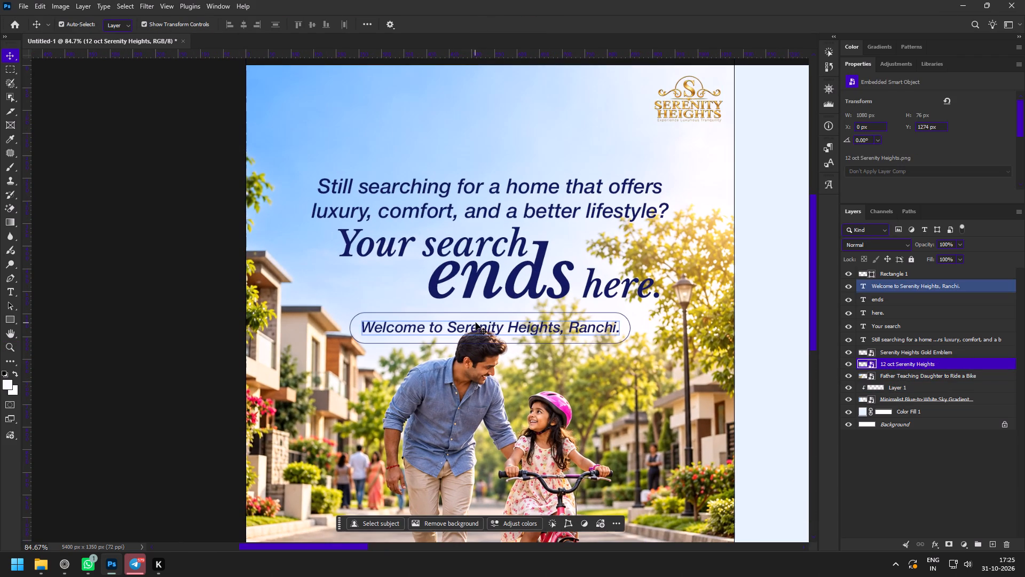
pyautogui.click(886, 271)
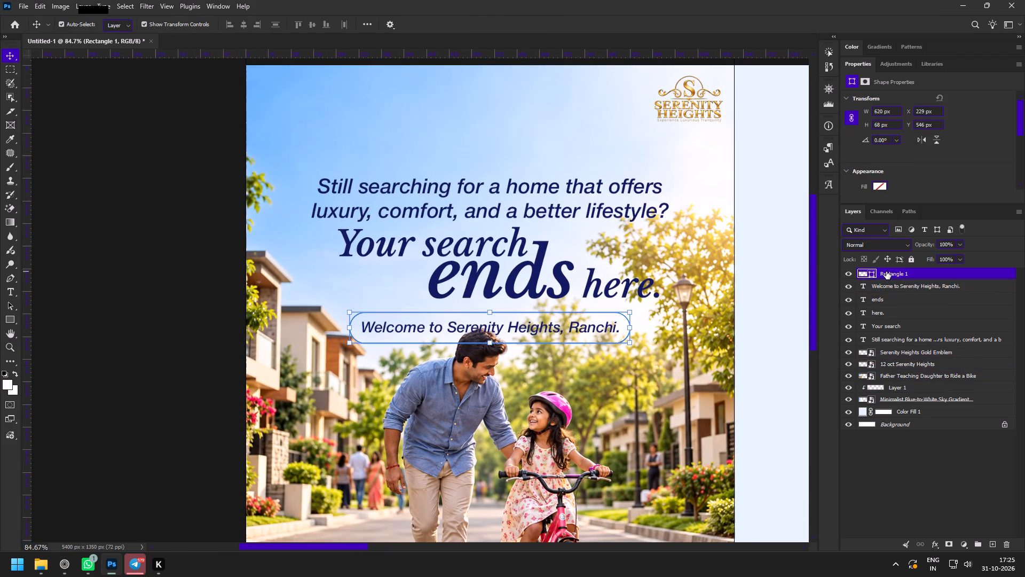
pyautogui.keyDown('shift'); pyautogui.click(887, 342); pyautogui.keyUp('shift')
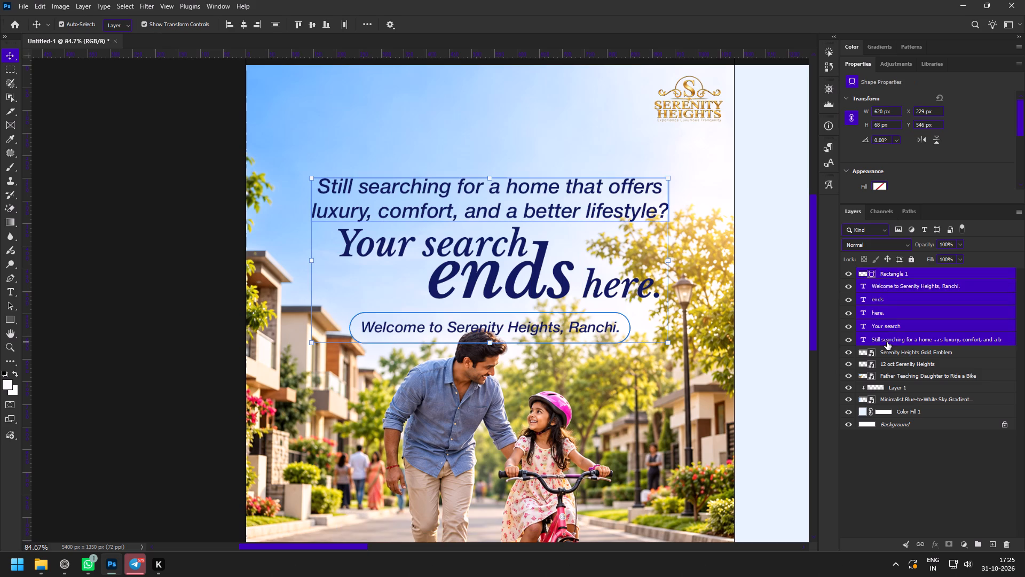
pyautogui.keyDown('alt'); pyautogui.moveTo(674, 263); pyautogui.dragTo(656, 263); pyautogui.keyUp('alt')
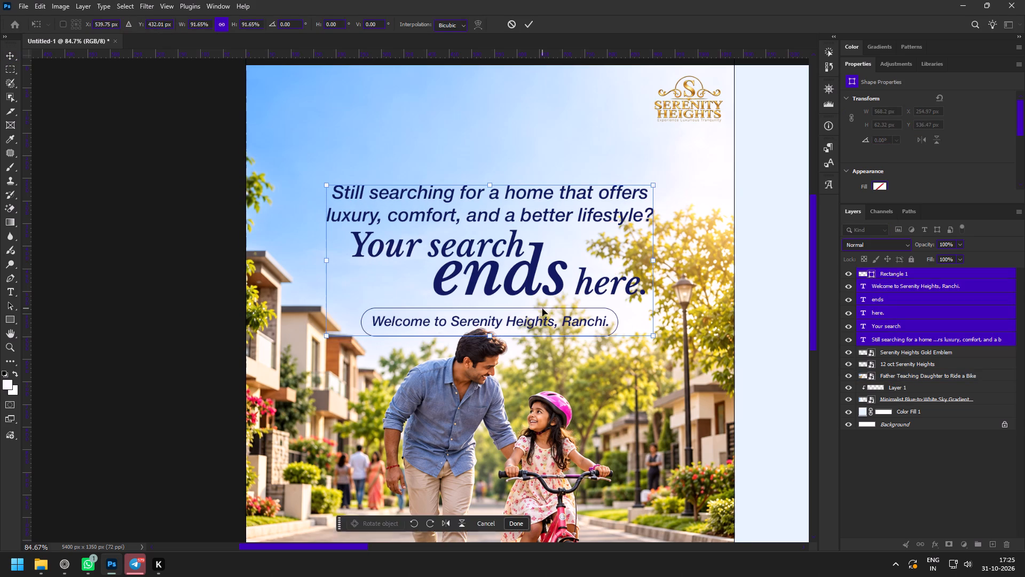
pyautogui.moveTo(542, 309); pyautogui.dragTo(539, 249)
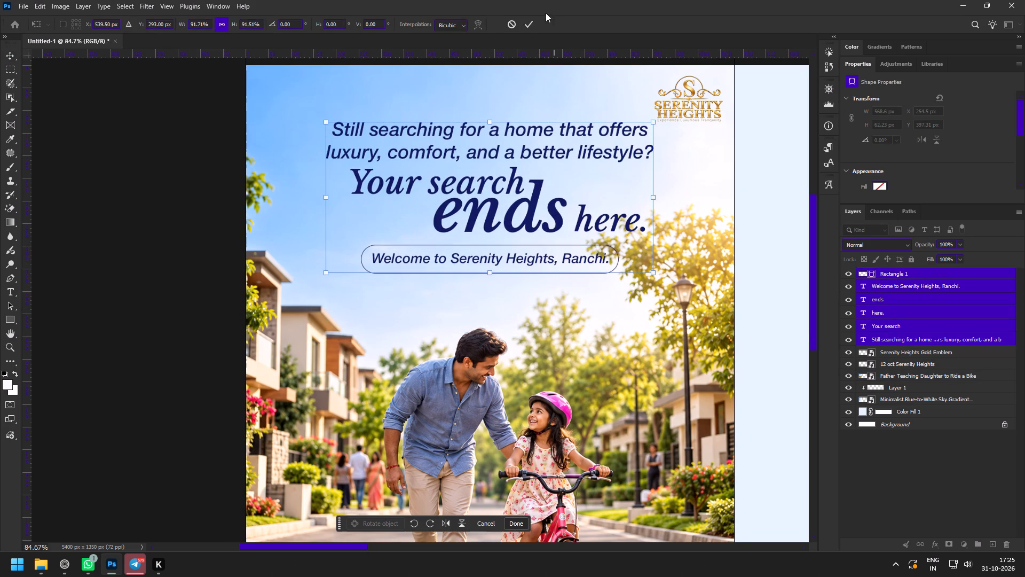
pyautogui.click(534, 26)
# Examine the first slide's composition, checking the headline and "Welcome" label against the father-and-daughter image.
pyautogui.press('z')
pyautogui.moveTo(611, 240); pyautogui.dragTo(575, 221)
pyautogui.press('space')
pyautogui.press('space')
pyautogui.press('space')
pyautogui.press('space')
pyautogui.moveTo(653, 249); pyautogui.dragTo(535, 243)
pyautogui.moveTo(327, 165); pyautogui.dragTo(345, 178)
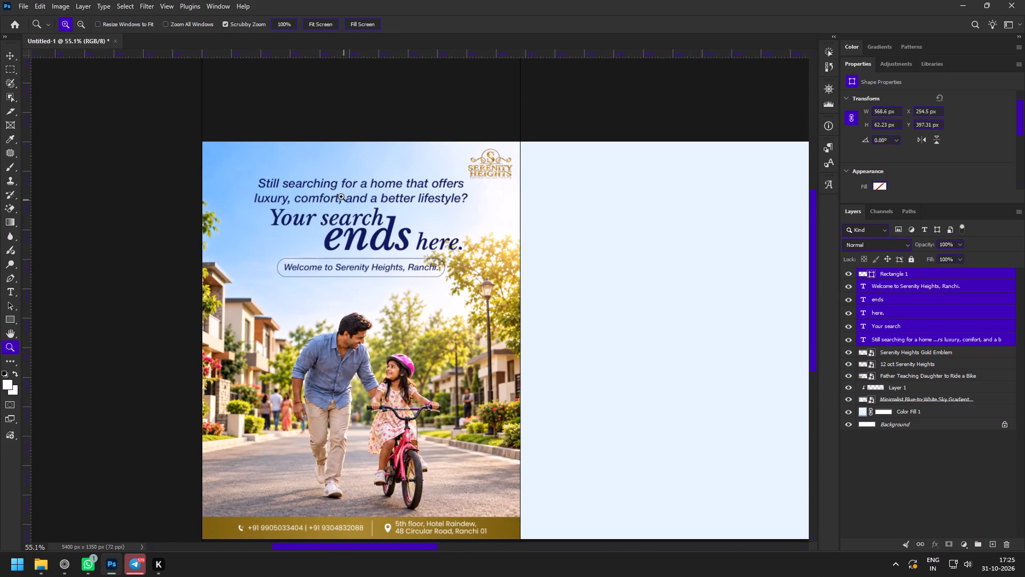
pyautogui.moveTo(338, 192); pyautogui.dragTo(362, 210)
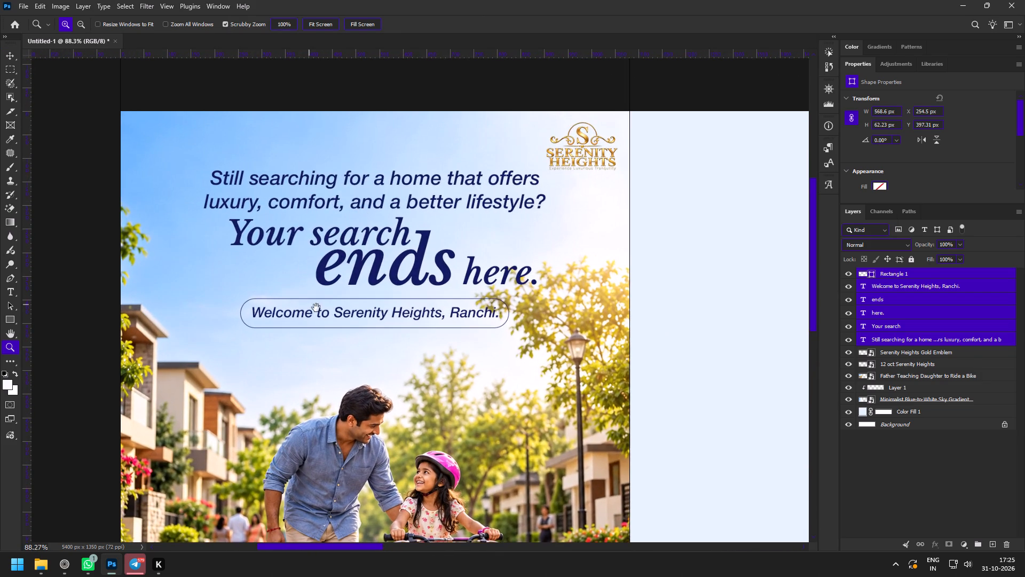
pyautogui.press('space')
pyautogui.press('space')
pyautogui.press('space')
pyautogui.press('space')
pyautogui.press('space')
pyautogui.press('space')
pyautogui.press('space')
pyautogui.press('space')
pyautogui.press('space')
pyautogui.press('space')
pyautogui.press('space')
pyautogui.press('space')
pyautogui.press('space')
pyautogui.press('space')
pyautogui.press('space')
pyautogui.press('space')
pyautogui.press('space')
pyautogui.press('space')
pyautogui.press('space')
pyautogui.press('space')
pyautogui.moveTo(326, 308); pyautogui.dragTo(400, 155)
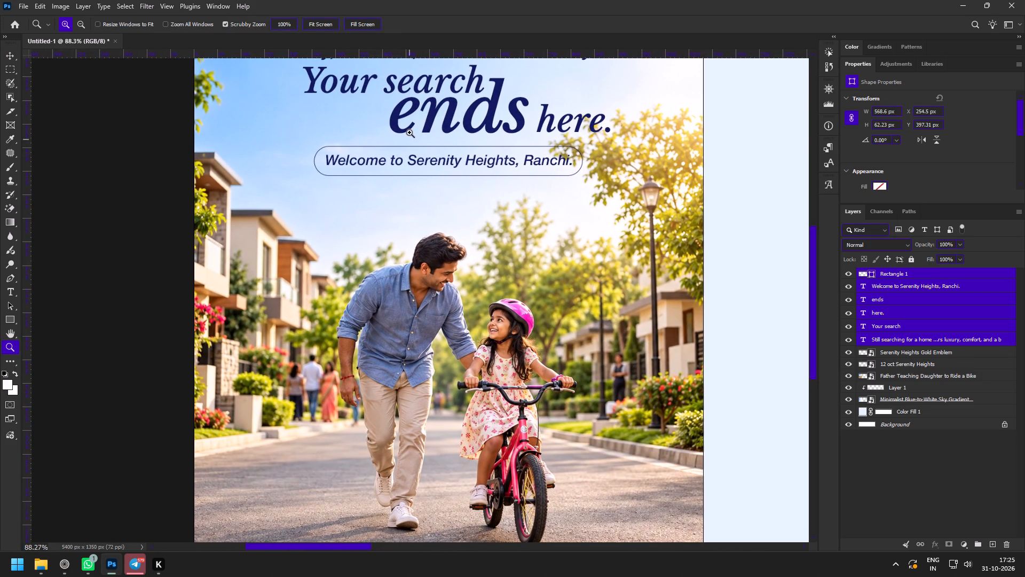
pyautogui.press('space')
pyautogui.press('space')
pyautogui.press('space')
pyautogui.press('space')
pyautogui.press('space')
pyautogui.press('space')
pyautogui.press('space')
pyautogui.press('space')
pyautogui.press('space')
pyautogui.press('space')
pyautogui.press('space')
pyautogui.press('space')
pyautogui.press('space')
pyautogui.press('space')
pyautogui.press('space')
pyautogui.press('space')
pyautogui.press('space')
pyautogui.press('space')
pyautogui.press('space')
pyautogui.press('space')
pyautogui.moveTo(488, 173); pyautogui.dragTo(451, 305)
pyautogui.moveTo(297, 316); pyautogui.dragTo(323, 341)
# Move the rounded outline and its "Welcome to Serenity Heights, Ranchi." text together down to just above the gold footer.
pyautogui.press('v')
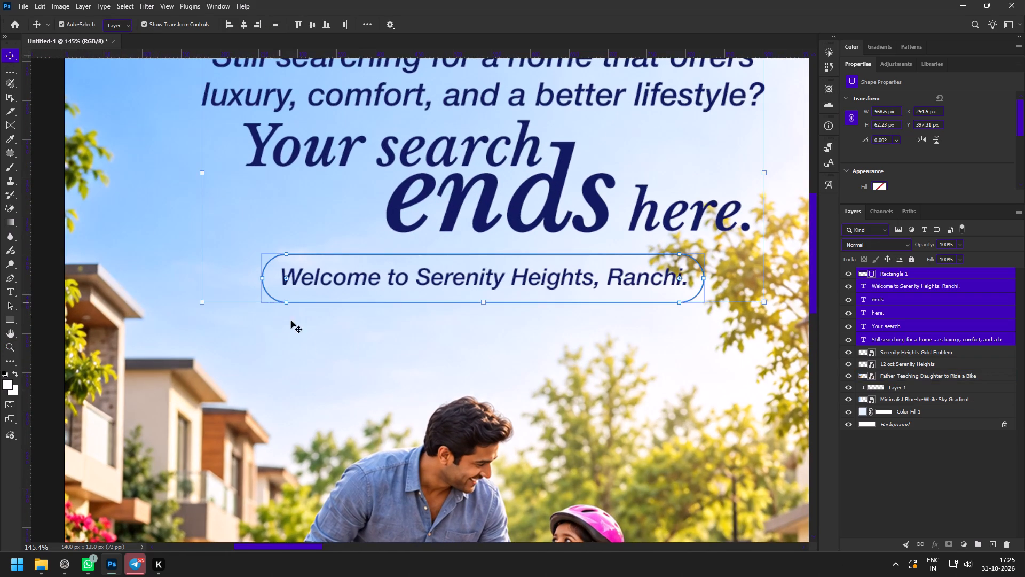
pyautogui.click(357, 338)
pyautogui.click(896, 275)
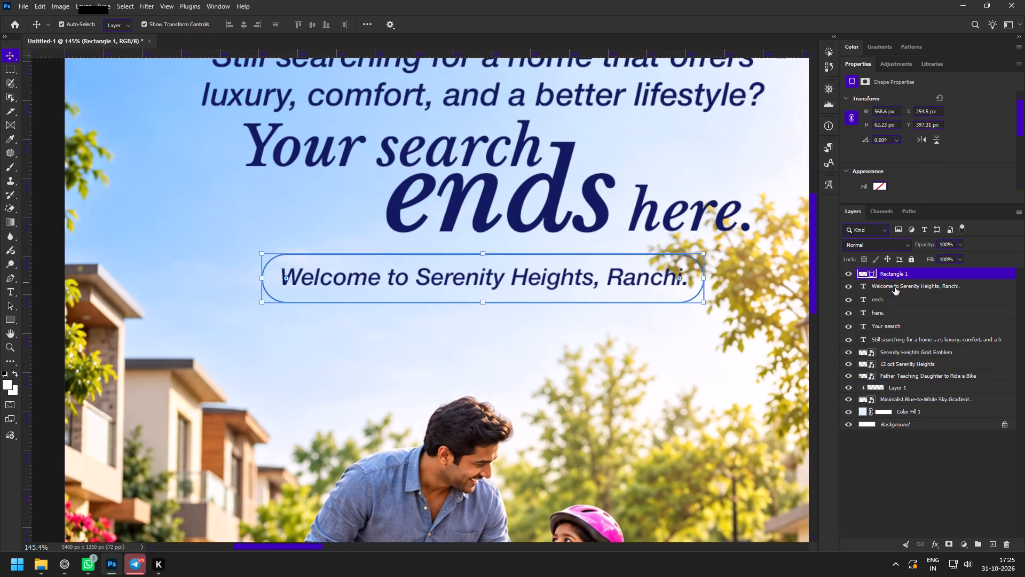
pyautogui.keyDown('shift'); pyautogui.click(895, 287); pyautogui.keyUp('shift')
pyautogui.press('z')
pyautogui.moveTo(577, 368); pyautogui.dragTo(553, 348)
pyautogui.press('space')
pyautogui.press('space')
pyautogui.press('space')
pyautogui.press('space')
pyautogui.press('space')
pyautogui.press('space')
pyautogui.press('space')
pyautogui.press('space')
pyautogui.press('space')
pyautogui.press('space')
pyautogui.press('space')
pyautogui.press('space')
pyautogui.press('space')
pyautogui.press('space')
pyautogui.press('space')
pyautogui.press('space')
pyautogui.press('space')
pyautogui.press('space')
pyautogui.press('space')
pyautogui.press('space')
pyautogui.moveTo(569, 376); pyautogui.dragTo(541, 123)
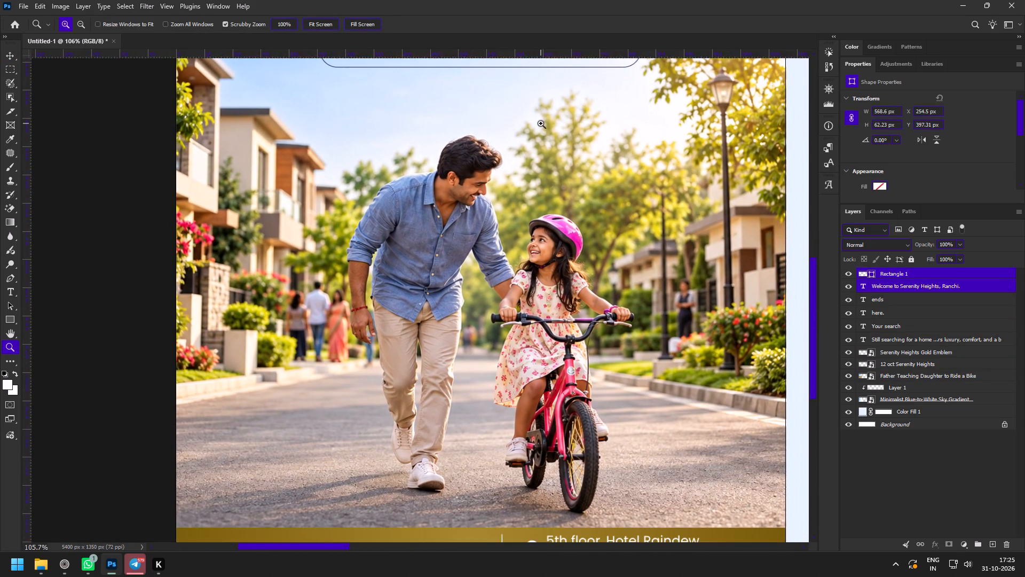
pyautogui.press('v')
pyautogui.press('z')
pyautogui.moveTo(572, 189); pyautogui.dragTo(547, 180)
pyautogui.press('v')
pyautogui.moveTo(549, 102); pyautogui.dragTo(533, 354)
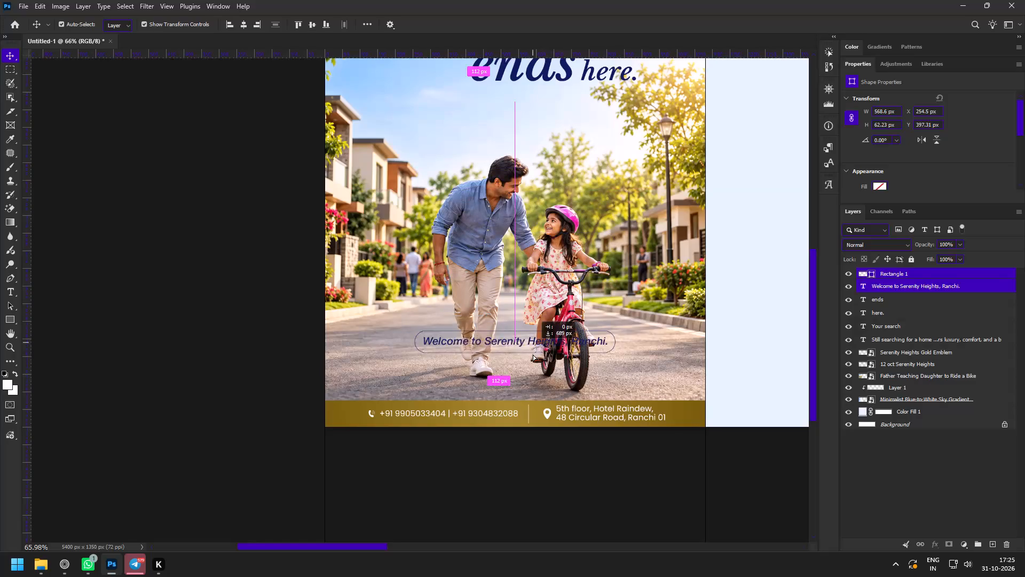
pyautogui.moveTo(533, 354); pyautogui.dragTo(533, 378)
# Fill the rounded rectangle around the welcome text with white and remove its stroke.
pyautogui.press('z')
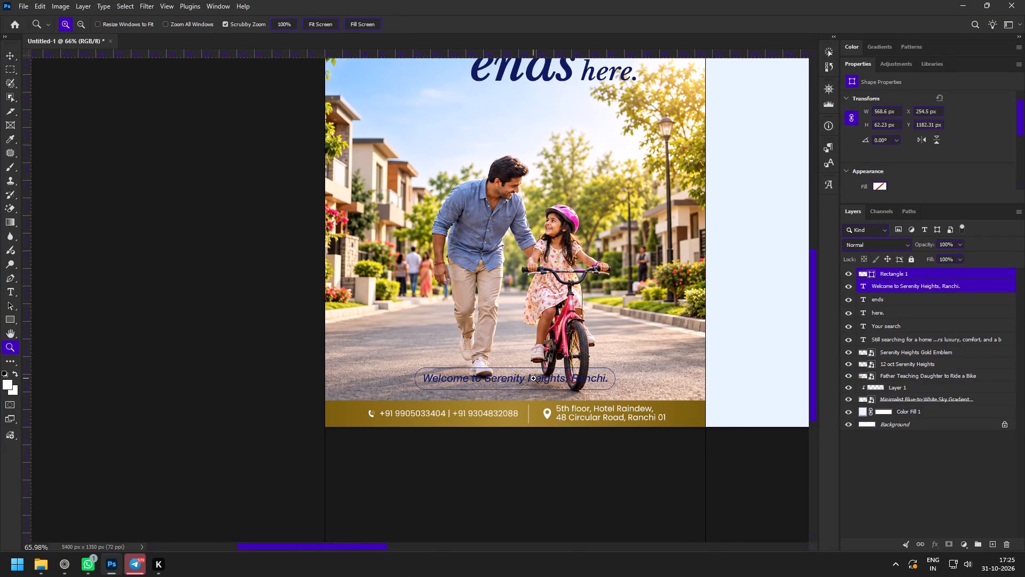
pyautogui.moveTo(533, 378); pyautogui.dragTo(566, 428)
pyautogui.press('v')
pyautogui.click(219, 381)
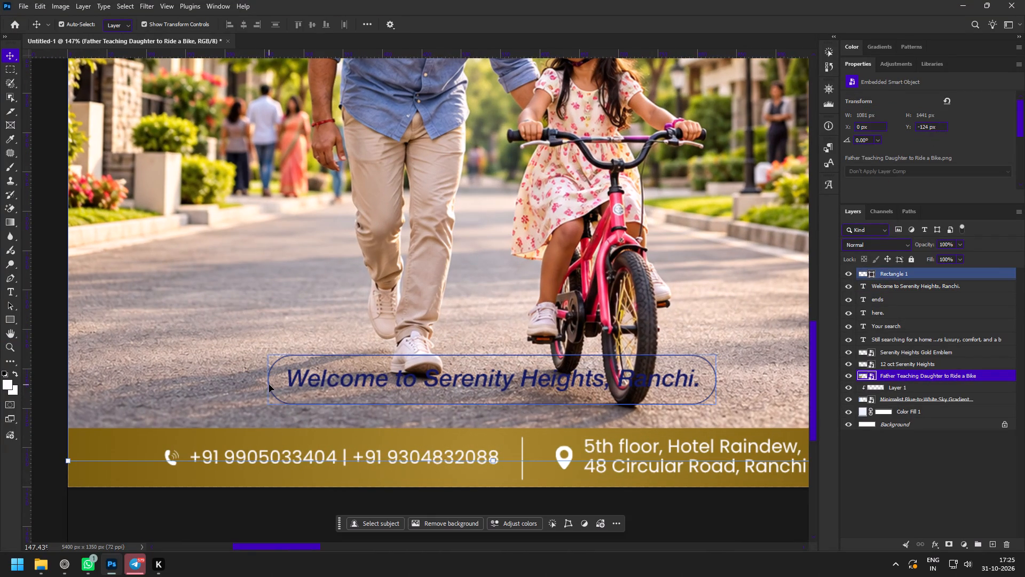
pyautogui.click(269, 385)
pyautogui.scroll(-2, 926, 126)
pyautogui.click(879, 169)
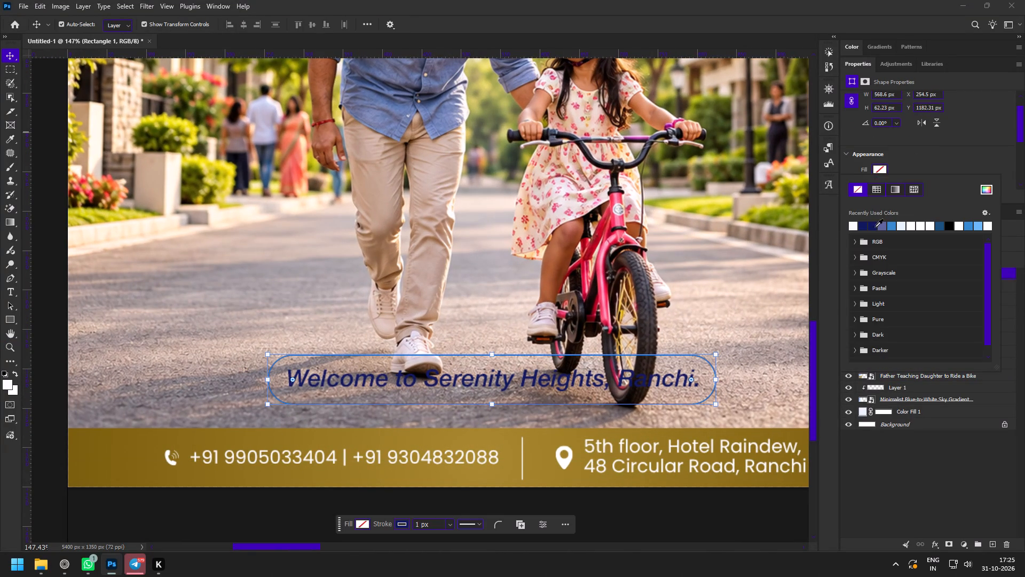
pyautogui.click(853, 224)
pyautogui.press('z')
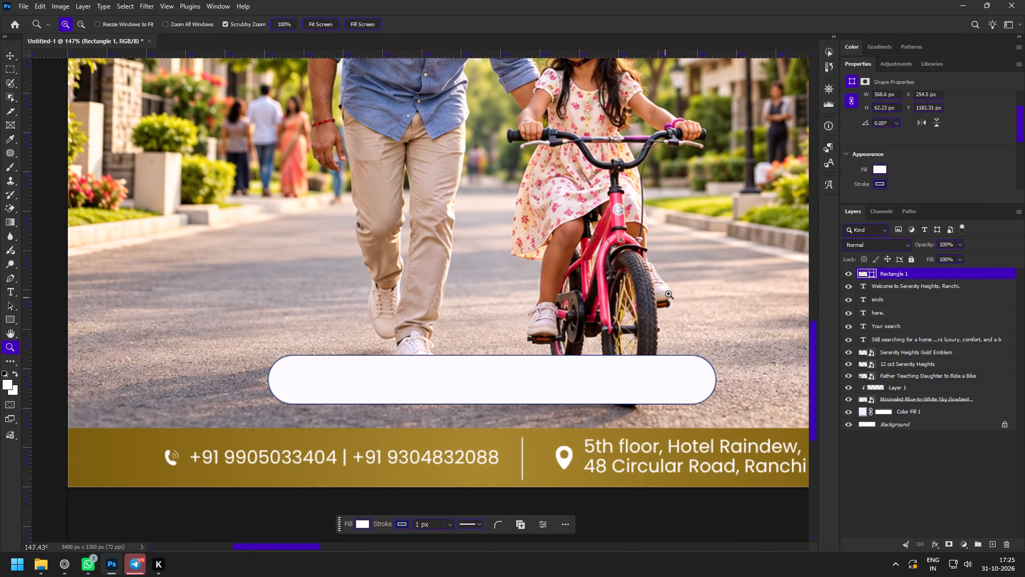
pyautogui.press('v')
pyautogui.click(883, 186)
pyautogui.click(852, 206)
pyautogui.press('v')
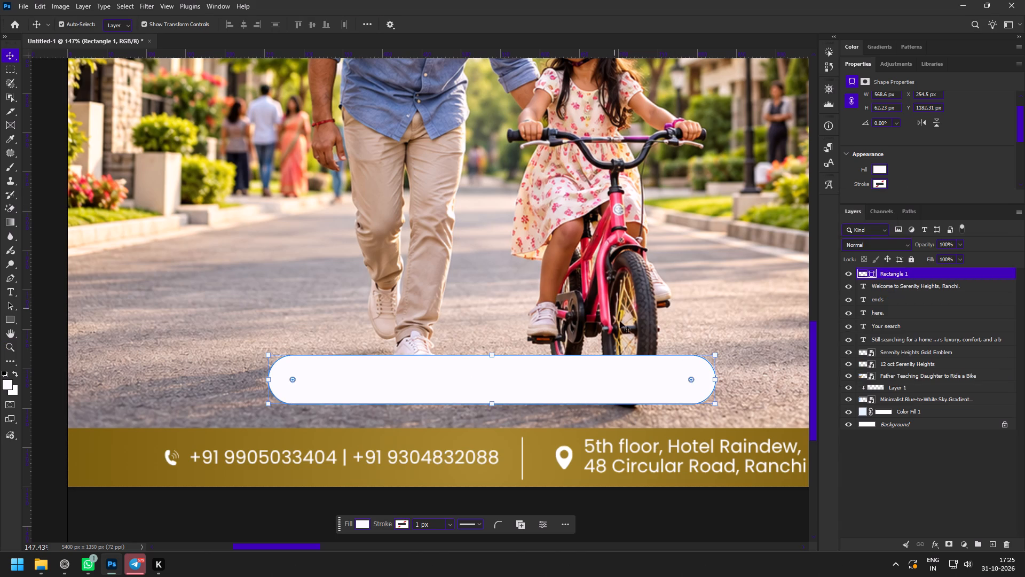
# Reorder the Rectangle 1 layer beneath the "Welcome to Serenity Heights, Ranchi." text layer.
pyautogui.moveTo(884, 274); pyautogui.dragTo(885, 294)
# Change the headline word "ends" to "Ends" and set its capital E in Great Vibes Regular.
pyautogui.press('z')
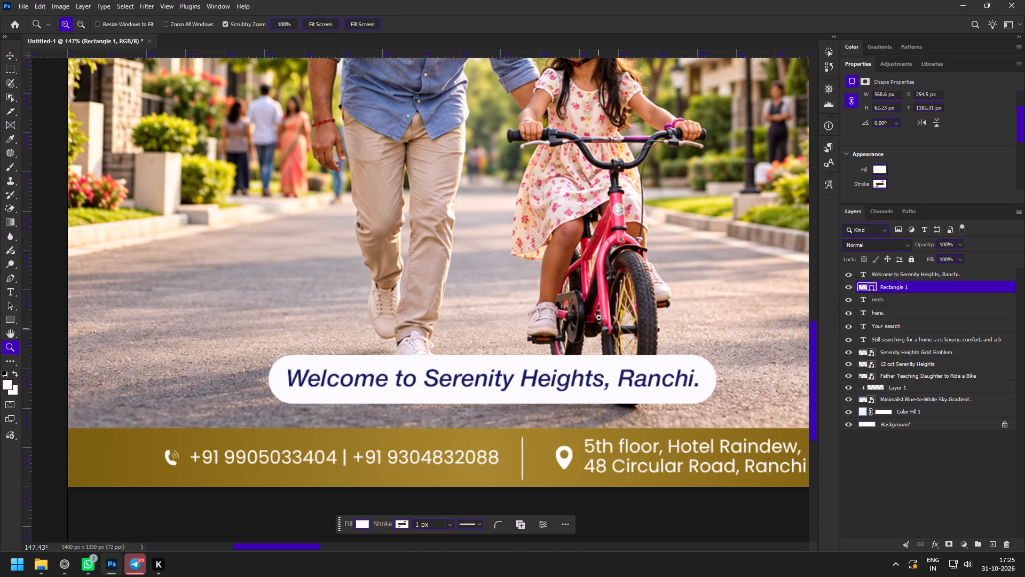
pyautogui.press('space')
pyautogui.moveTo(606, 269); pyautogui.dragTo(581, 348)
pyautogui.press('z')
pyautogui.moveTo(581, 348); pyautogui.dragTo(544, 336)
pyautogui.press('space')
pyautogui.press('space')
pyautogui.moveTo(596, 316); pyautogui.dragTo(561, 354)
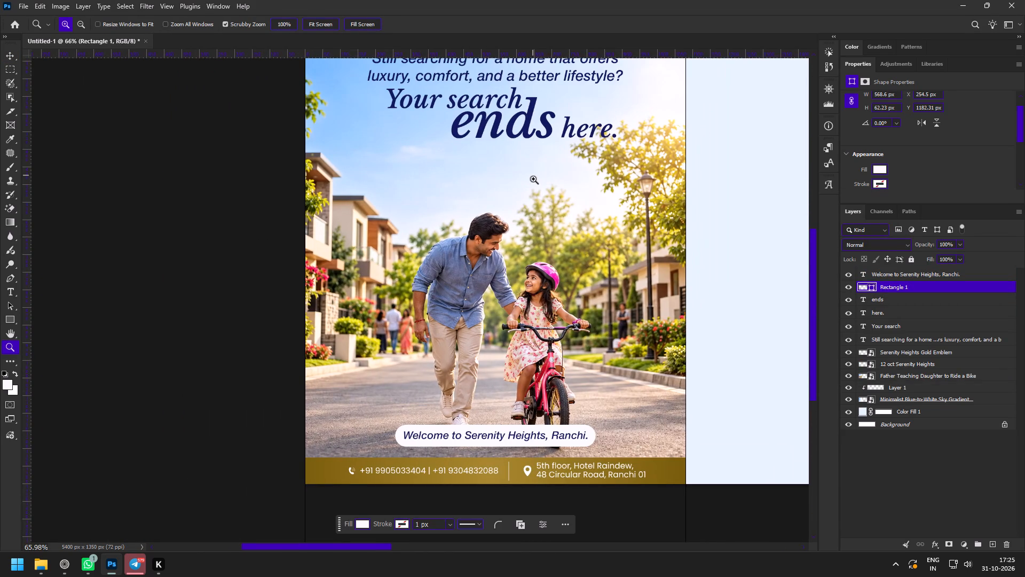
pyautogui.moveTo(530, 104); pyautogui.dragTo(545, 171)
pyautogui.press('space')
pyautogui.press('space')
pyautogui.press('space')
pyautogui.moveTo(580, 134); pyautogui.dragTo(571, 262)
pyautogui.moveTo(563, 205); pyautogui.dragTo(579, 240)
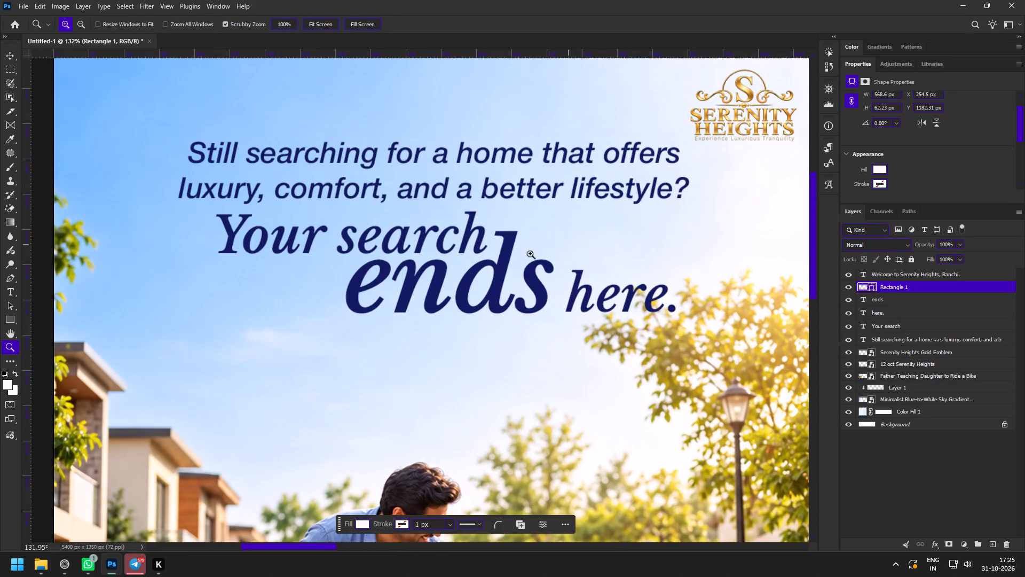
pyautogui.press('v')
pyautogui.click(393, 286)
pyautogui.doubleClick(384, 288)
pyautogui.moveTo(390, 294); pyautogui.dragTo(344, 299)
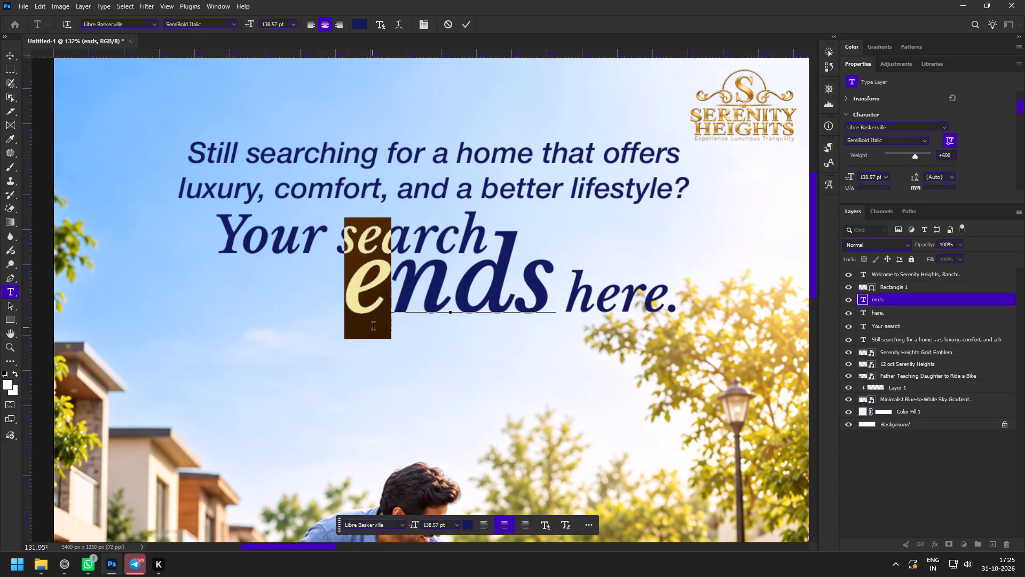
pyautogui.hotkey('shift', 'e')
pyautogui.moveTo(401, 295); pyautogui.dragTo(335, 295)
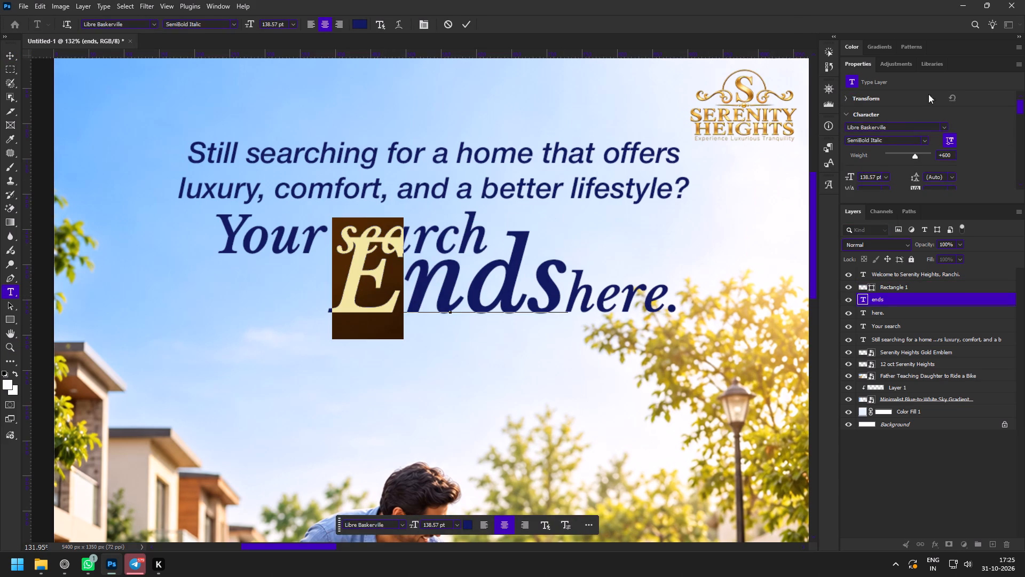
pyautogui.click(945, 128)
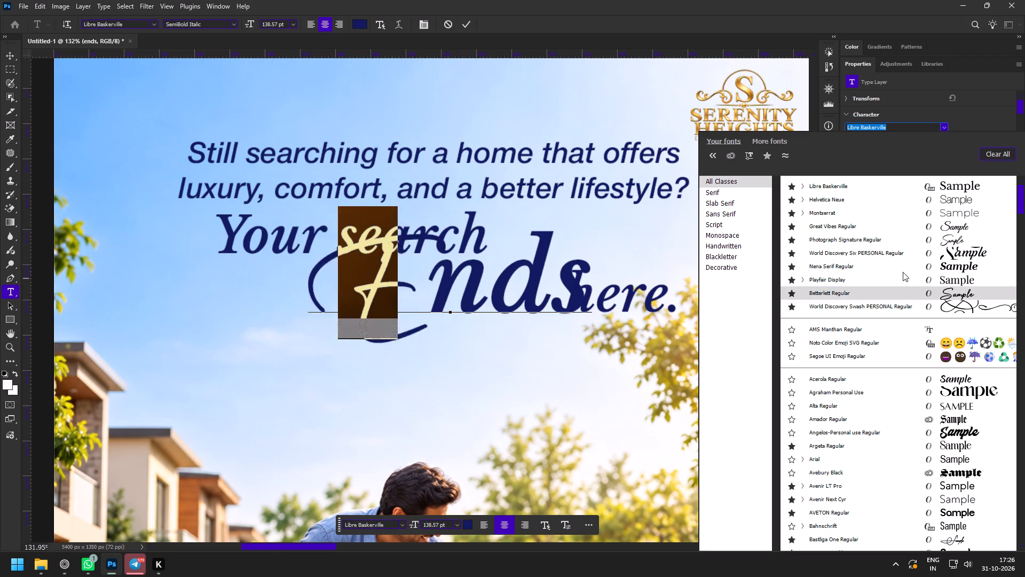
pyautogui.click(913, 230)
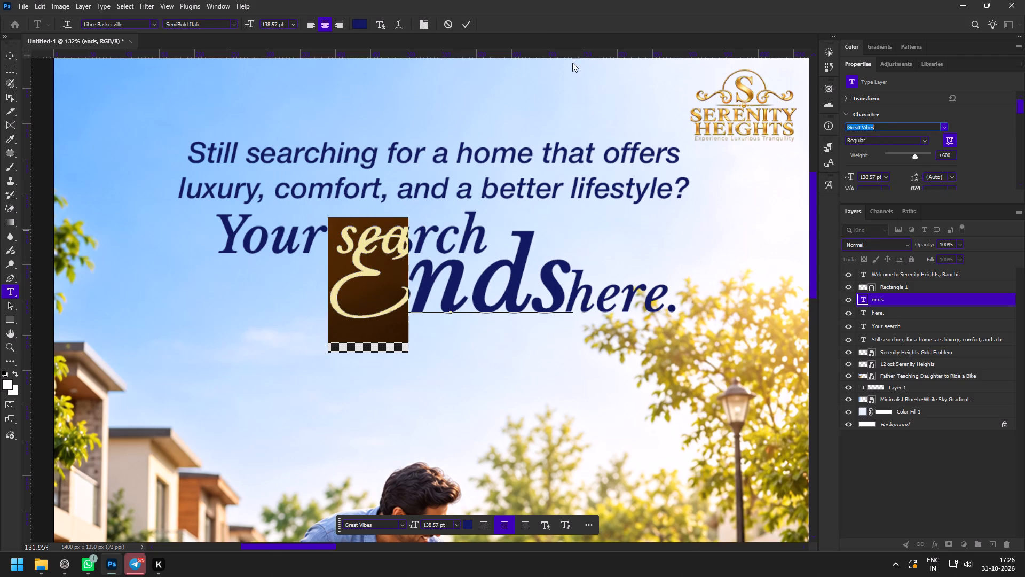
pyautogui.click(462, 21)
# Move "Ends" down and left so it sits beneath "Your search" with a gap before "here.".
pyautogui.moveTo(472, 283); pyautogui.dragTo(450, 293)
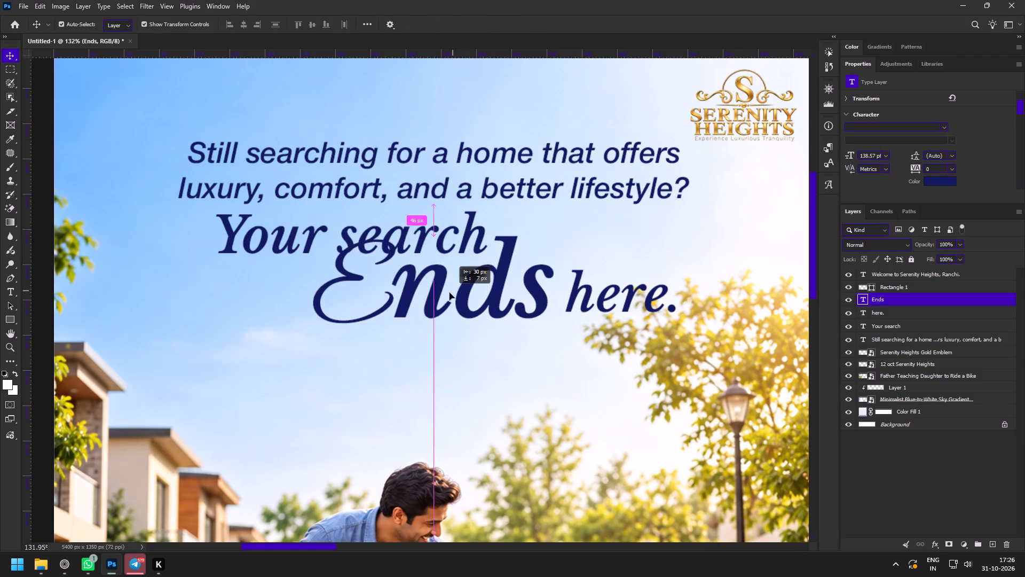
pyautogui.moveTo(450, 293); pyautogui.dragTo(447, 298)
pyautogui.click(459, 297)
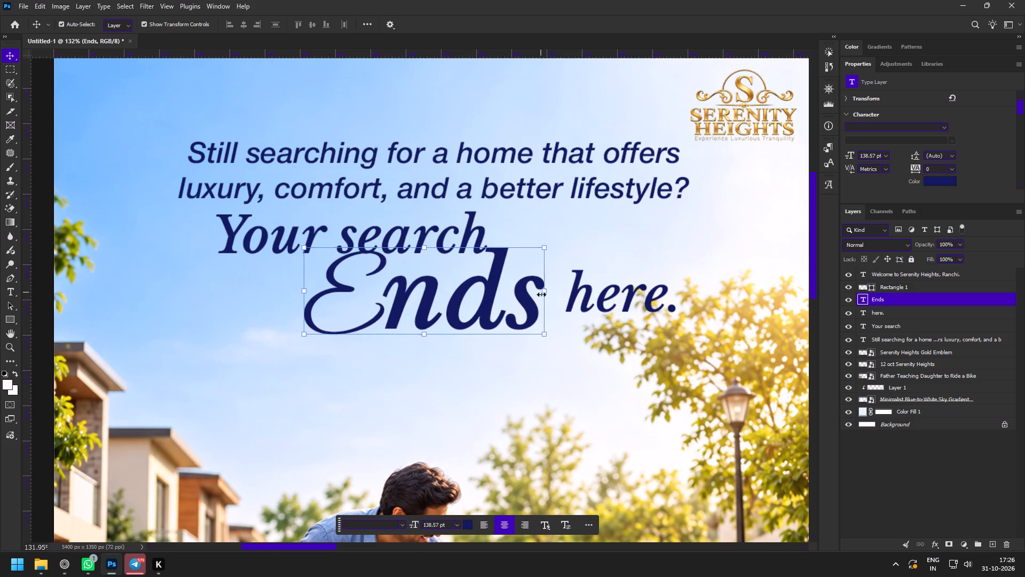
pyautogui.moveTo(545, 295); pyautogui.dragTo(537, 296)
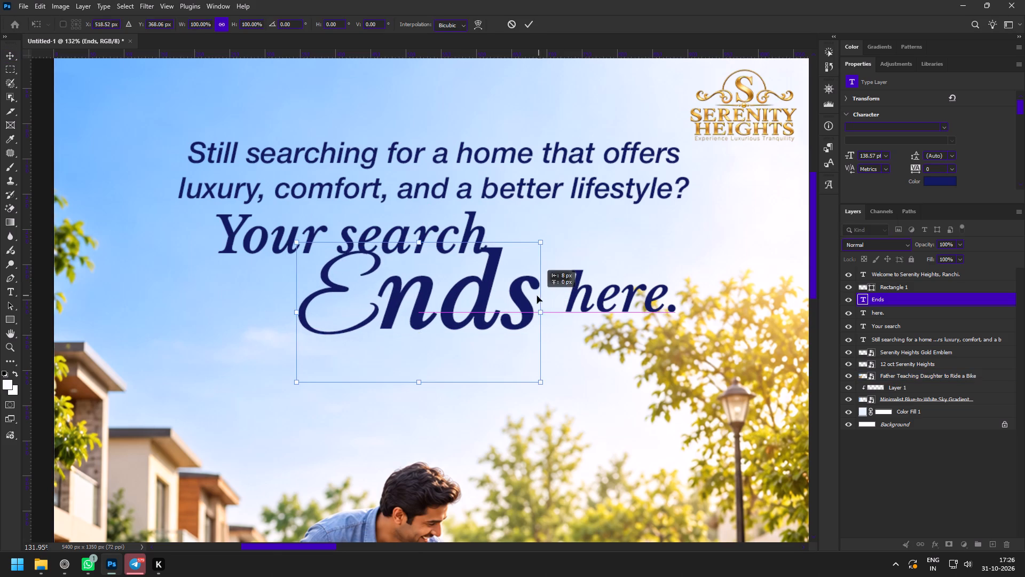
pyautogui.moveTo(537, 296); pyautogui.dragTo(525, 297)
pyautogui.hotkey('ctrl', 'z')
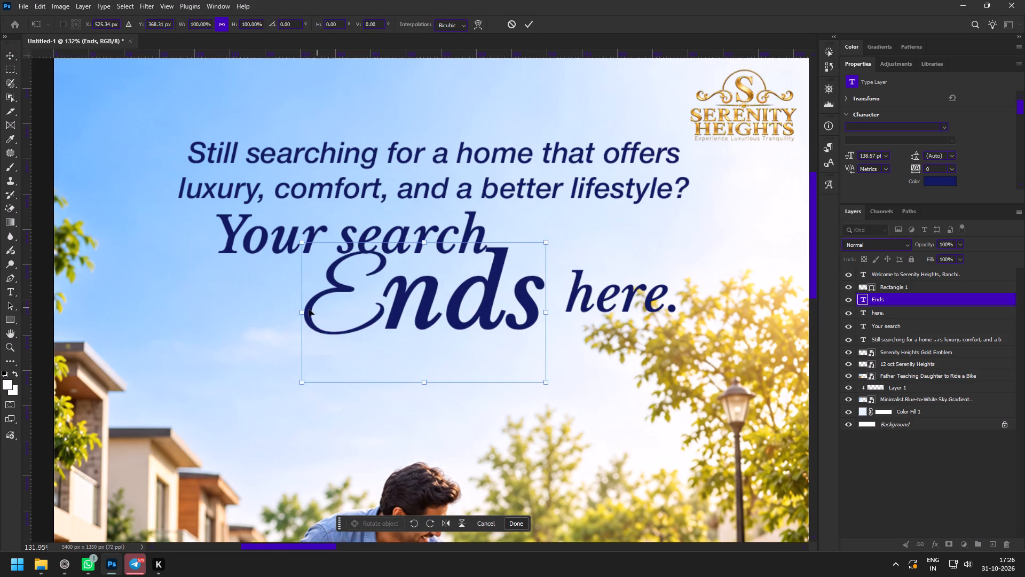
# Scale the "Ends" text down to about 92% and nudge it slightly left beneath "Your search".
pyautogui.click(301, 314)
pyautogui.moveTo(301, 314); pyautogui.dragTo(319, 318)
pyautogui.moveTo(392, 321); pyautogui.dragTo(391, 321)
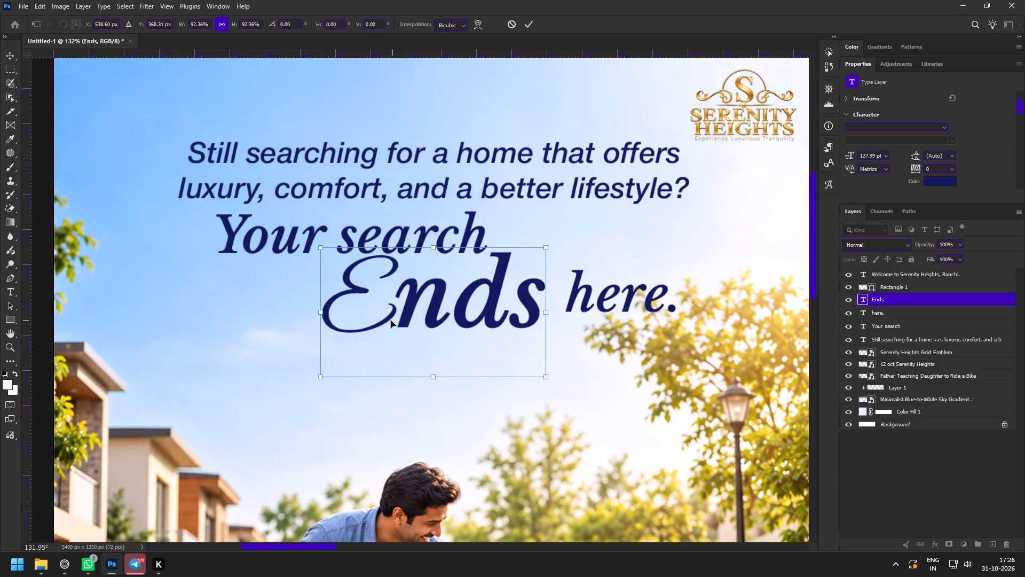
pyautogui.moveTo(391, 321); pyautogui.dragTo(387, 321)
pyautogui.click(530, 26)
# Move "here." up and left so it sits just after "Your search", above the end of "Ends".
pyautogui.press('z')
pyautogui.moveTo(530, 207); pyautogui.dragTo(498, 202)
pyautogui.moveTo(526, 188); pyautogui.dragTo(534, 207)
pyautogui.press('v')
pyautogui.click(590, 288)
pyautogui.moveTo(616, 291); pyautogui.dragTo(533, 344)
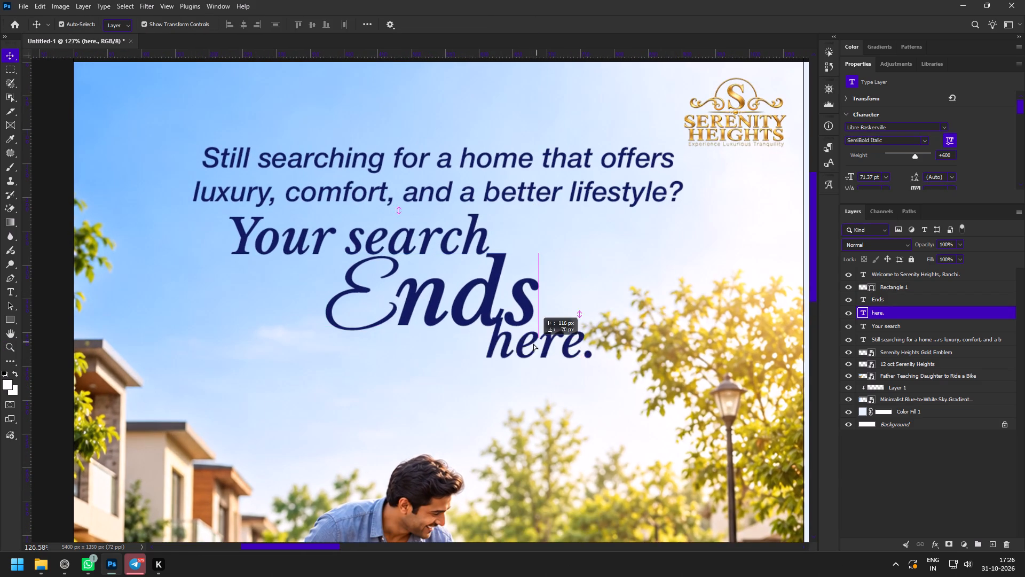
pyautogui.moveTo(533, 344); pyautogui.dragTo(484, 347)
pyautogui.moveTo(501, 353); pyautogui.dragTo(587, 258)
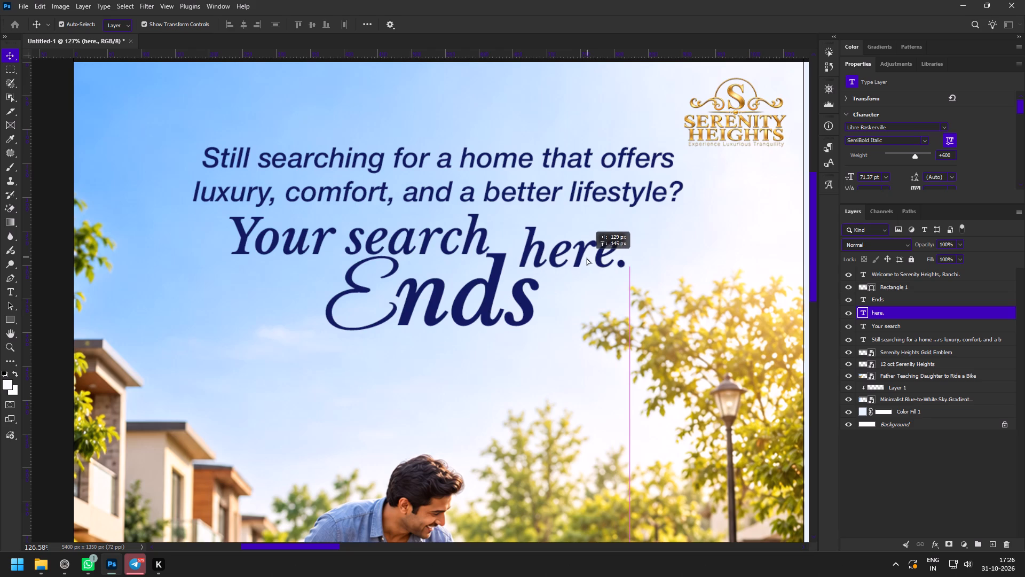
pyautogui.moveTo(587, 258); pyautogui.dragTo(584, 259)
# Scale the two-line "Still searching for a home" tagline down to about 75% and centre it above the headline.
pyautogui.press('z')
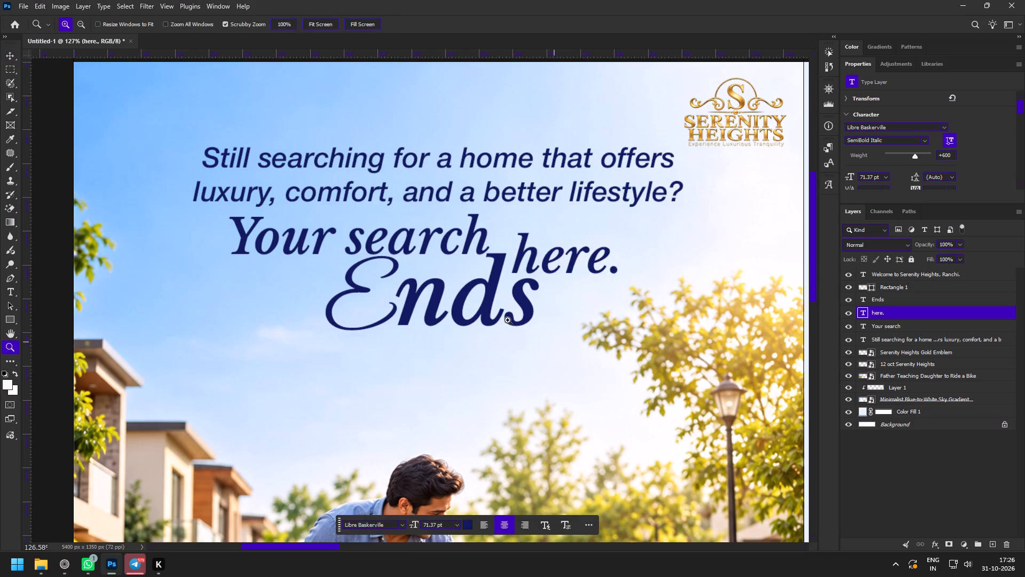
pyautogui.moveTo(515, 331); pyautogui.dragTo(485, 325)
pyautogui.press('space')
pyautogui.press('space')
pyautogui.press('space')
pyautogui.moveTo(477, 345); pyautogui.dragTo(549, 316)
pyautogui.moveTo(532, 209); pyautogui.dragTo(550, 233)
pyautogui.moveTo(538, 223); pyautogui.dragTo(540, 230)
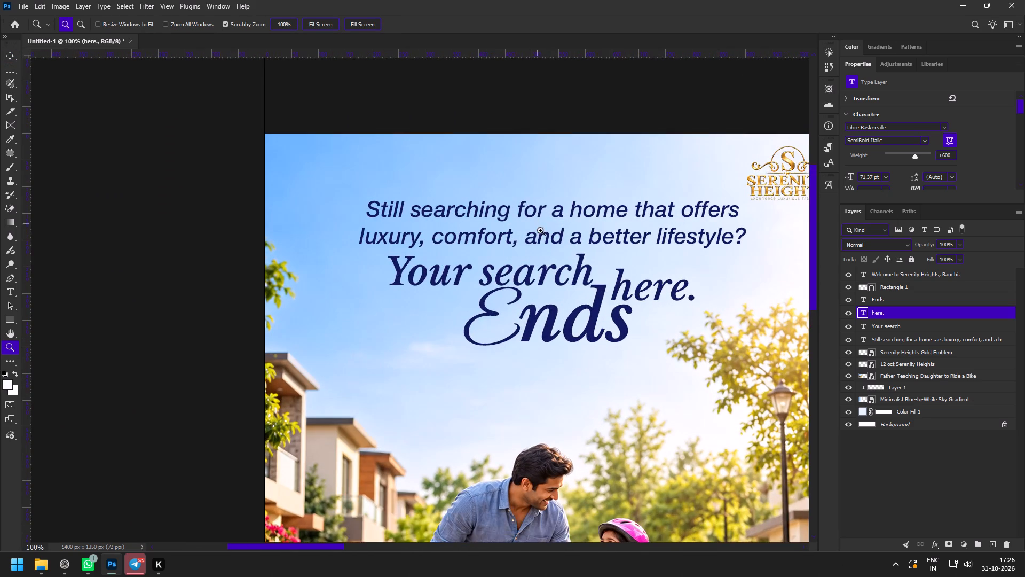
pyautogui.moveTo(540, 230); pyautogui.dragTo(545, 236)
pyautogui.press('space')
pyautogui.moveTo(620, 240); pyautogui.dragTo(500, 290)
pyautogui.moveTo(449, 208); pyautogui.dragTo(464, 232)
pyautogui.press('v')
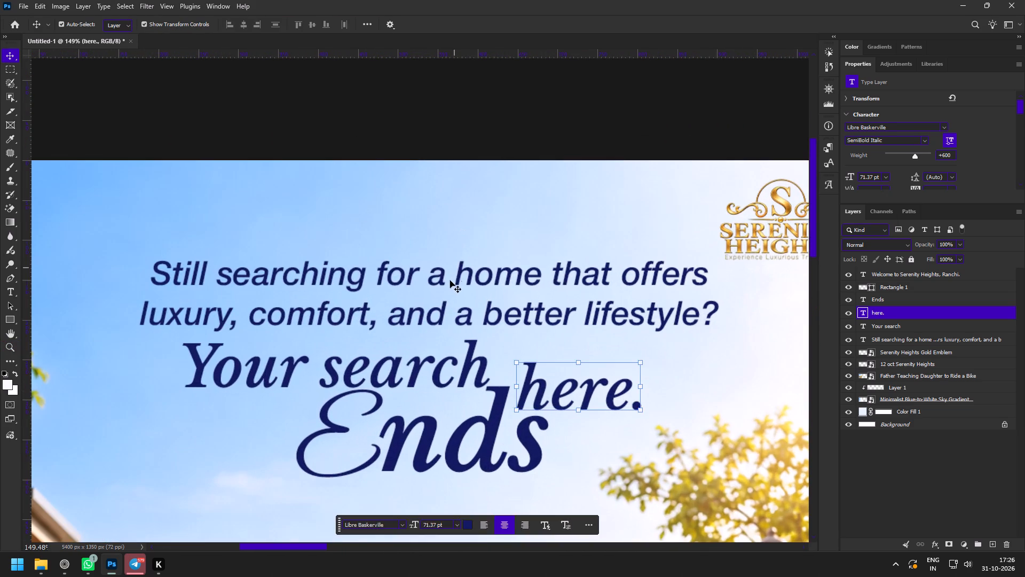
pyautogui.click(450, 281)
pyautogui.click(717, 297)
pyautogui.moveTo(724, 298); pyautogui.dragTo(660, 300)
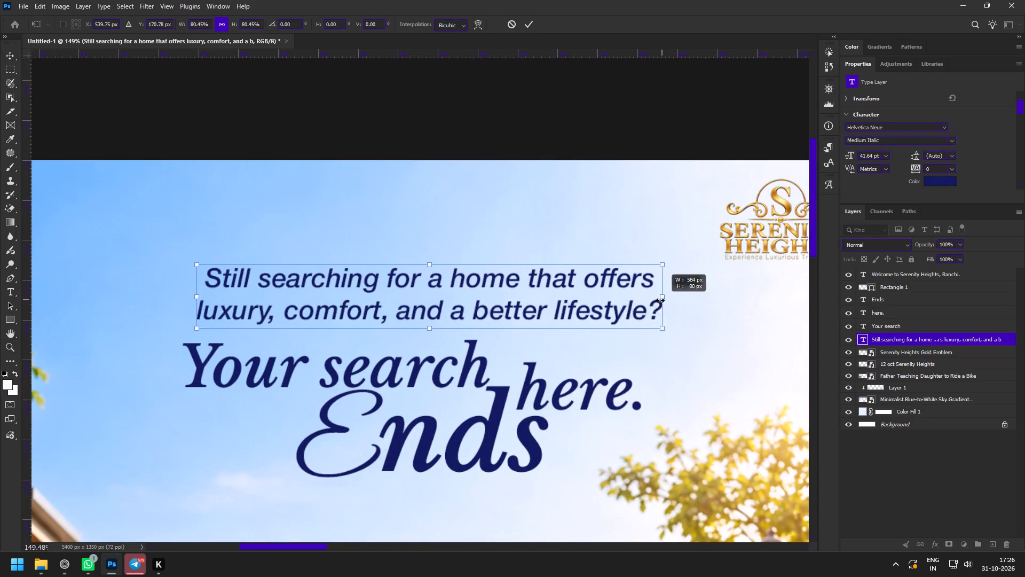
pyautogui.moveTo(660, 300); pyautogui.dragTo(652, 301)
pyautogui.moveTo(586, 303); pyautogui.dragTo(581, 301)
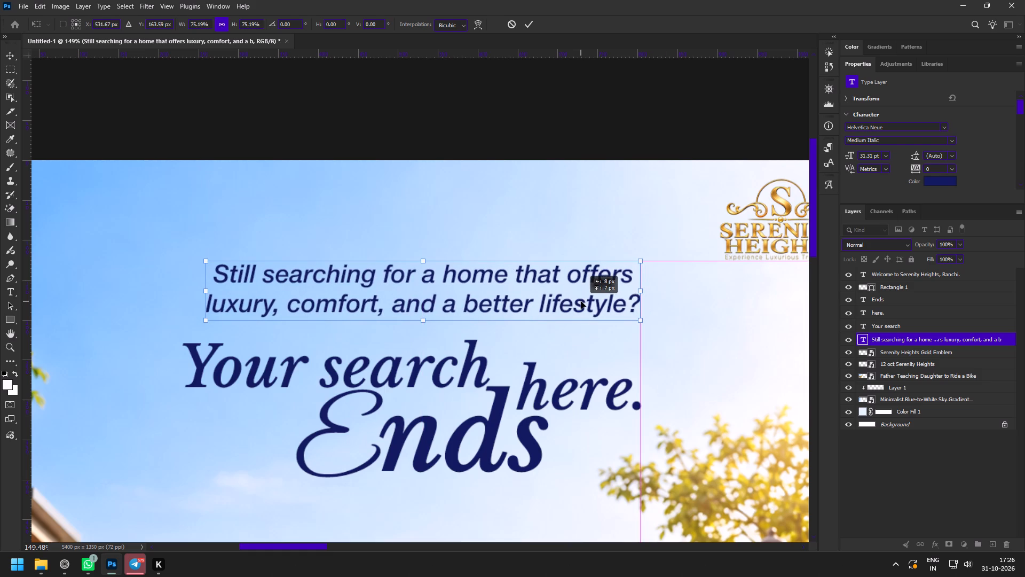
pyautogui.moveTo(581, 301); pyautogui.dragTo(579, 301)
pyautogui.click(530, 24)
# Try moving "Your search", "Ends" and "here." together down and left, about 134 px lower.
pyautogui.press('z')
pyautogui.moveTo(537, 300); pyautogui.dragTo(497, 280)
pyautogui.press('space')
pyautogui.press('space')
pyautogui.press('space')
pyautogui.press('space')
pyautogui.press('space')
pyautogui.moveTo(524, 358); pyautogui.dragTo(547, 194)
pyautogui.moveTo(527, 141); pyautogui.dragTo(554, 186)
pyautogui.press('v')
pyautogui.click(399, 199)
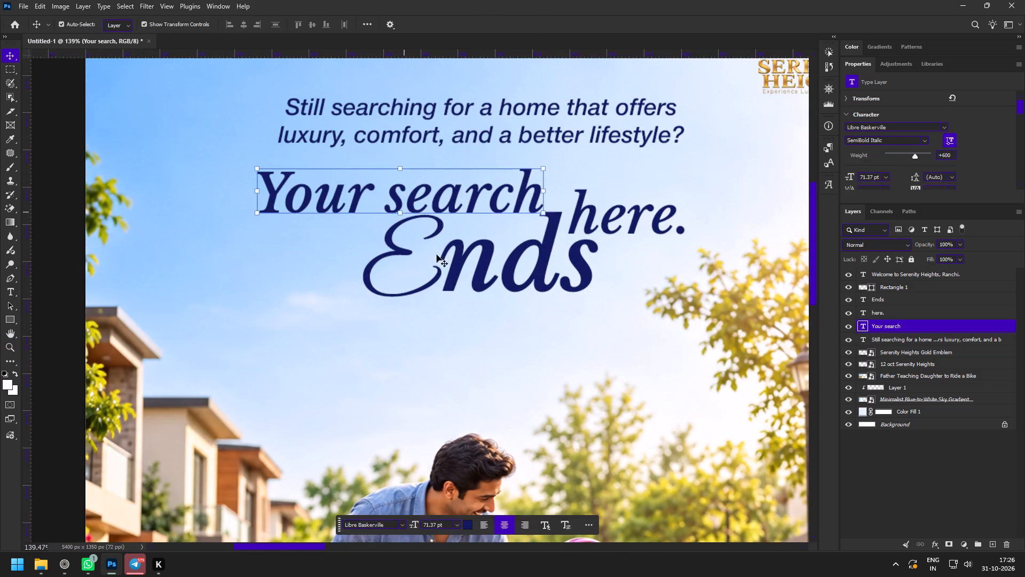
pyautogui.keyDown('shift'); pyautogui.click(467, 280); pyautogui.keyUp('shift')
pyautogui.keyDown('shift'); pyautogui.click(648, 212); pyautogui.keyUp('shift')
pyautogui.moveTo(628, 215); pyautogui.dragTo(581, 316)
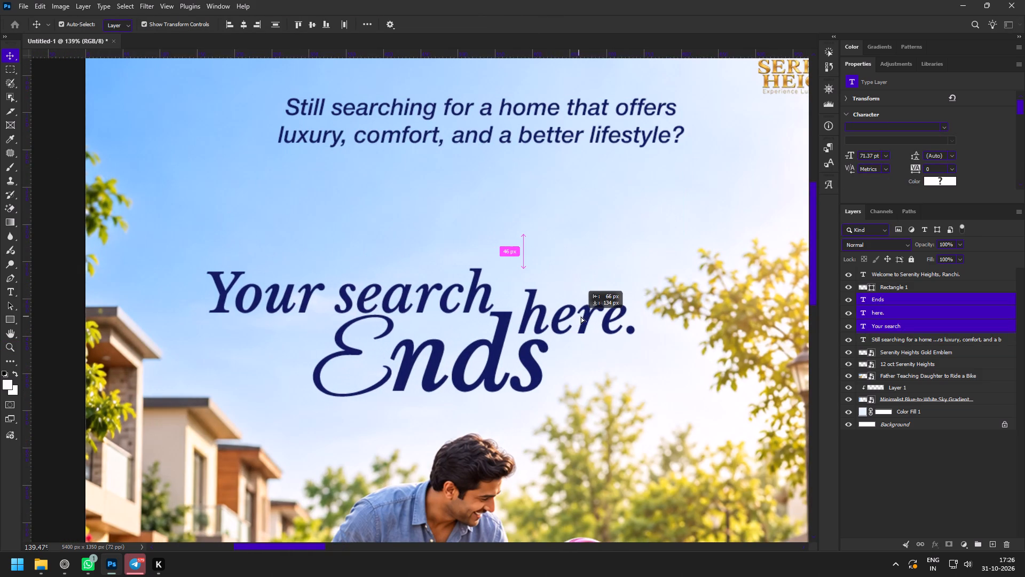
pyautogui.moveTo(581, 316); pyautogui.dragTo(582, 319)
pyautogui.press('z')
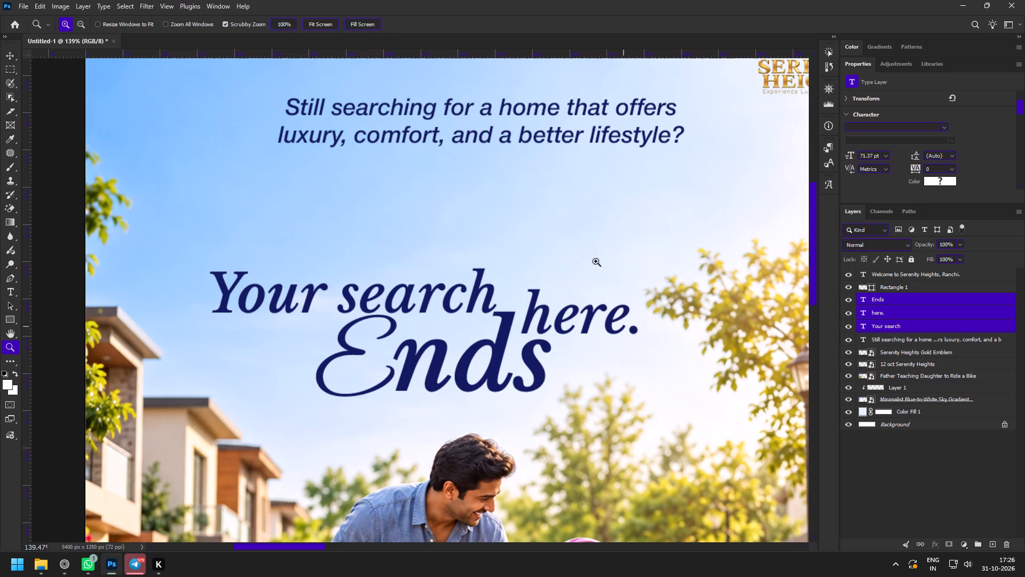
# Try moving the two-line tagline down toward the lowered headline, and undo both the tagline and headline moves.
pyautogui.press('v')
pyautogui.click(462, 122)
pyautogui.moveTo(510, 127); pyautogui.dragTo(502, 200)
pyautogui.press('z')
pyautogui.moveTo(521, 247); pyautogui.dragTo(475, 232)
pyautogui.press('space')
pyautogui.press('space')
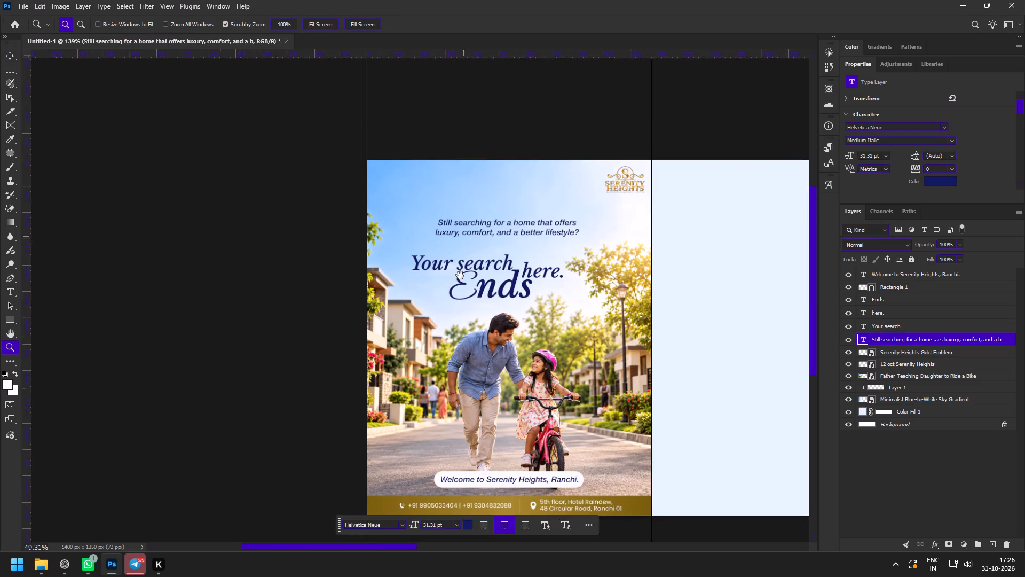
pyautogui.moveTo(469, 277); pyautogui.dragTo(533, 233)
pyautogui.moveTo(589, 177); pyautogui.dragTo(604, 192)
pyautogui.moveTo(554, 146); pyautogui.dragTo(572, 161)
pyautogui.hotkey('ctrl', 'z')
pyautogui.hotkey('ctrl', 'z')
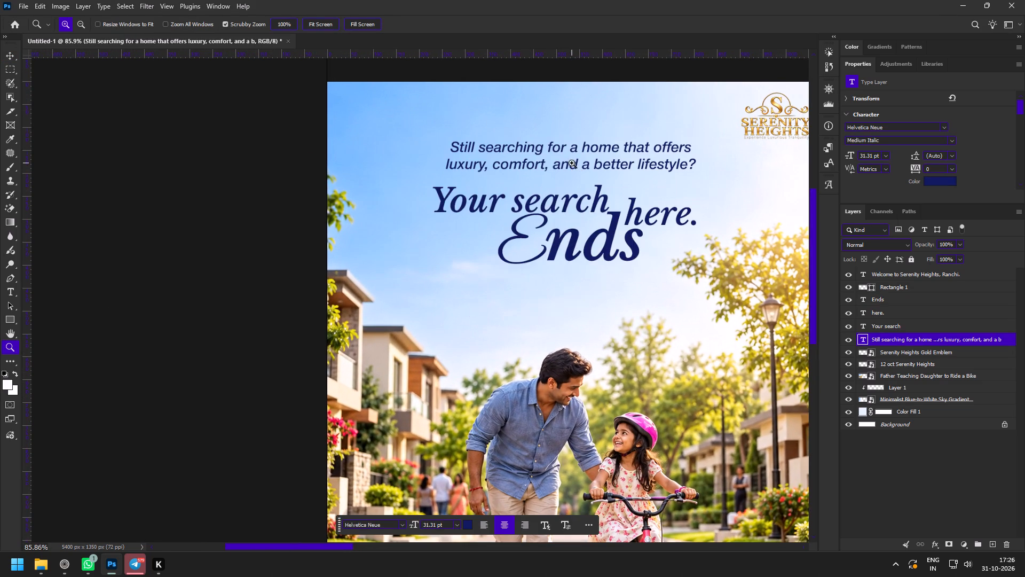
# Move the two-line tagline slightly down and left so it sits close above "Your search".
pyautogui.press('v')
pyautogui.press('z')
pyautogui.moveTo(548, 119); pyautogui.dragTo(569, 157)
pyautogui.press('v')
pyautogui.moveTo(561, 168); pyautogui.dragTo(548, 178)
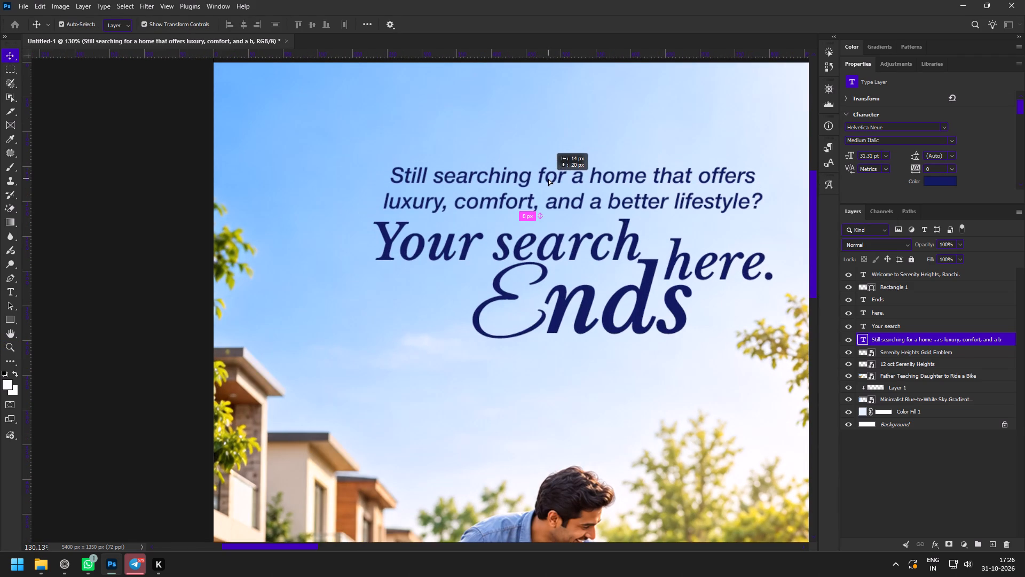
pyautogui.moveTo(548, 178); pyautogui.dragTo(548, 176)
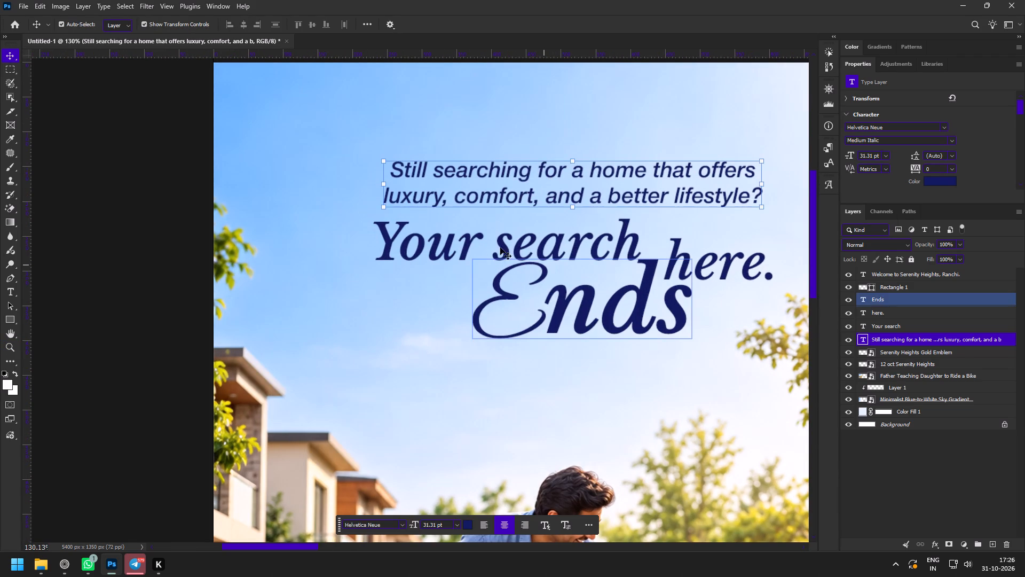
# Shift the tagline and the words "Your search", "Ends" and "here." slightly down together as one block.
pyautogui.click(463, 241)
pyautogui.keyDown('shift'); pyautogui.click(535, 317); pyautogui.keyUp('shift')
pyautogui.keyDown('shift'); pyautogui.click(750, 264); pyautogui.keyUp('shift')
pyautogui.keyDown('shift'); pyautogui.click(568, 171); pyautogui.keyUp('shift')
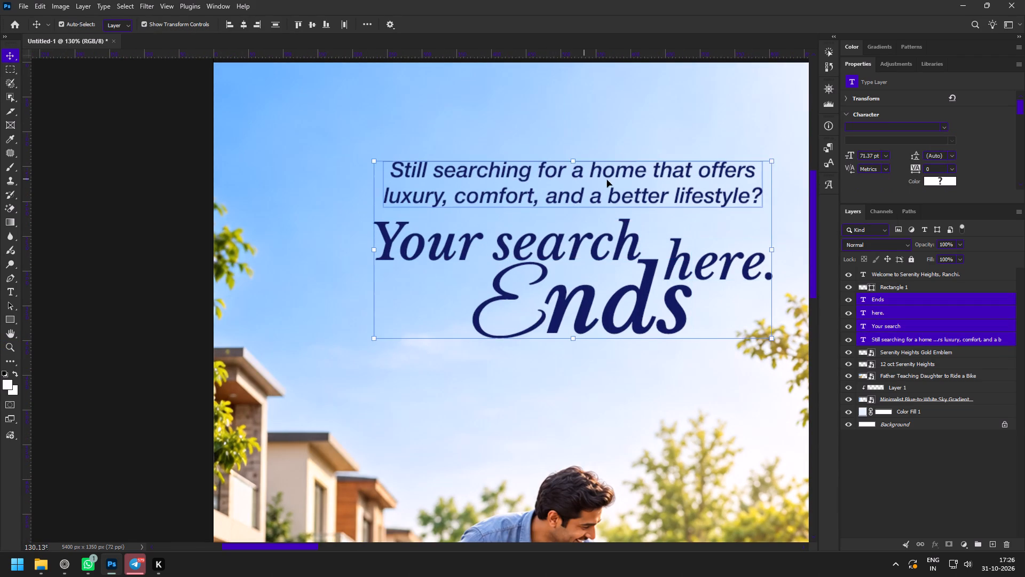
pyautogui.moveTo(624, 178); pyautogui.dragTo(623, 198)
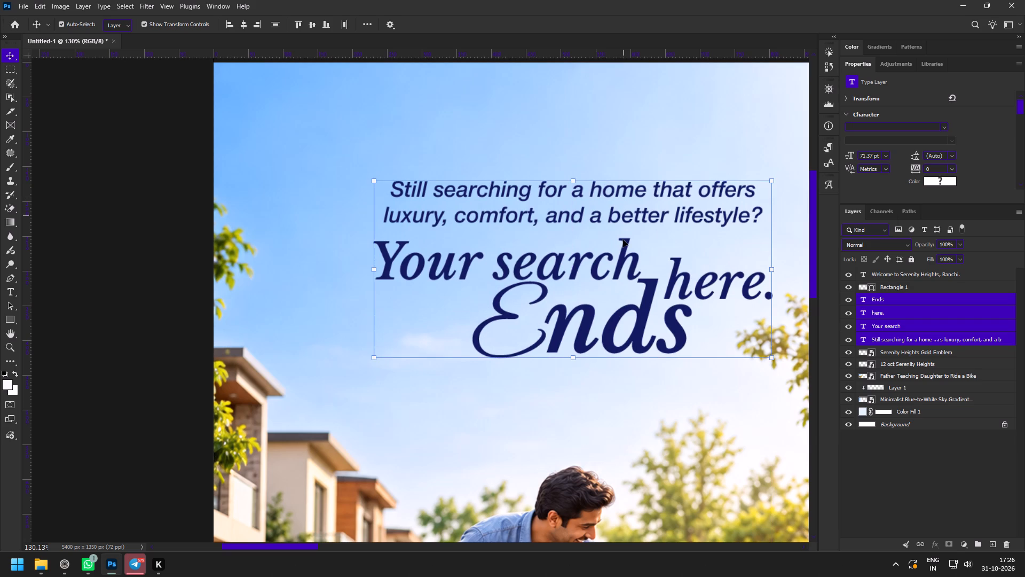
# Dab white over the upper-left sky on Layer 1 with the soft 1324 px Brush at 30% opacity.
pyautogui.click(876, 387)
pyautogui.press('space')
pyautogui.press('space')
pyautogui.press('space')
pyautogui.press('space')
pyautogui.moveTo(684, 362); pyautogui.dragTo(508, 402)
pyautogui.press('b')
pyautogui.click(215, 91)
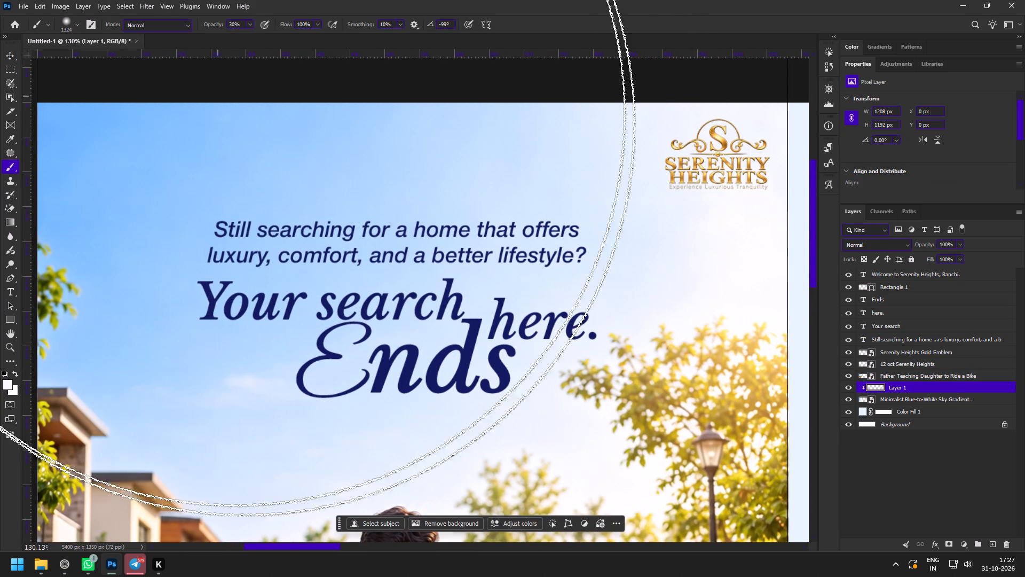
# Sample a light sky tone above the tree and brush it over Layer 1's upper-left sky at 865 px size.
pyautogui.press('z')
pyautogui.moveTo(426, 222); pyautogui.dragTo(386, 212)
pyautogui.moveTo(407, 185); pyautogui.dragTo(430, 208)
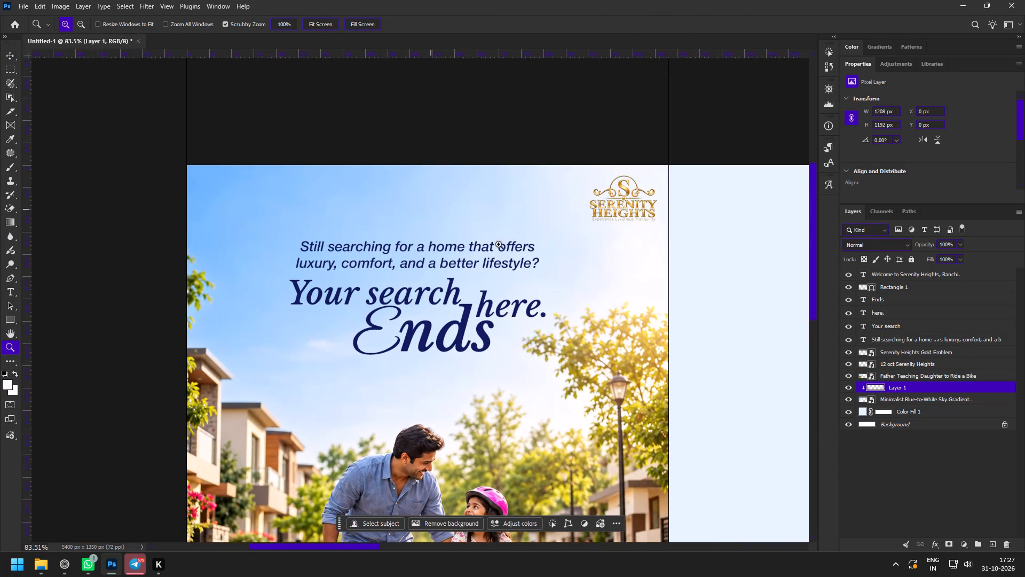
pyautogui.press('i')
pyautogui.click(649, 288)
pyautogui.press('b')
pyautogui.moveTo(396, 242); pyautogui.dragTo(292, 206, button='right')
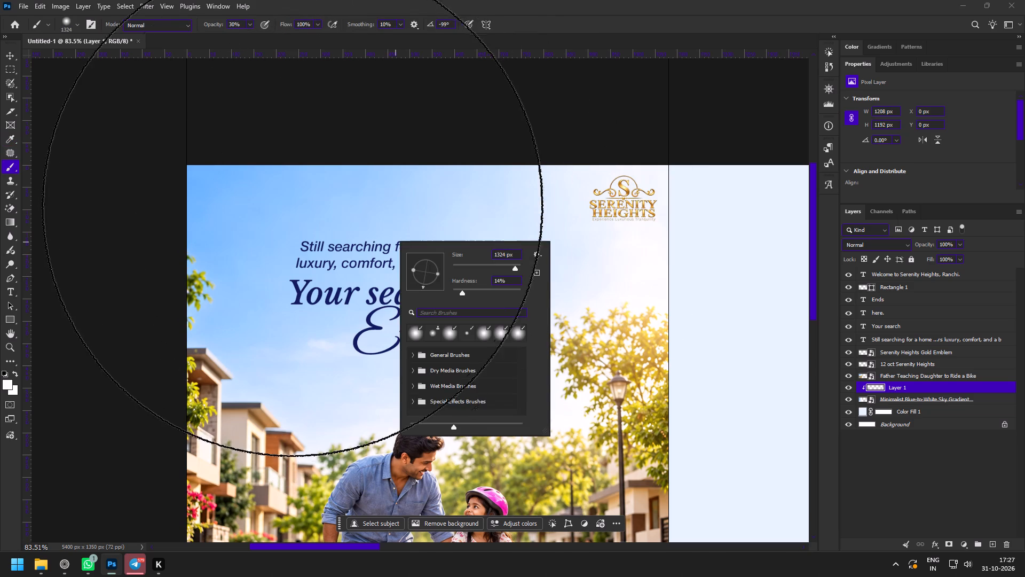
pyautogui.moveTo(292, 206); pyautogui.dragTo(276, 202, button='right')
pyautogui.keyDown('alt'); pyautogui.moveTo(302, 231); pyautogui.dragTo(199, 216, button='right'); pyautogui.keyUp('alt')
pyautogui.doubleClick(258, 220)
pyautogui.click(264, 225)
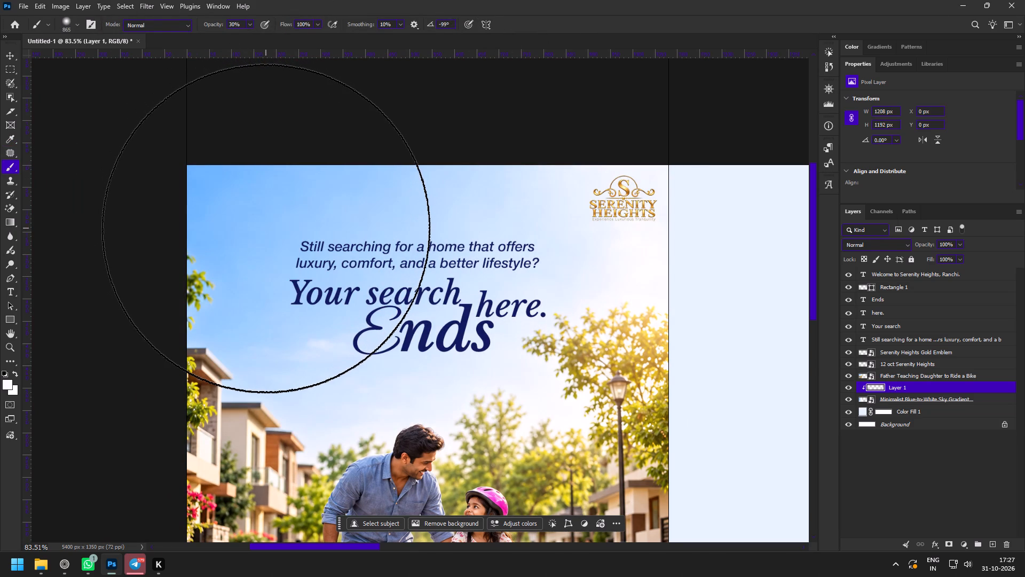
pyautogui.moveTo(245, 244); pyautogui.dragTo(371, 178)
pyautogui.moveTo(221, 217); pyautogui.dragTo(210, 220)
pyautogui.click(210, 220)
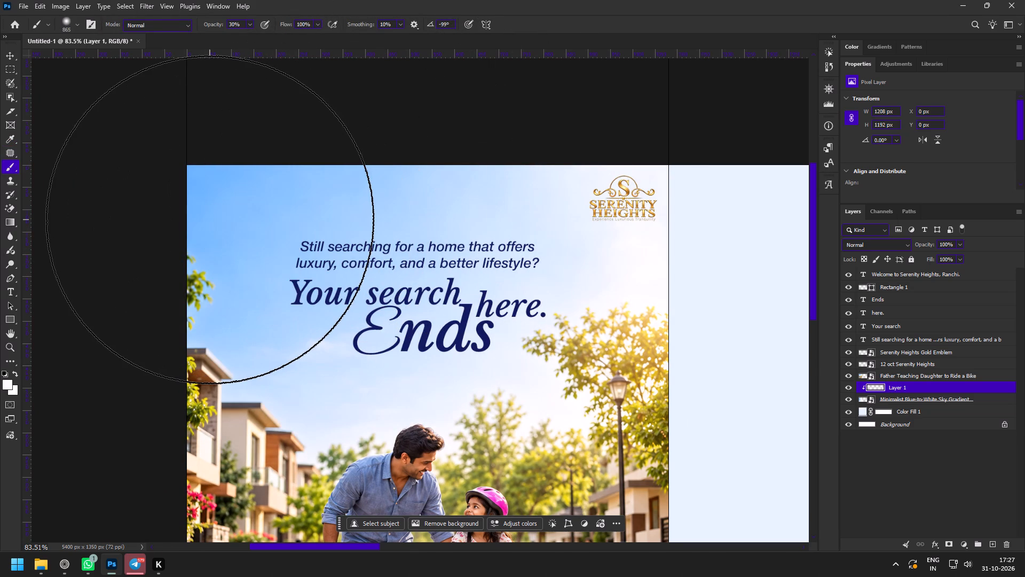
pyautogui.click(210, 220)
# Compare the artwork with Layer 1 hidden and shown, and move it above the "Father Teaching Daughter to Ride a Bike" layer.
pyautogui.click(848, 389)
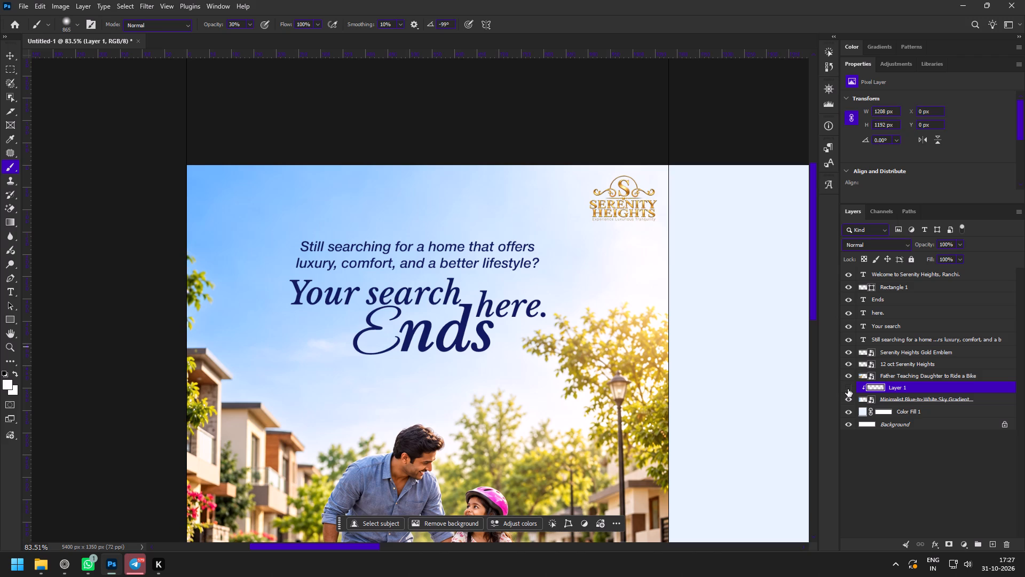
pyautogui.click(848, 389)
pyautogui.click(848, 389)
pyautogui.click(848, 389)
pyautogui.press('v')
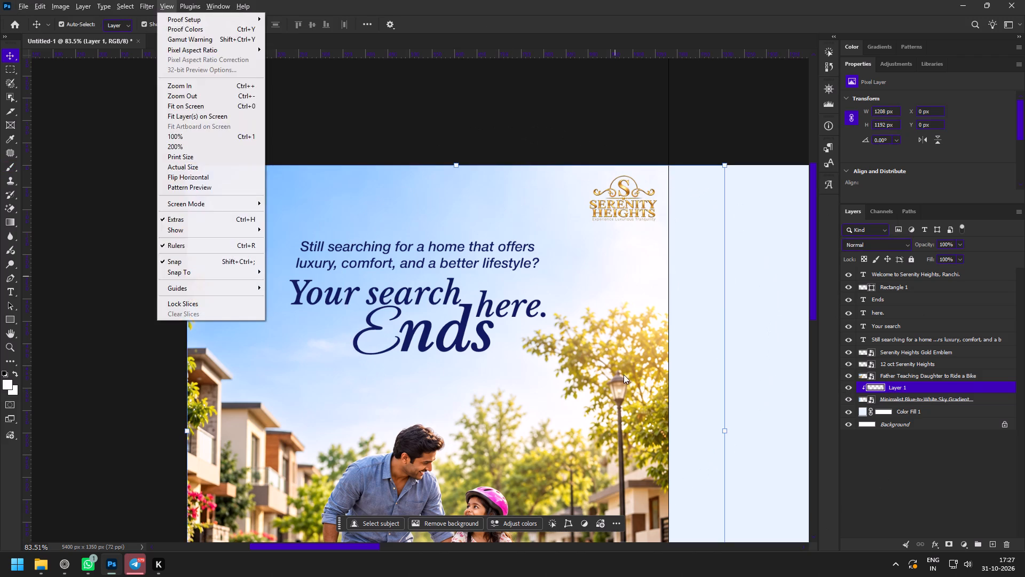
pyautogui.click(624, 375)
pyautogui.moveTo(898, 387); pyautogui.dragTo(895, 371)
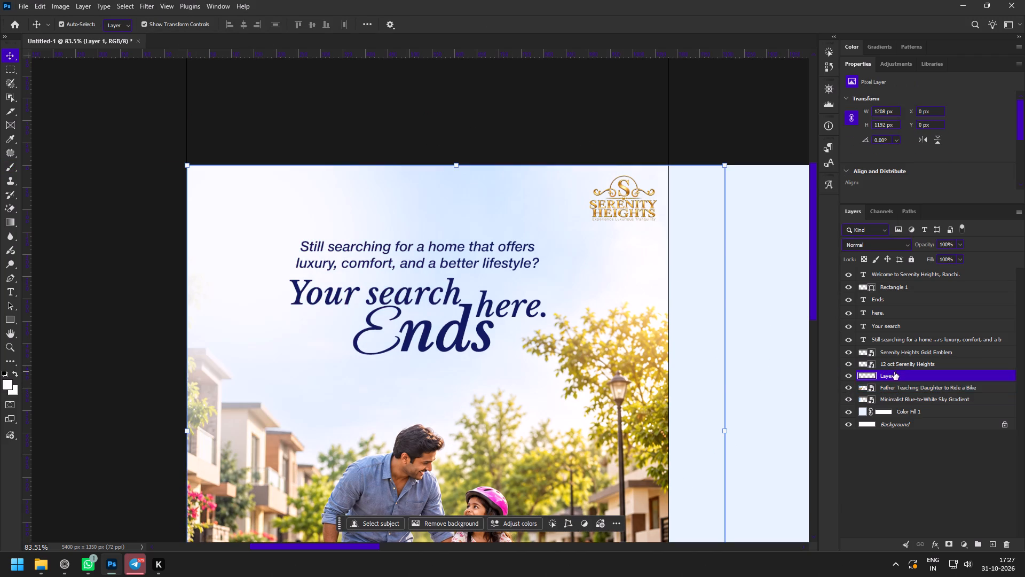
pyautogui.press('z')
pyautogui.moveTo(524, 354); pyautogui.dragTo(496, 333)
pyautogui.press('space')
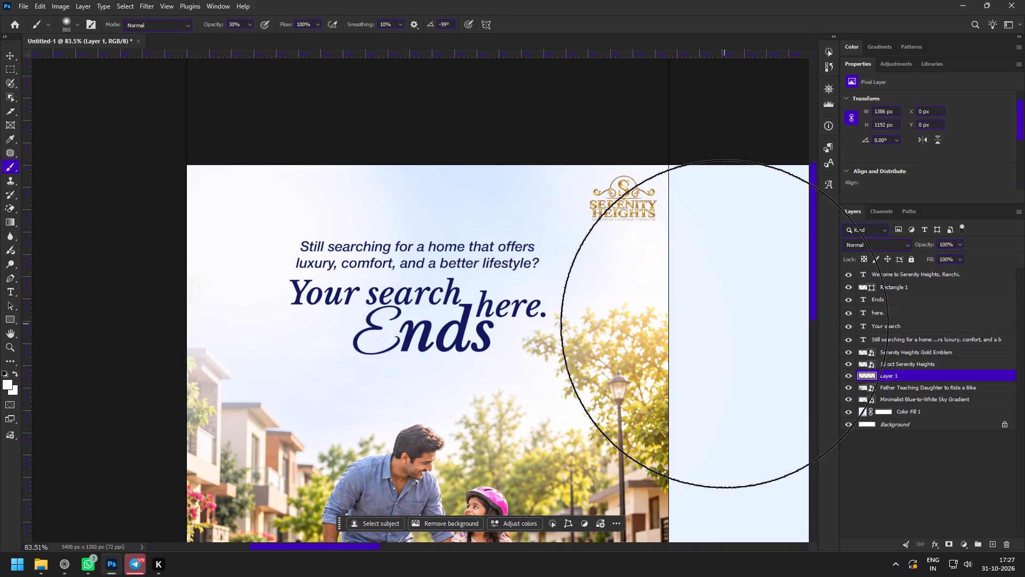
pyautogui.hotkey('ctrl', 'z')
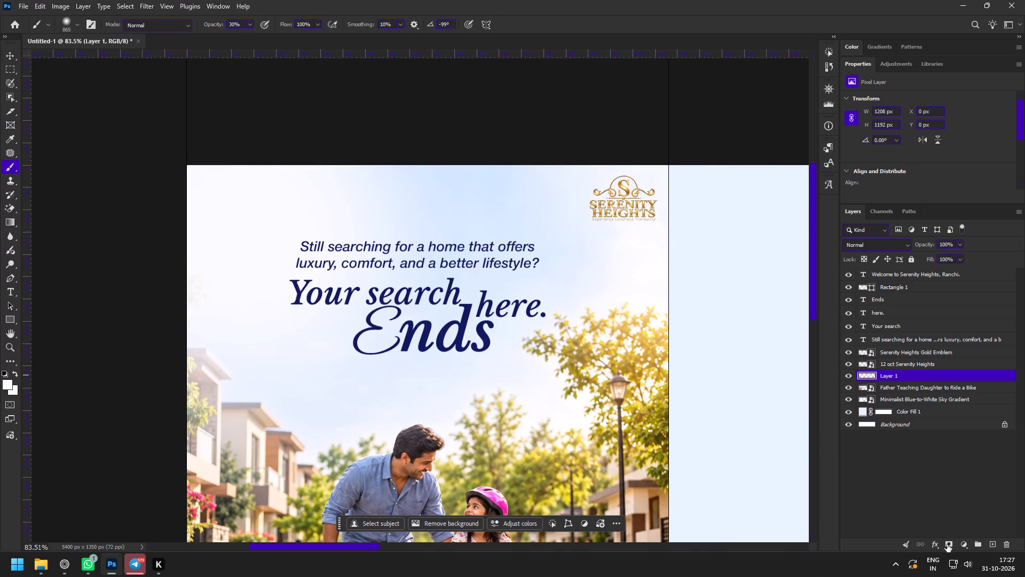
# Add a layer mask to Layer 1 and brush black over the left-hand houses, trees and upper sky to reduce the white haze.
pyautogui.click(947, 544)
pyautogui.press('b')
pyautogui.click(158, 210)
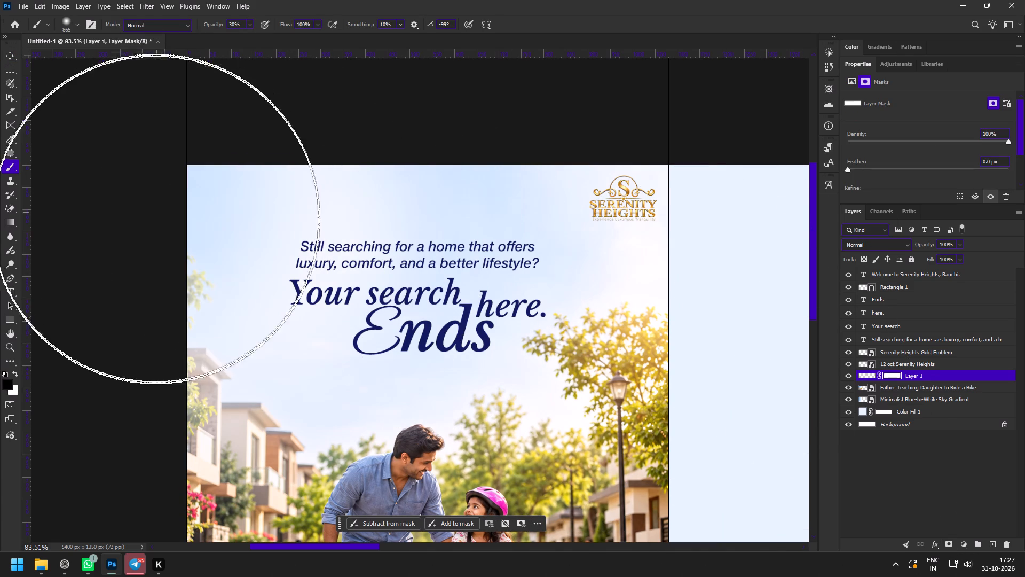
pyautogui.click(153, 299)
pyautogui.moveTo(179, 346); pyautogui.dragTo(204, 342)
pyautogui.click(301, 264)
pyautogui.moveTo(364, 162); pyautogui.dragTo(370, 160)
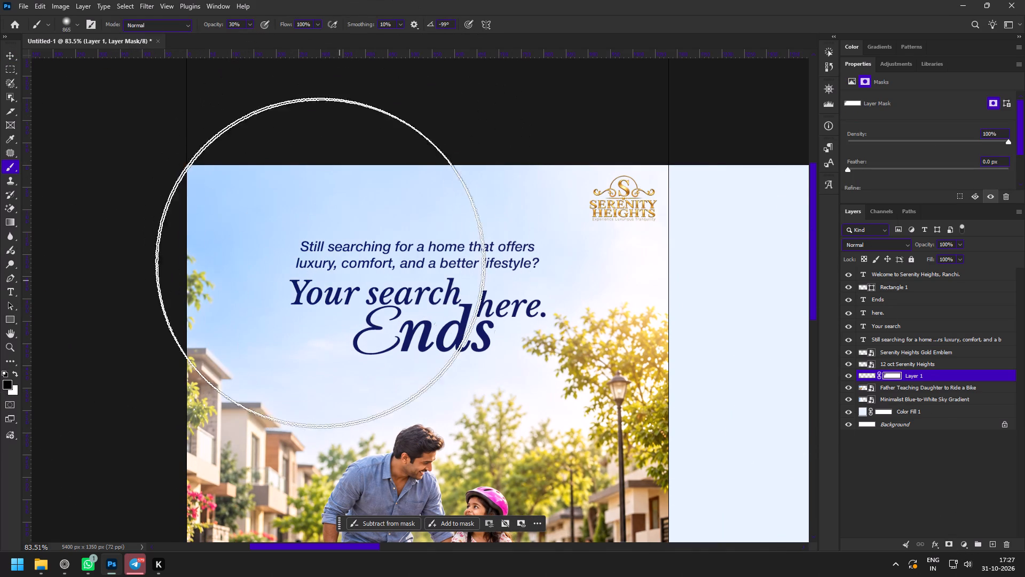
pyautogui.press('x')
# Examine the first slide's overall composition and the blank second slide beside it.
pyautogui.press('z')
pyautogui.moveTo(468, 322); pyautogui.dragTo(439, 303)
pyautogui.press('space')
pyautogui.press('space')
pyautogui.press('space')
pyautogui.press('space')
pyautogui.moveTo(461, 338); pyautogui.dragTo(418, 263)
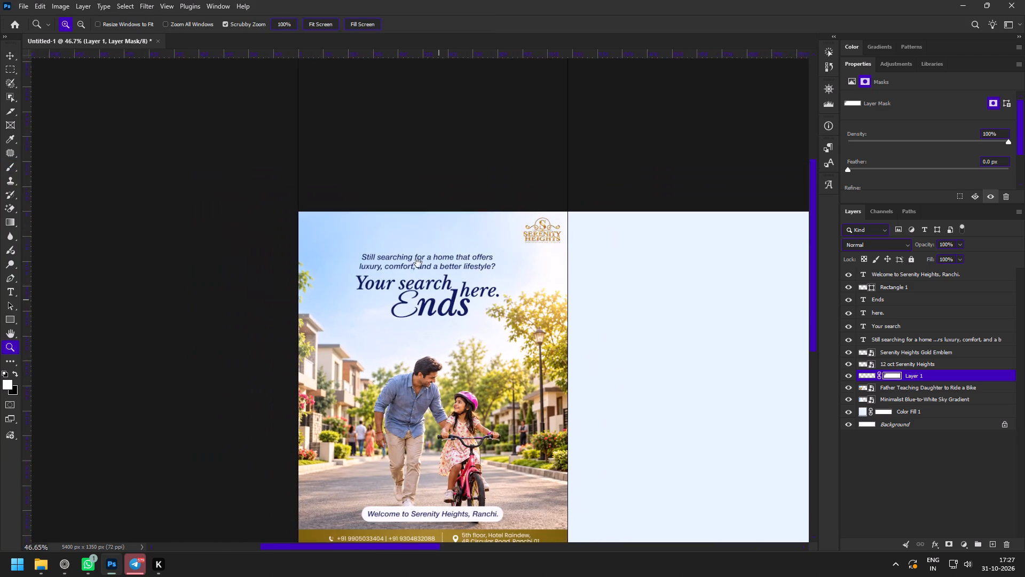
pyautogui.moveTo(418, 263); pyautogui.dragTo(417, 262)
pyautogui.moveTo(424, 246); pyautogui.dragTo(438, 267)
pyautogui.moveTo(434, 210); pyautogui.dragTo(455, 239)
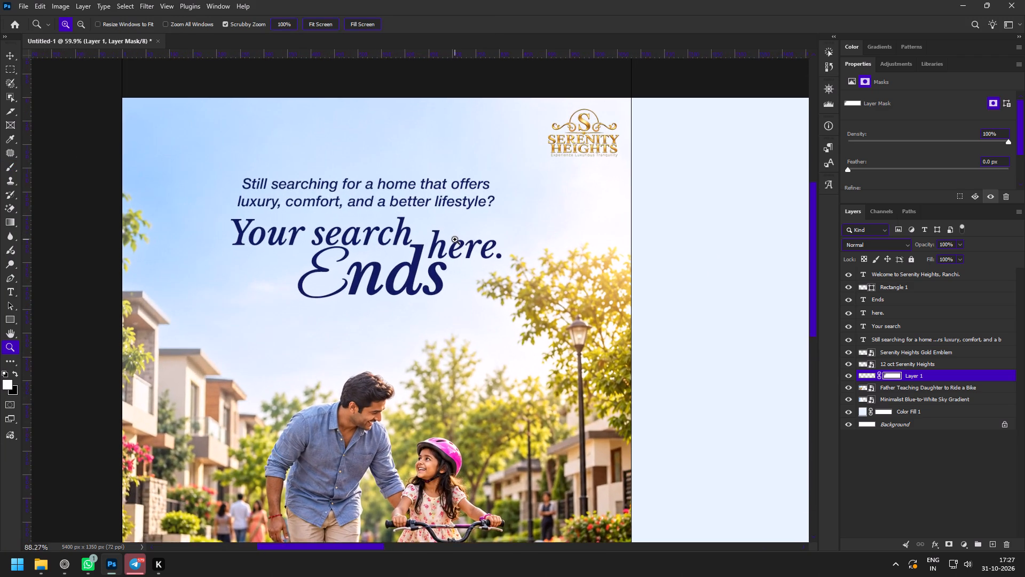
pyautogui.moveTo(455, 239); pyautogui.dragTo(457, 241)
pyautogui.press('space')
pyautogui.press('space')
pyautogui.press('space')
pyautogui.press('space')
pyautogui.press('space')
pyautogui.press('space')
pyautogui.press('space')
pyautogui.press('space')
pyautogui.press('space')
pyautogui.press('space')
pyautogui.press('space')
pyautogui.press('space')
pyautogui.press('space')
pyautogui.press('space')
pyautogui.press('space')
pyautogui.press('space')
pyautogui.press('space')
pyautogui.press('space')
pyautogui.press('space')
pyautogui.press('space')
pyautogui.moveTo(598, 276); pyautogui.dragTo(461, 278)
pyautogui.moveTo(448, 281); pyautogui.dragTo(564, 334)
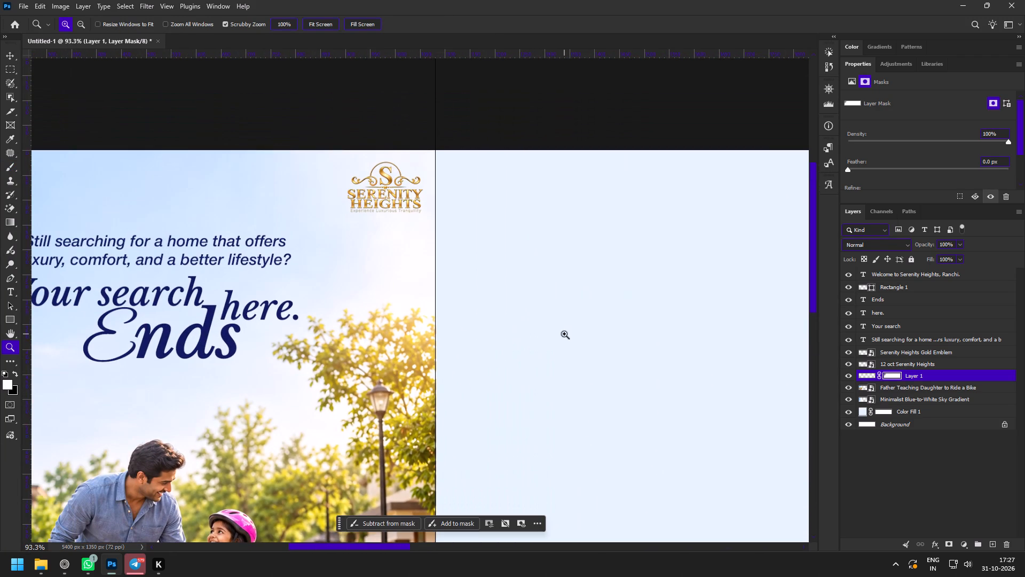
pyautogui.press('z')
pyautogui.moveTo(549, 343); pyautogui.dragTo(521, 326)
pyautogui.press('space')
pyautogui.press('space')
pyautogui.press('space')
pyautogui.press('space')
pyautogui.press('space')
pyautogui.press('space')
pyautogui.press('space')
pyautogui.press('space')
pyautogui.press('space')
pyautogui.moveTo(594, 367); pyautogui.dragTo(486, 251)
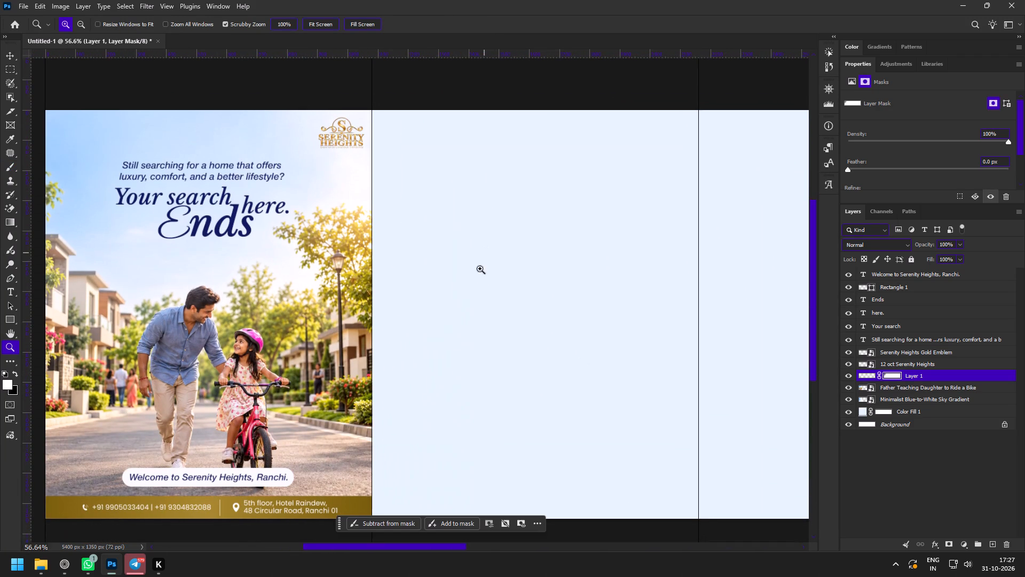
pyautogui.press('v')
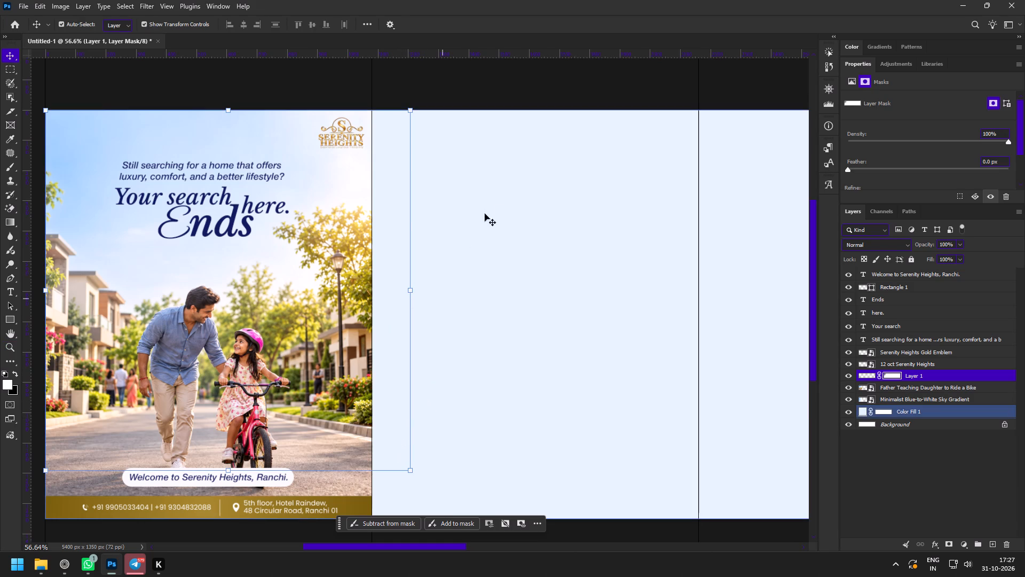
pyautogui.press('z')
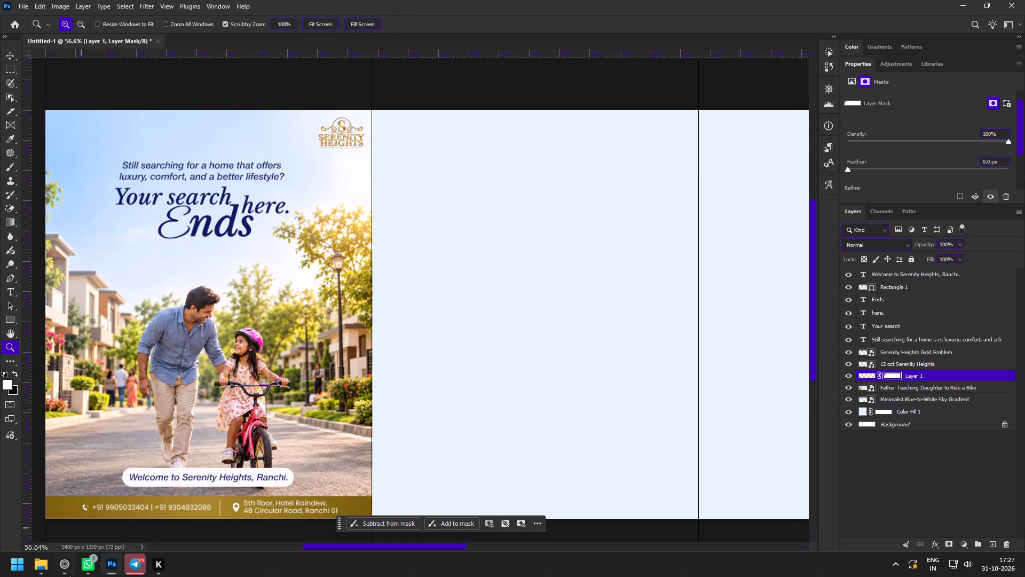
# Switch to the browser and search Pinterest for "magnify glass".
pyautogui.click(60, 570)
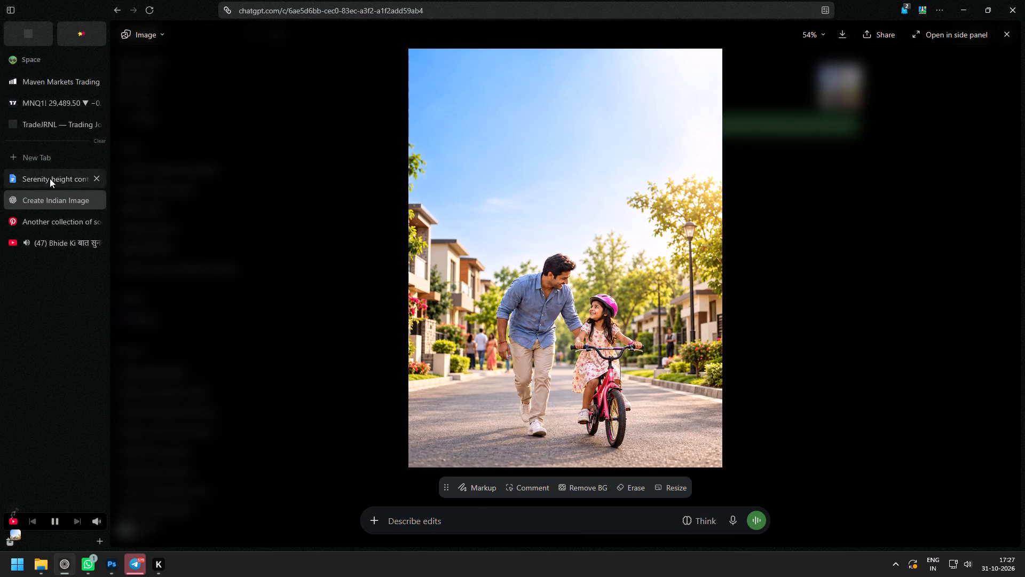
pyautogui.click(50, 178)
pyautogui.click(49, 221)
pyautogui.click(310, 46)
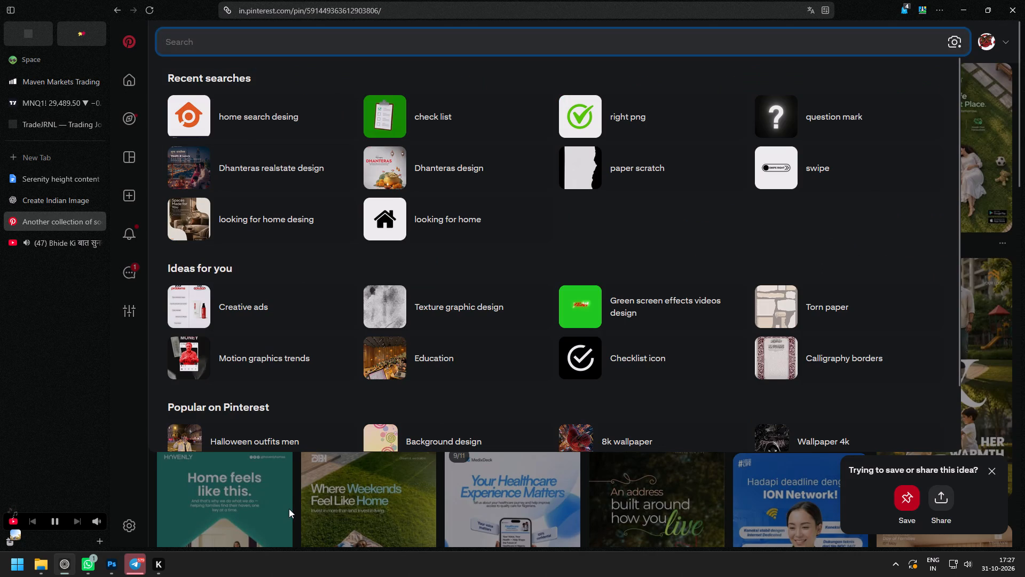
pyautogui.click(291, 493)
pyautogui.click(280, 35)
pyautogui.write('mag')
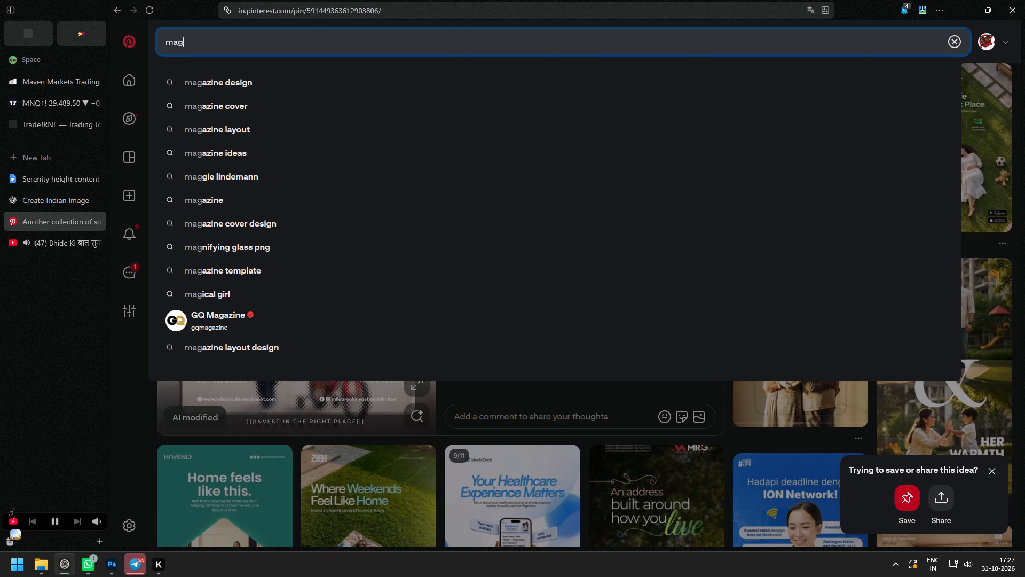
pyautogui.write('nify glass')
pyautogui.press('Return')
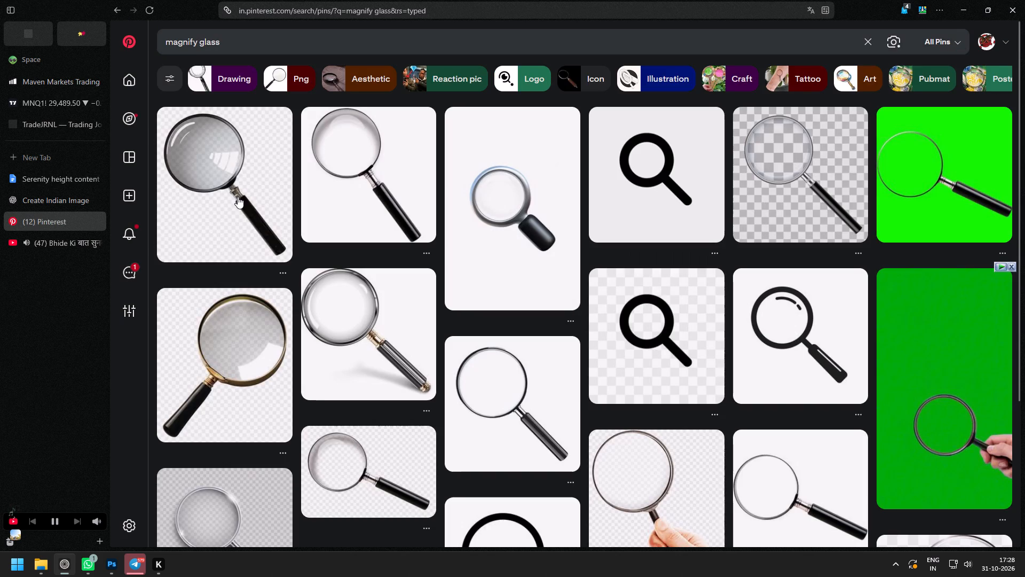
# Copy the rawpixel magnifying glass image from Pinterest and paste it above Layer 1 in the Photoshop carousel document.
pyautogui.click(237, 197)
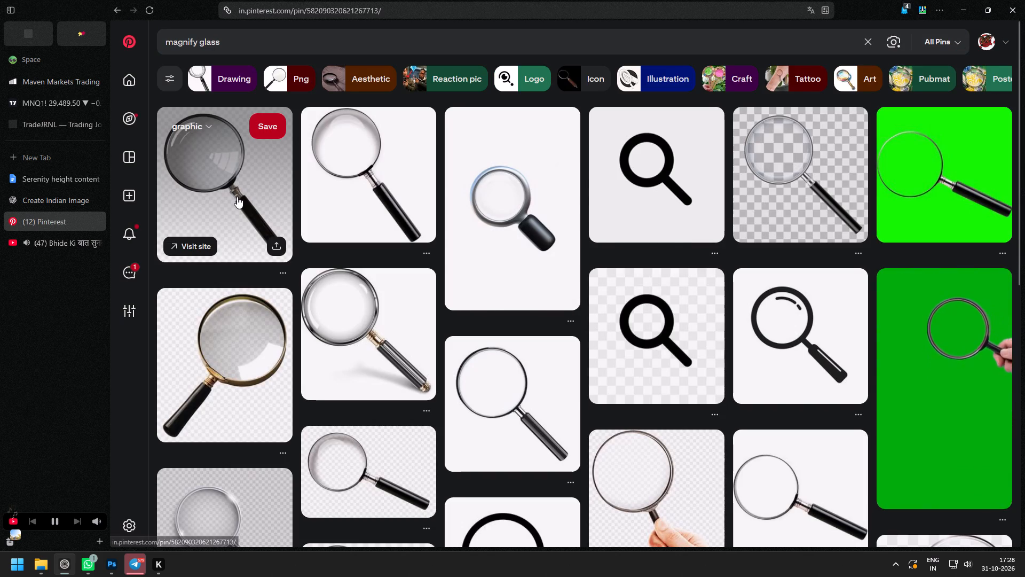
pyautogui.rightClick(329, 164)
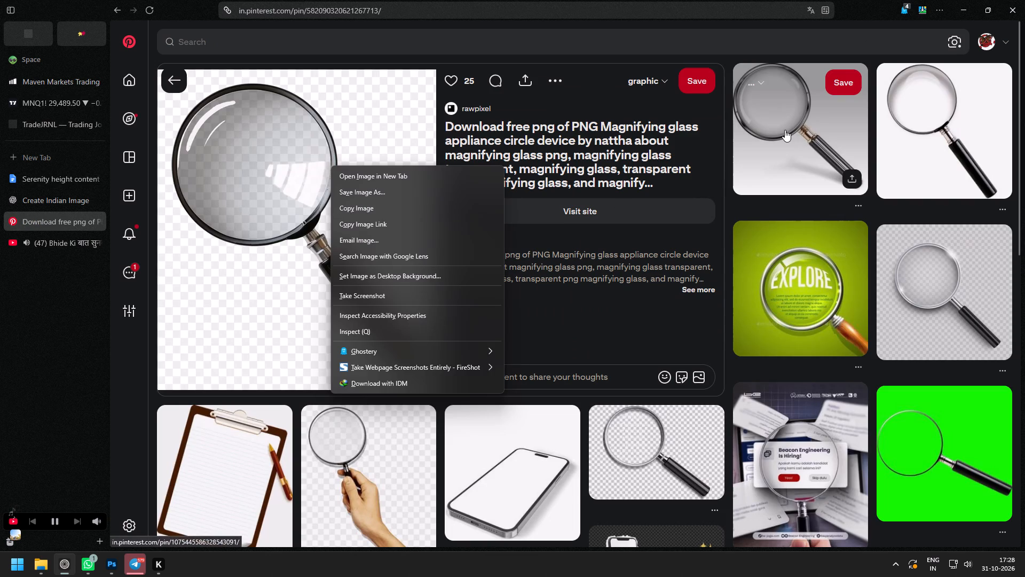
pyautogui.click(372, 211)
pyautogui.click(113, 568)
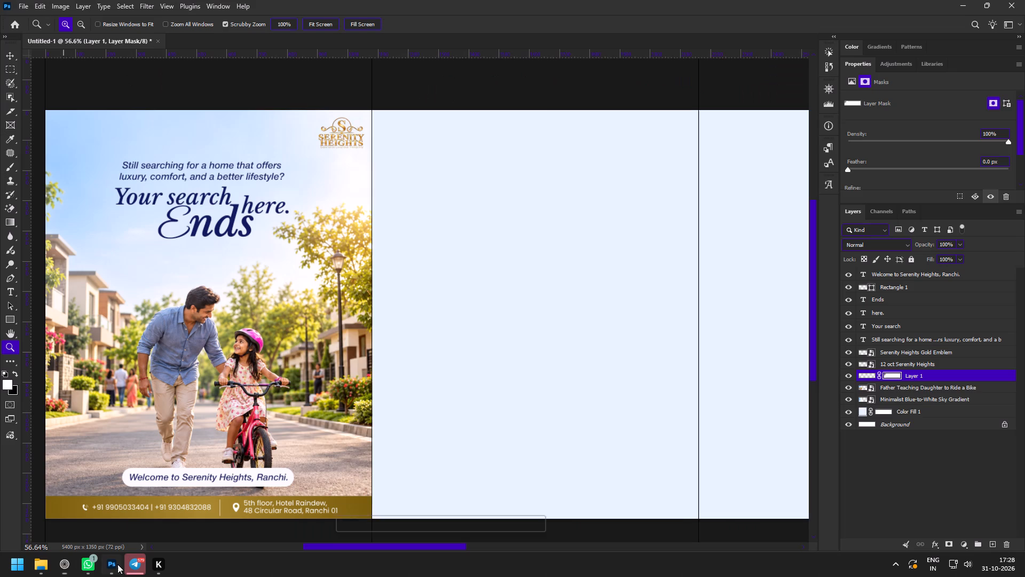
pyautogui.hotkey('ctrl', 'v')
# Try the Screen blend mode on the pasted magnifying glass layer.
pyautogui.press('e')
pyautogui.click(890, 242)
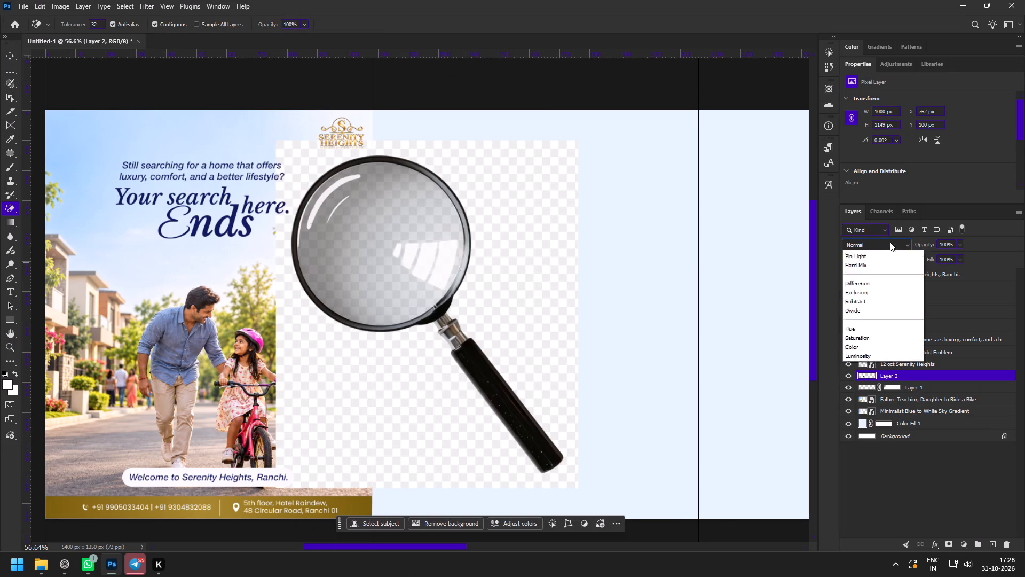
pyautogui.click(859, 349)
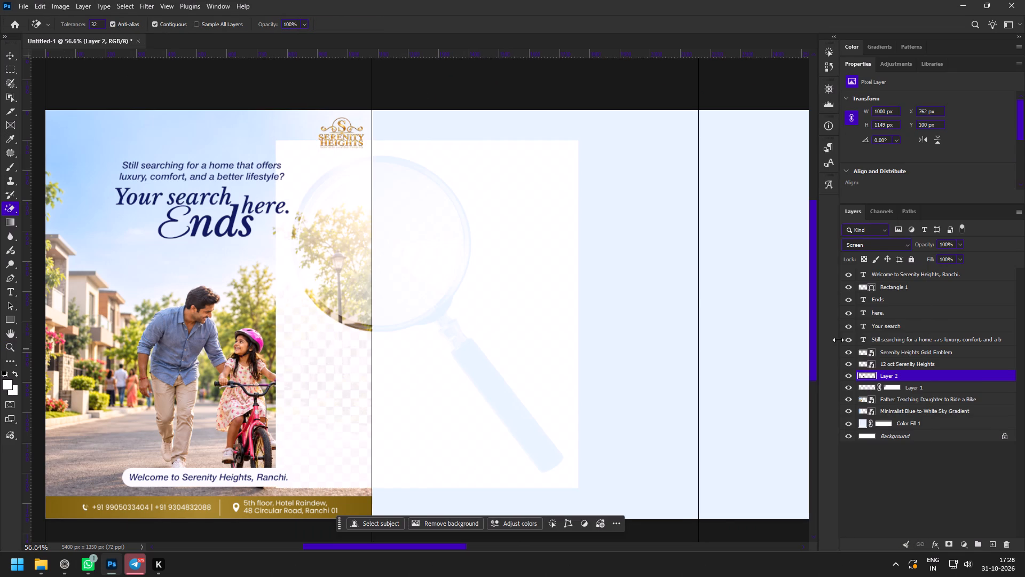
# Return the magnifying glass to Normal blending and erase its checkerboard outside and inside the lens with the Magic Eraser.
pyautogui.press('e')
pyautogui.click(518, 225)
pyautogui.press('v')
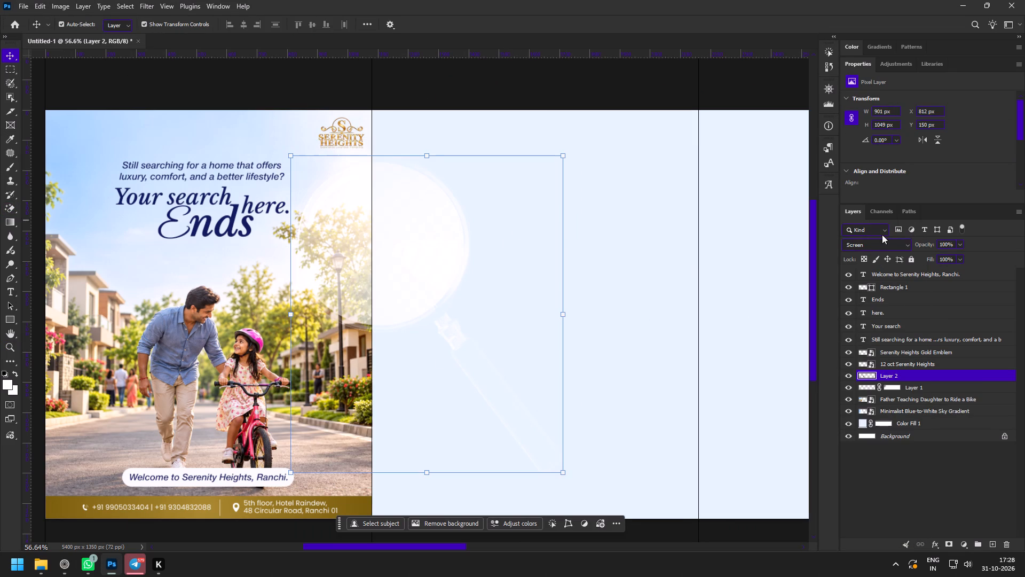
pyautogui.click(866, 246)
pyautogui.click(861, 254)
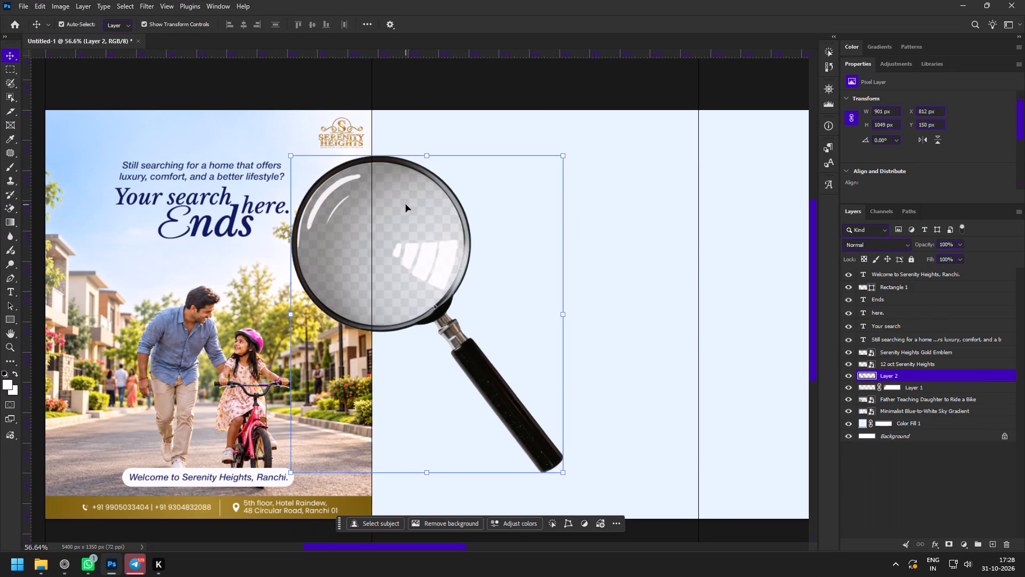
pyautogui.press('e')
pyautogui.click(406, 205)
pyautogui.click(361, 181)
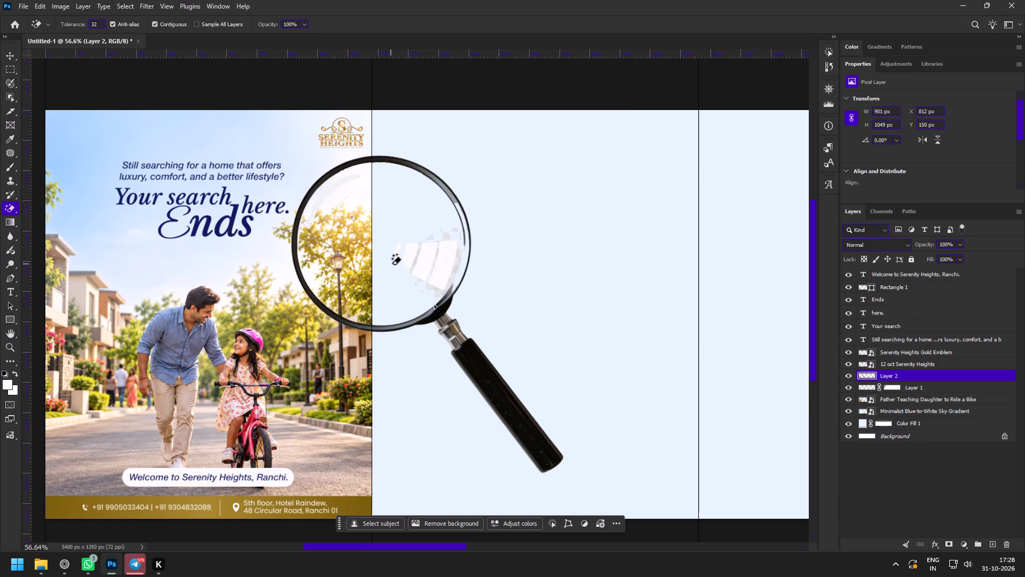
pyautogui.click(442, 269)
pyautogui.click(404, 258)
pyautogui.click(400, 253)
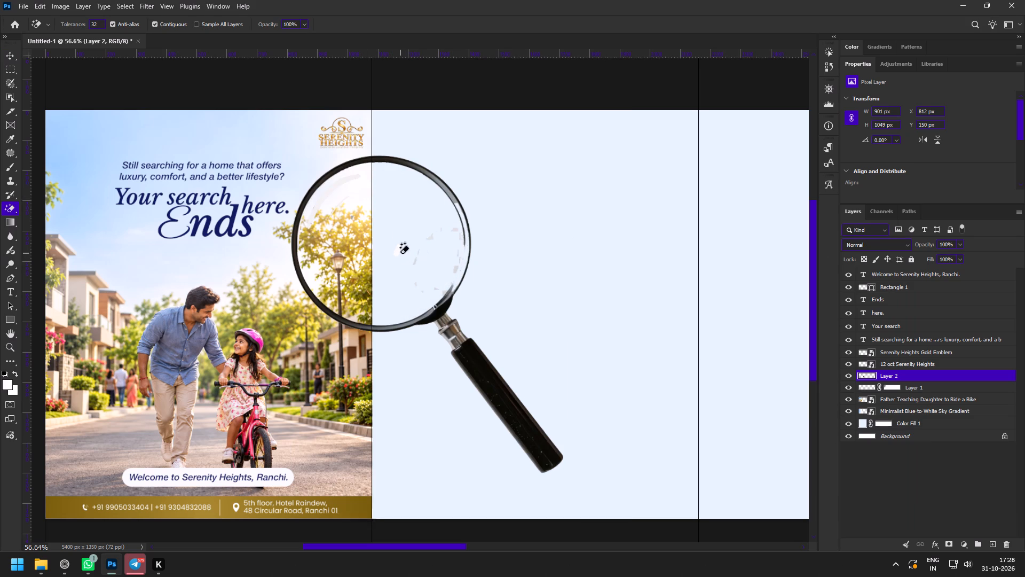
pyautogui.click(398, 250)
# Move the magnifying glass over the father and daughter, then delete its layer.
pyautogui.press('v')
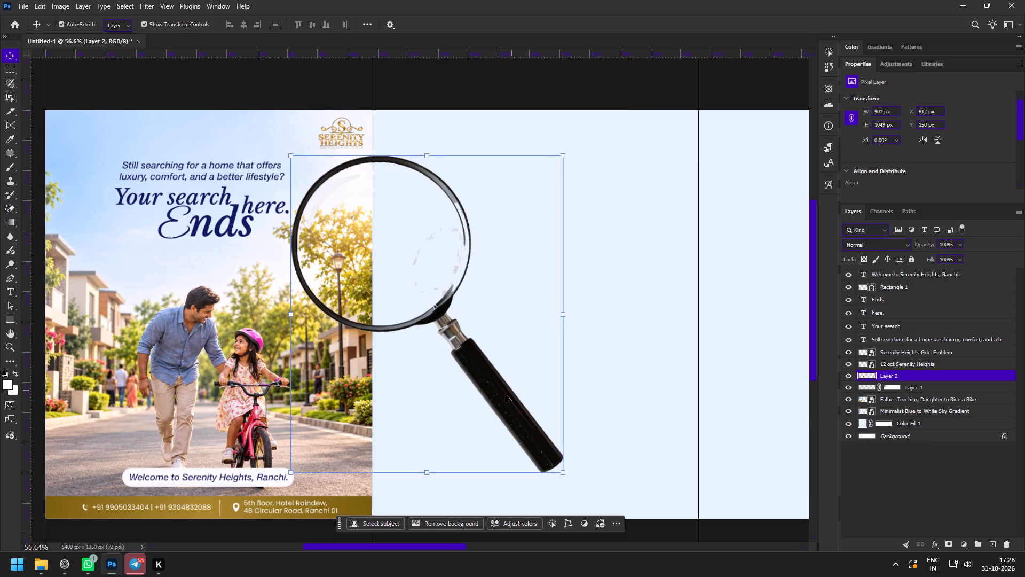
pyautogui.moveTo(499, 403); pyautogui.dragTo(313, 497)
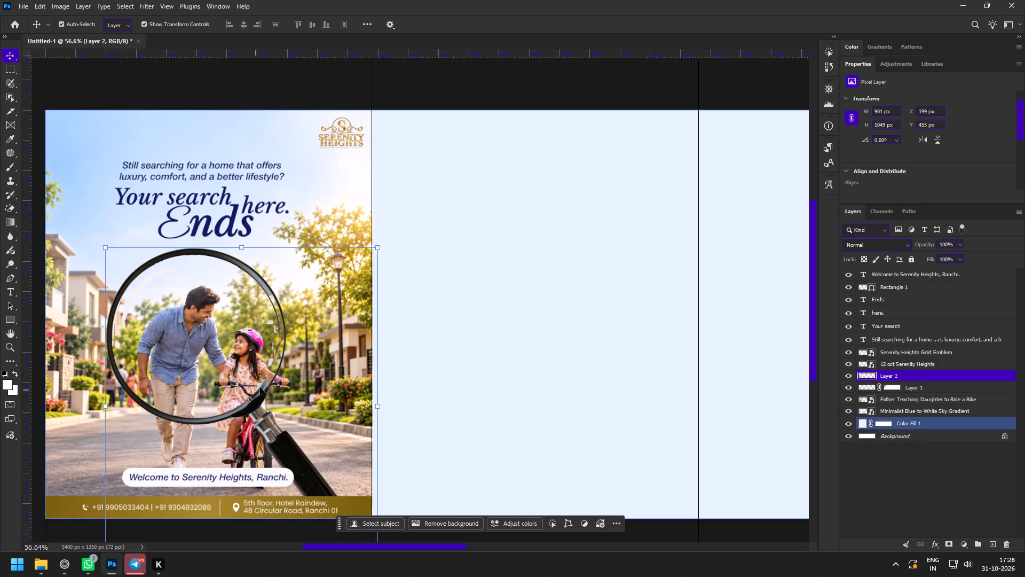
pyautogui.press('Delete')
# Copy the related black-handled magnifying glass on a white background from Pinterest and paste it into the Photoshop carousel document.
pyautogui.click(69, 565)
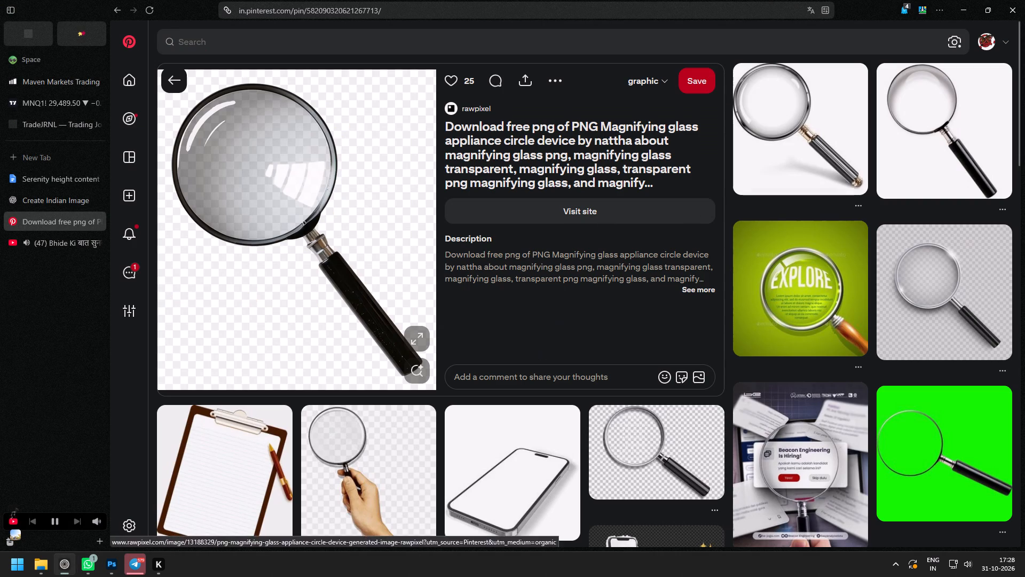
pyautogui.click(941, 145)
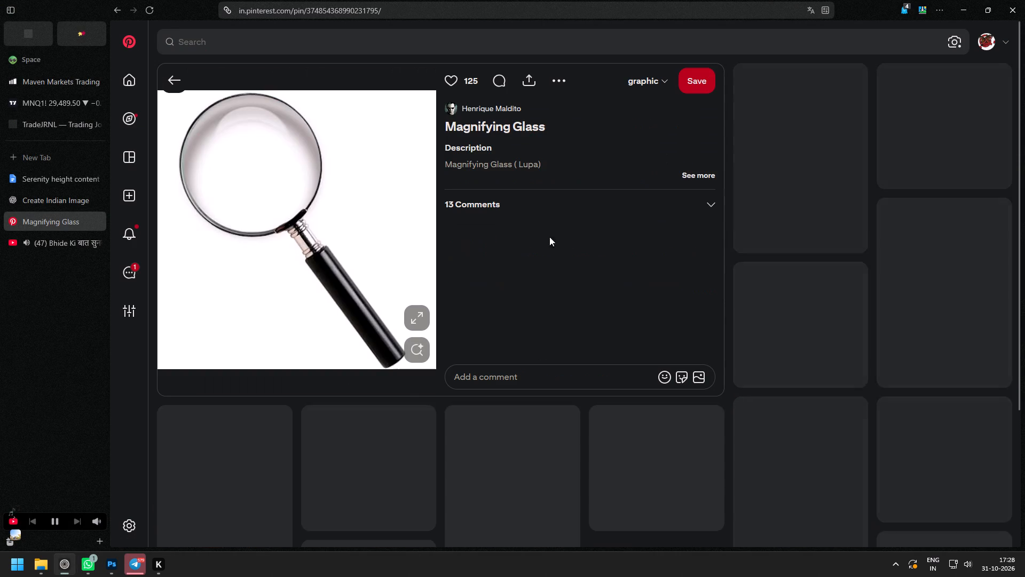
pyautogui.rightClick(277, 156)
pyautogui.click(310, 201)
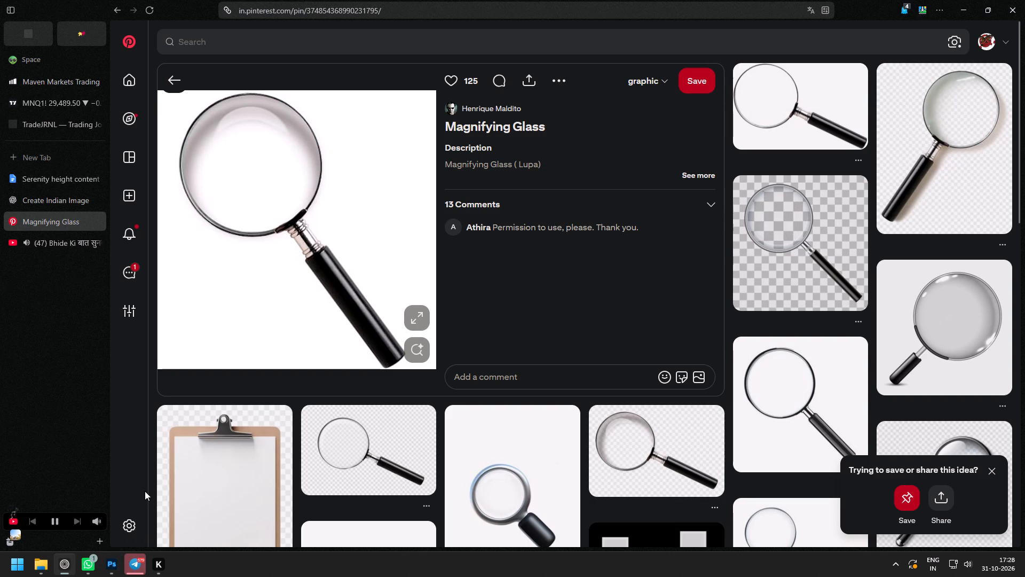
pyautogui.click(105, 563)
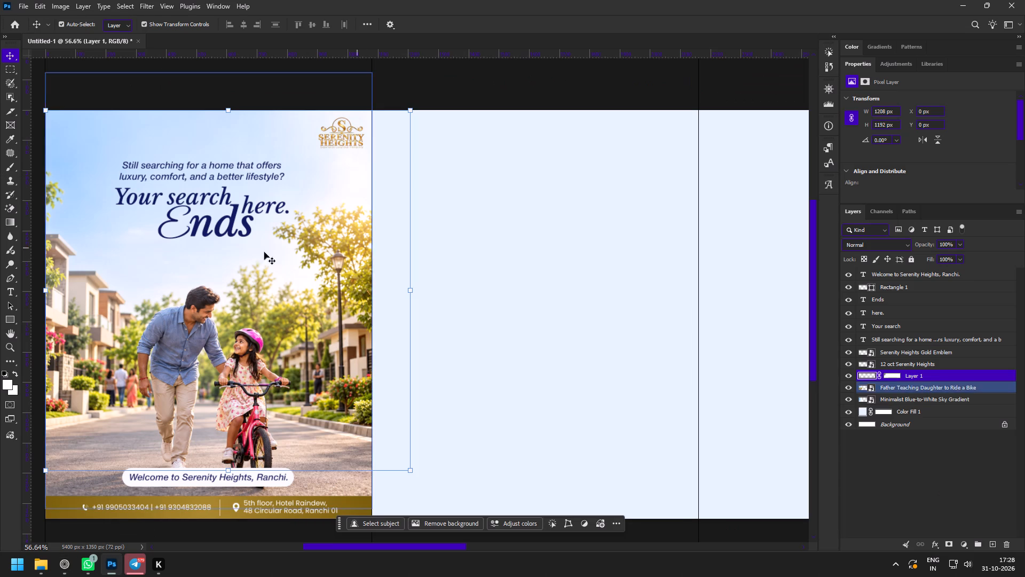
pyautogui.hotkey('ctrl', 'v')
# Erase the new magnifying glass's white background outside and inside the lens with the Magic Eraser.
pyautogui.press('e')
pyautogui.click(456, 279)
pyautogui.press('v')
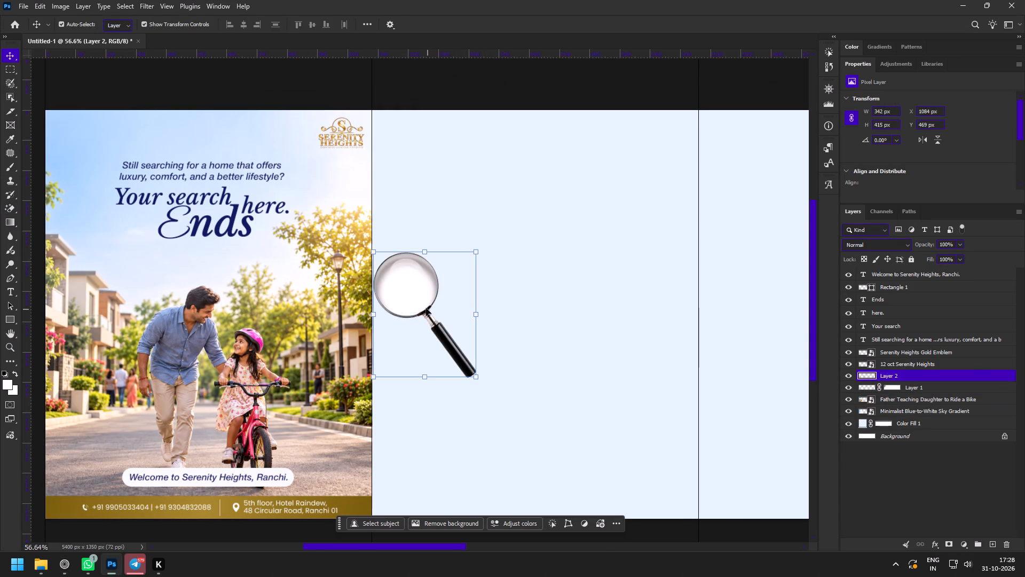
pyautogui.press('e')
pyautogui.click(407, 293)
# Place the magnifying glass over the father's head and erase the remaining grey shading inside its lens, keeping Normal blending.
pyautogui.press('z')
pyautogui.press('v')
pyautogui.moveTo(453, 349); pyautogui.dragTo(240, 372)
pyautogui.press('z')
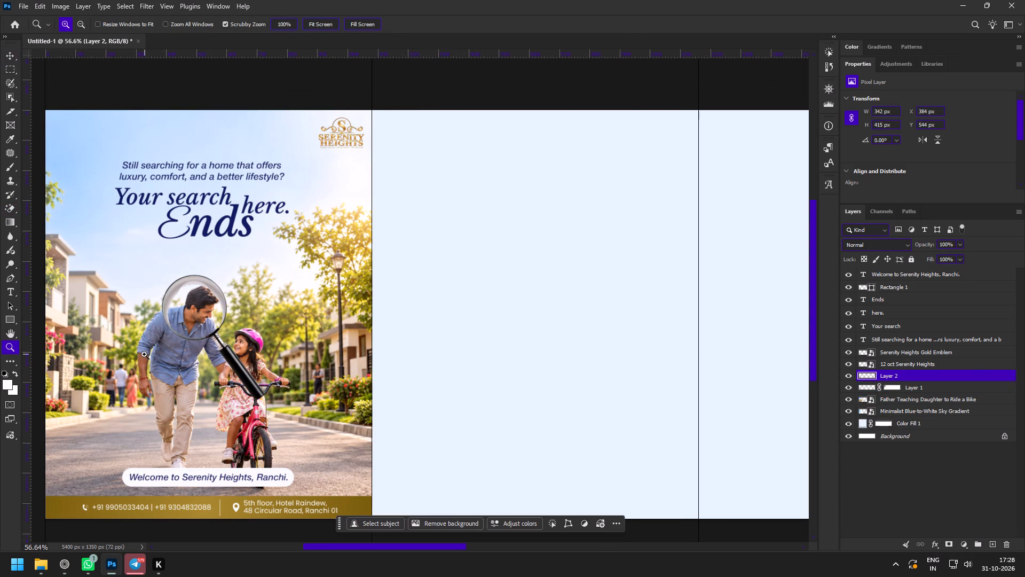
pyautogui.press('space')
pyautogui.press('space')
pyautogui.press('space')
pyautogui.moveTo(146, 354); pyautogui.dragTo(380, 348)
pyautogui.press('z')
pyautogui.moveTo(446, 315); pyautogui.dragTo(478, 358)
pyautogui.press('v')
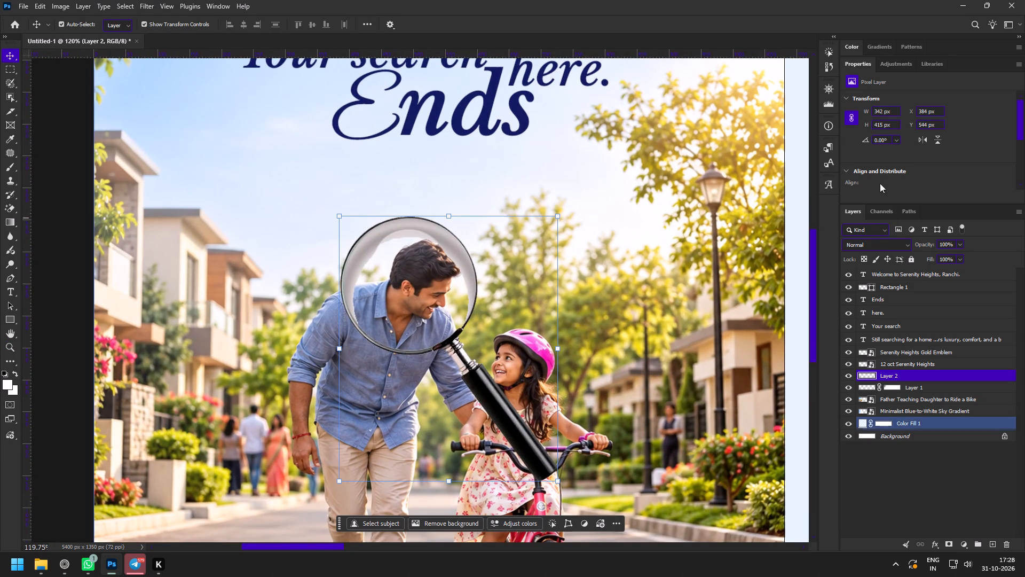
pyautogui.click(851, 243)
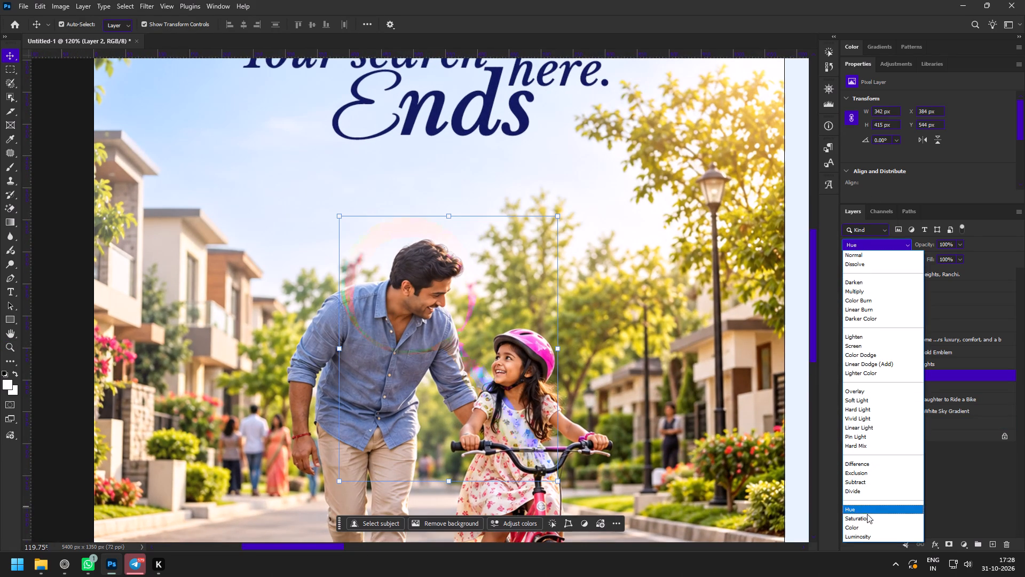
pyautogui.click(862, 258)
pyautogui.press('e')
pyautogui.click(368, 249)
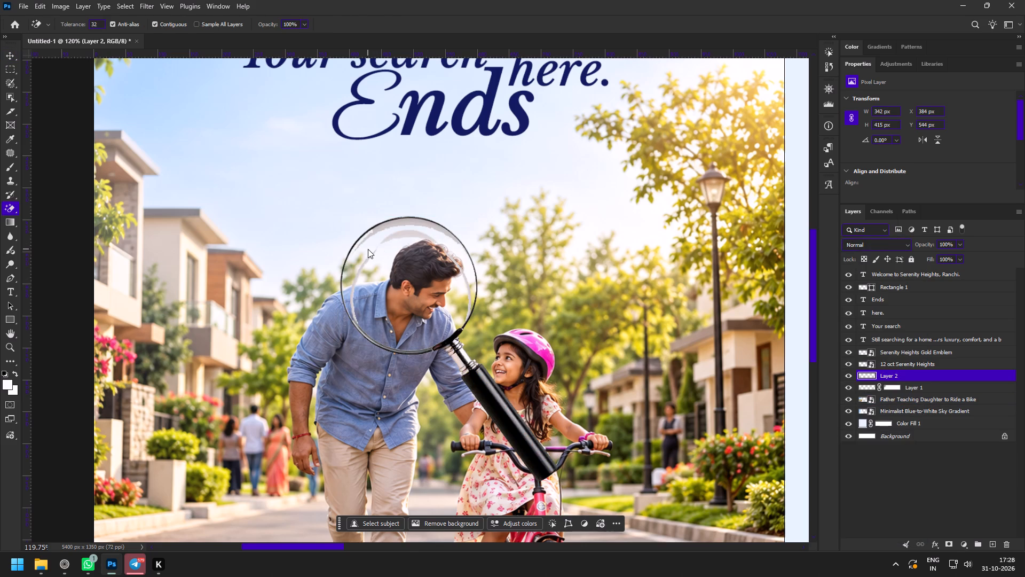
pyautogui.click(404, 222)
pyautogui.click(399, 236)
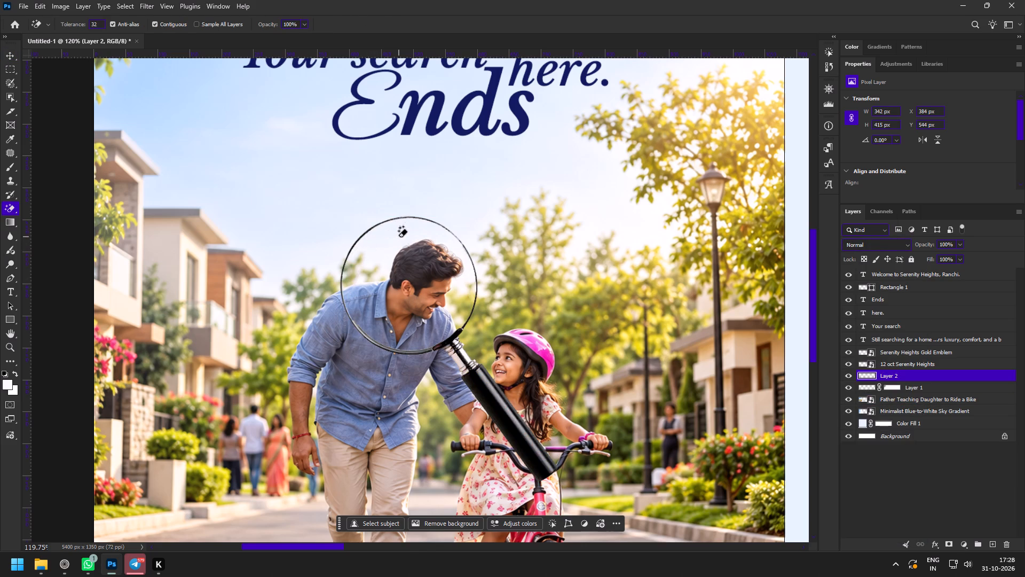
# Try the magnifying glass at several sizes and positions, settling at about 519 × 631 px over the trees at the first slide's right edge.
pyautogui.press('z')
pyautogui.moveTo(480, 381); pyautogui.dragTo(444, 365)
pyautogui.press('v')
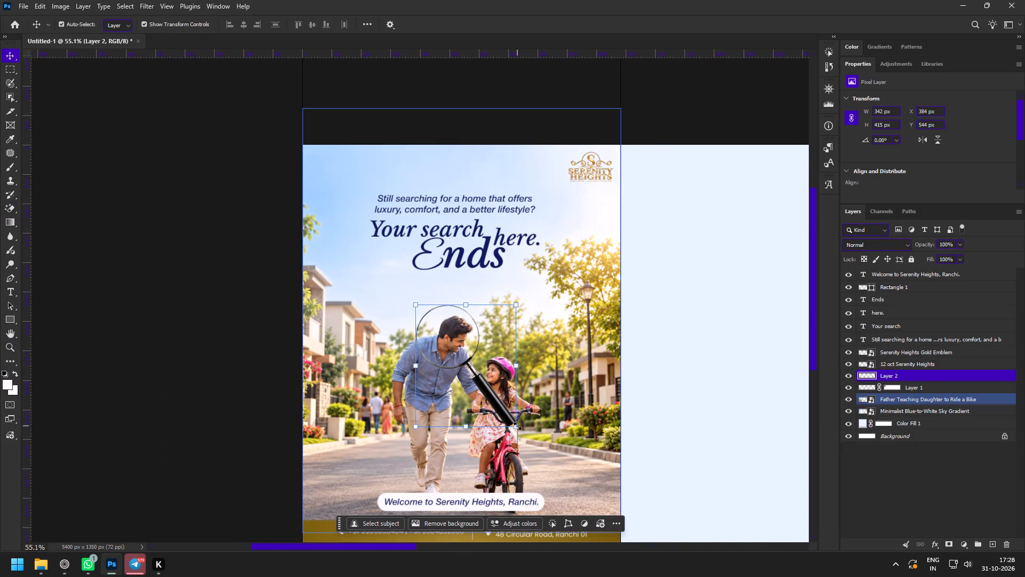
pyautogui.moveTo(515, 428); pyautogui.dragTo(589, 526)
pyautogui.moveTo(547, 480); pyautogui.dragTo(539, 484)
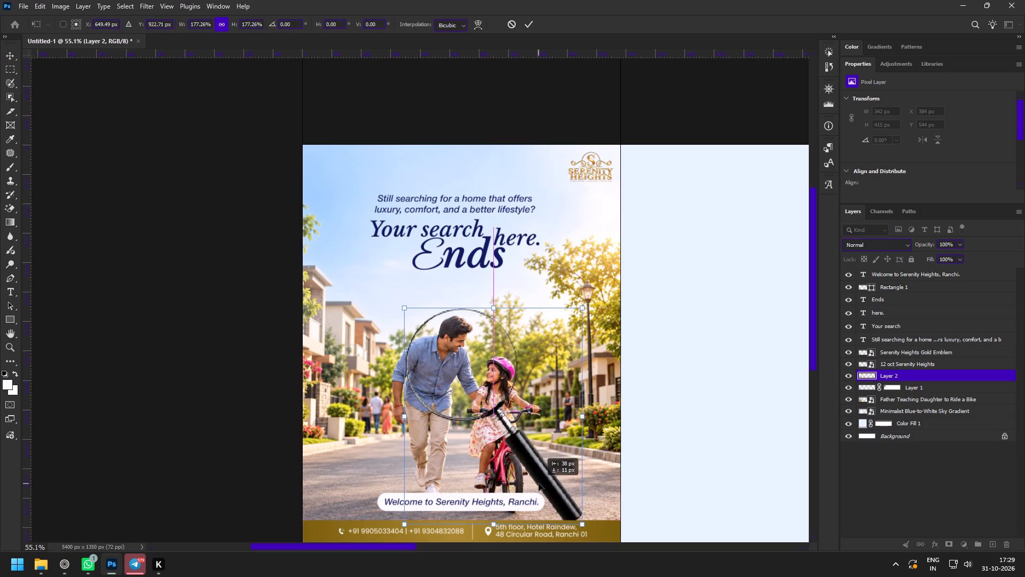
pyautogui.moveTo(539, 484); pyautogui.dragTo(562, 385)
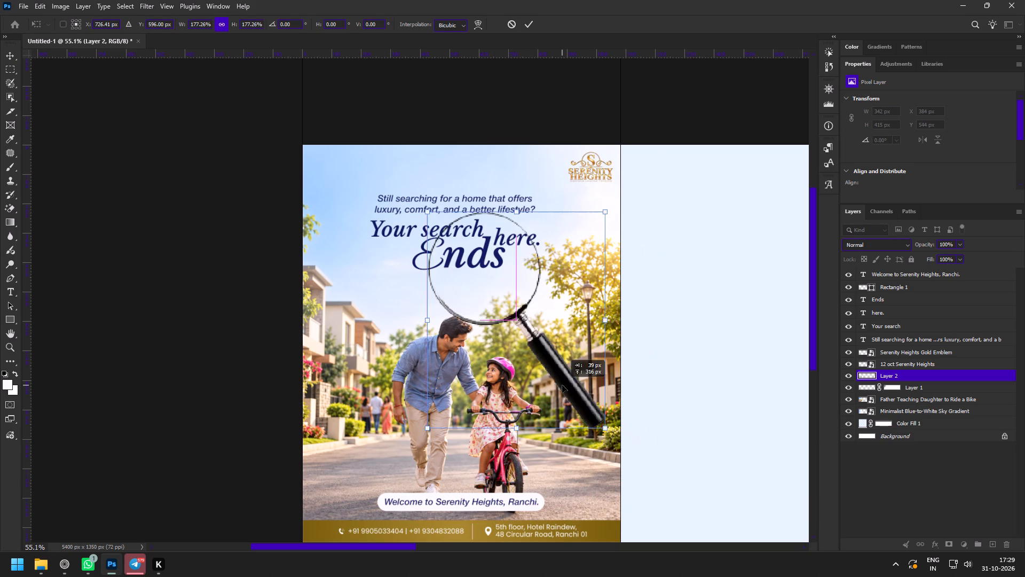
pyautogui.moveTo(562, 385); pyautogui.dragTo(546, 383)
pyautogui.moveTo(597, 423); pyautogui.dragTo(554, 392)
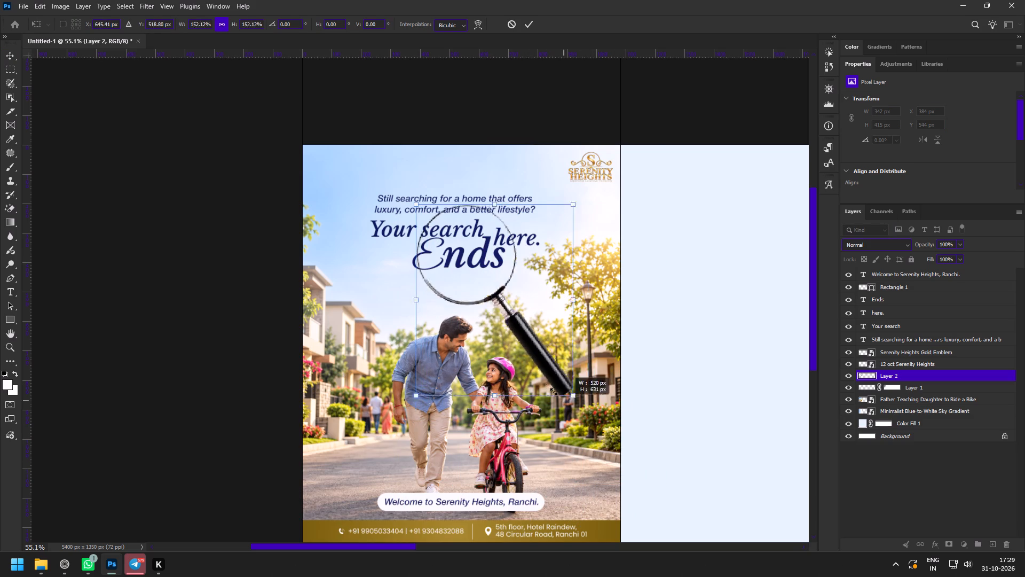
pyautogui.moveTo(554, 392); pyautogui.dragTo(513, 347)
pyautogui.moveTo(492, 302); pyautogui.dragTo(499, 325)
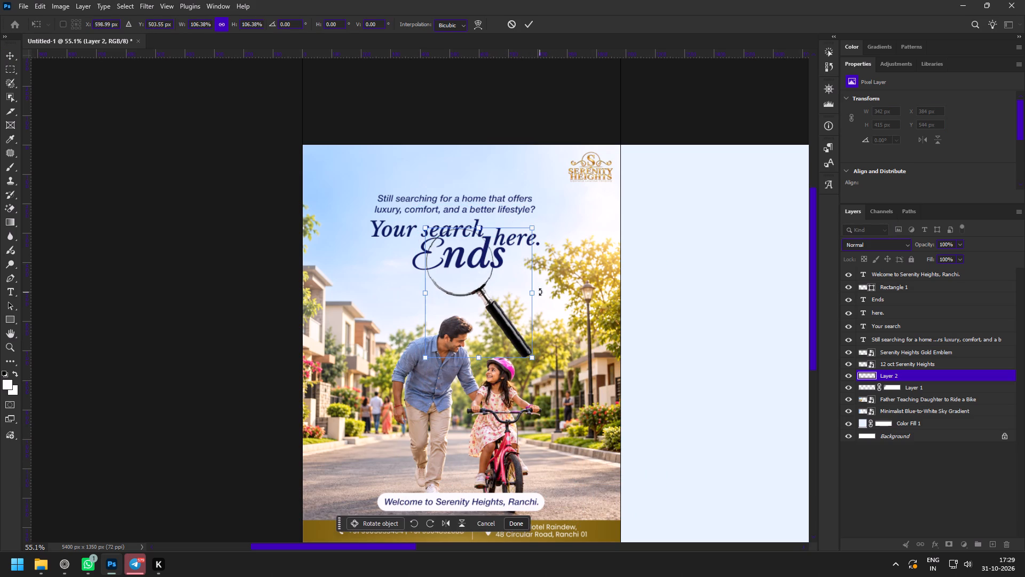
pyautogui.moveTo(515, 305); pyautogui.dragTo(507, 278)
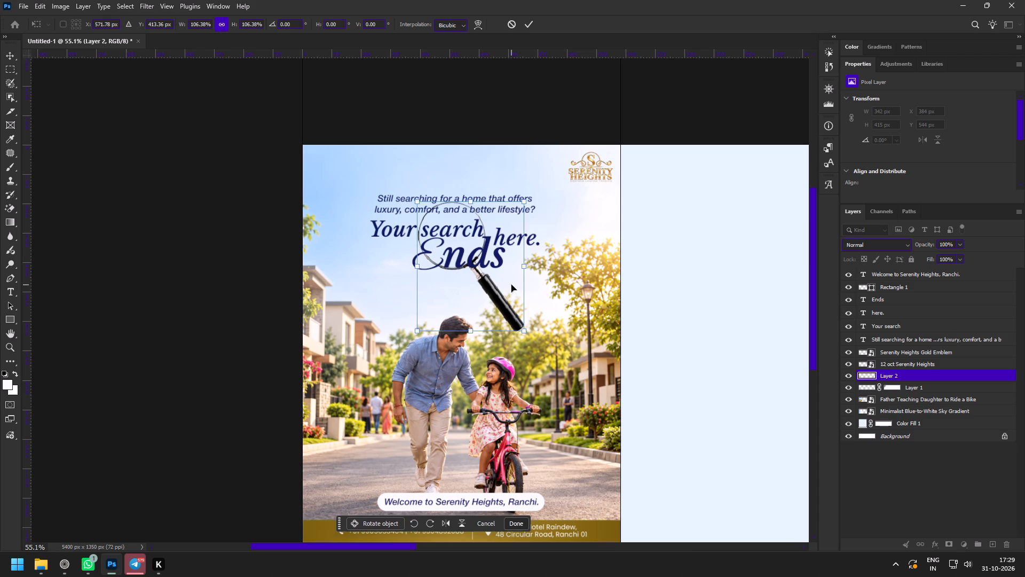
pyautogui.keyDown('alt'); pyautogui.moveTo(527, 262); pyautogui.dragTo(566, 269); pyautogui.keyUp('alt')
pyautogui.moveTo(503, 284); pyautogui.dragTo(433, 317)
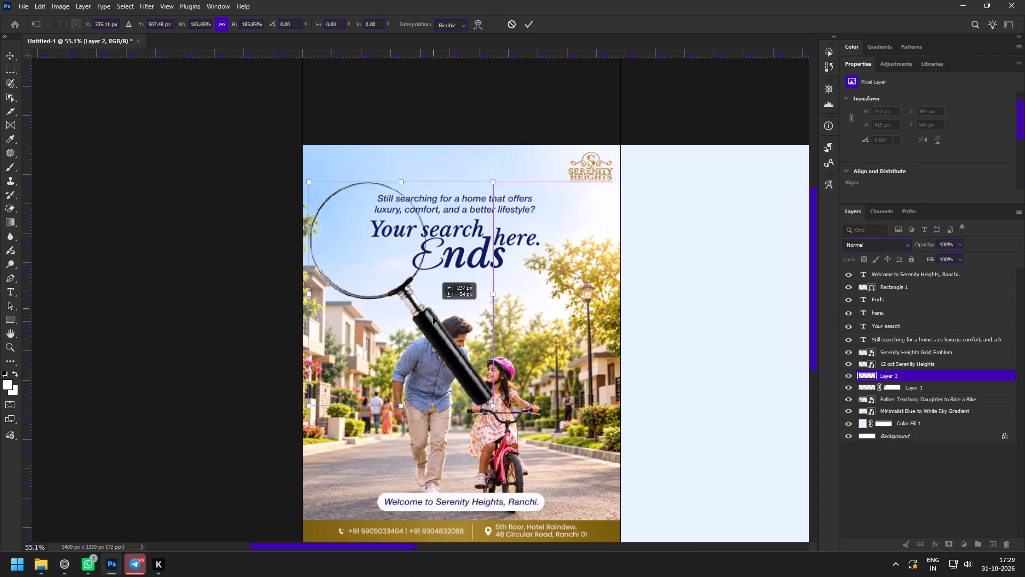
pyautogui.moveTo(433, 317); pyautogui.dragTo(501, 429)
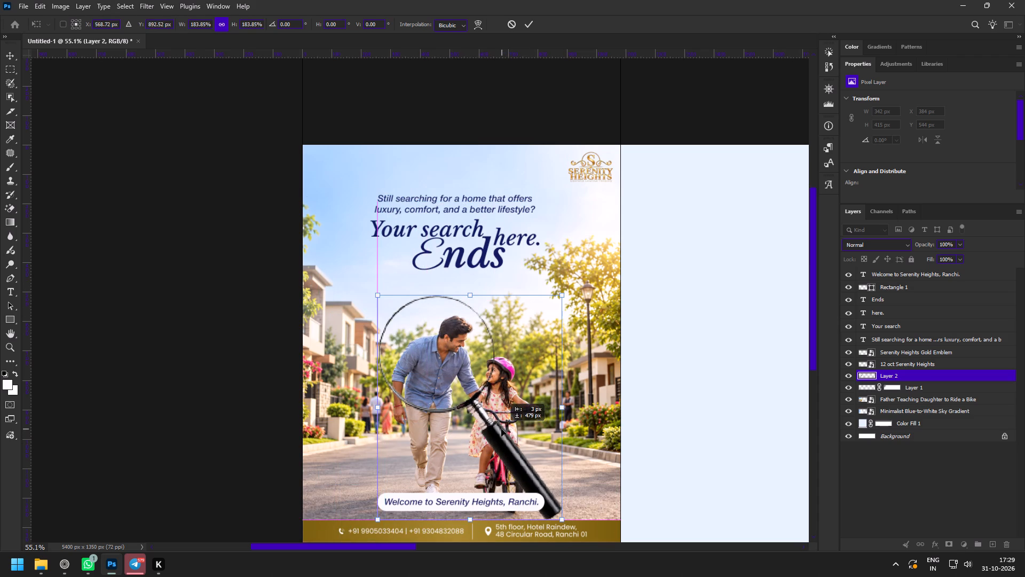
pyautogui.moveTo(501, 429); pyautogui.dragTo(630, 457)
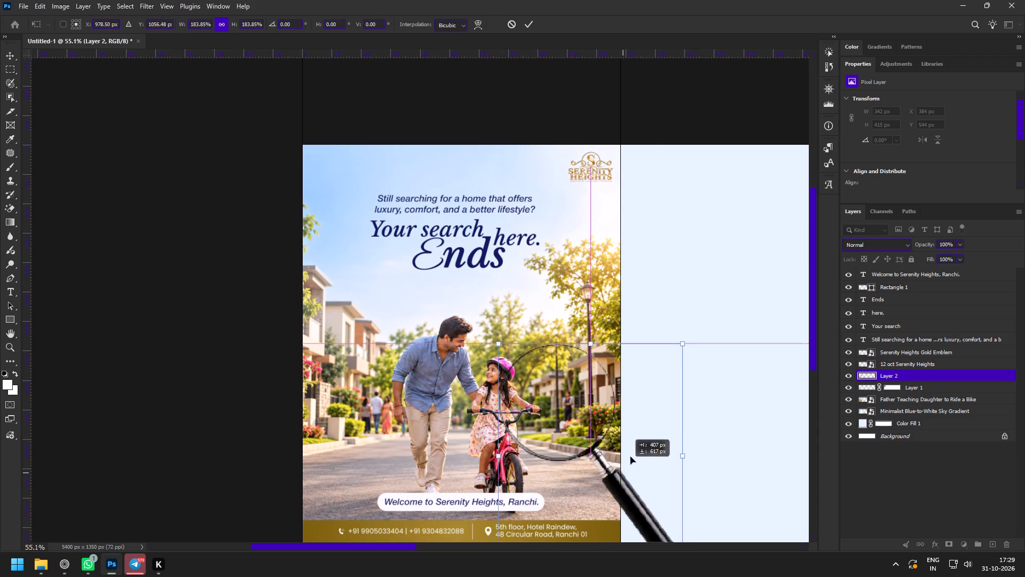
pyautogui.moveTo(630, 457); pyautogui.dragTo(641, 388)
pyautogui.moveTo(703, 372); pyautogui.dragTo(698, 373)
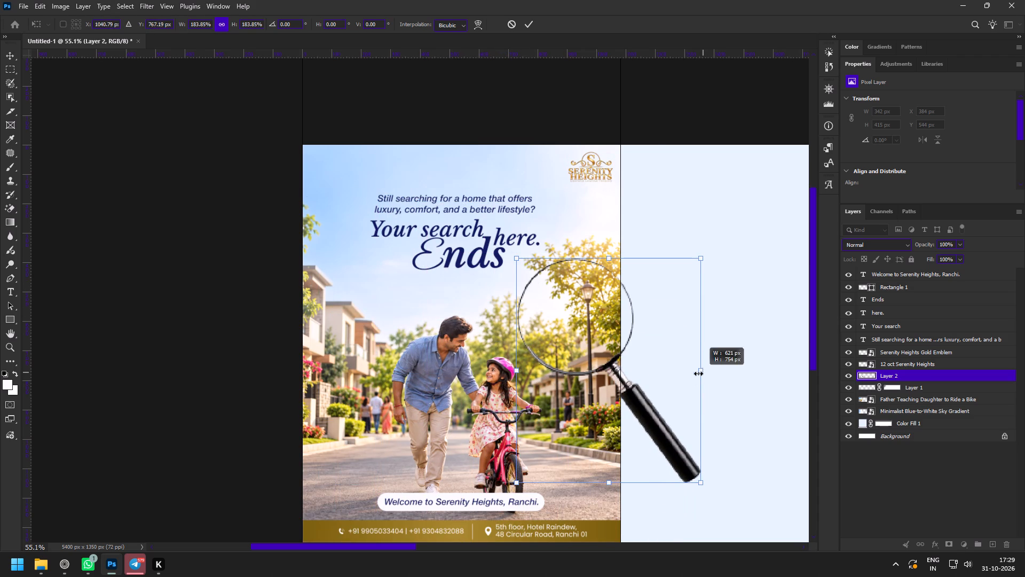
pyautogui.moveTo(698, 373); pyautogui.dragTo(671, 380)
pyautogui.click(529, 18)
# Move the magnifying glass onto the headline so its lens overlaps the word "Ends".
pyautogui.press('z')
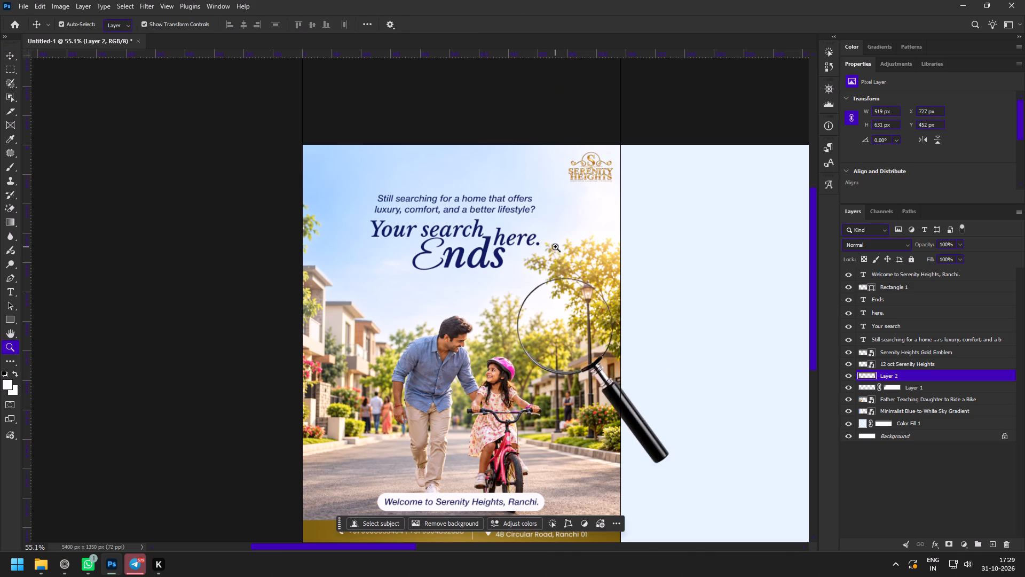
pyautogui.moveTo(550, 291); pyautogui.dragTo(564, 307)
pyautogui.press('space')
pyautogui.press('space')
pyautogui.press('space')
pyautogui.moveTo(623, 330); pyautogui.dragTo(466, 280)
pyautogui.press('v')
pyautogui.moveTo(473, 386); pyautogui.dragTo(449, 381)
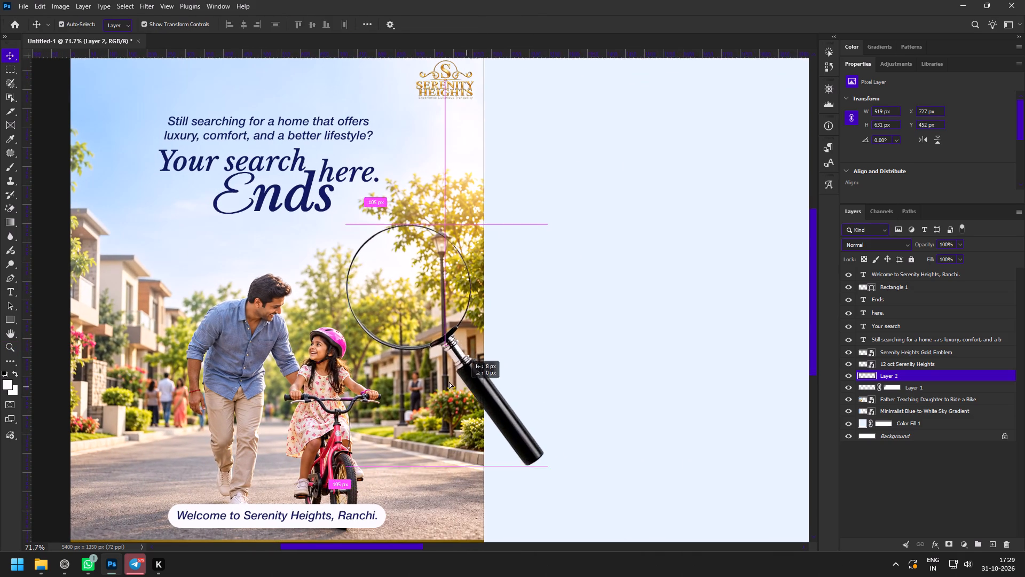
pyautogui.moveTo(449, 381); pyautogui.dragTo(343, 299)
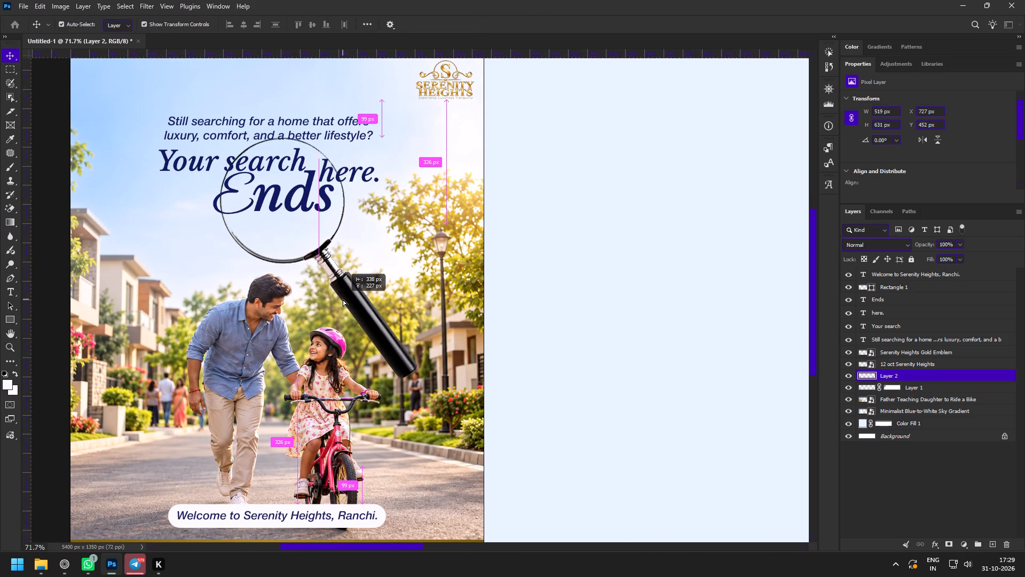
pyautogui.moveTo(343, 299); pyautogui.dragTo(338, 303)
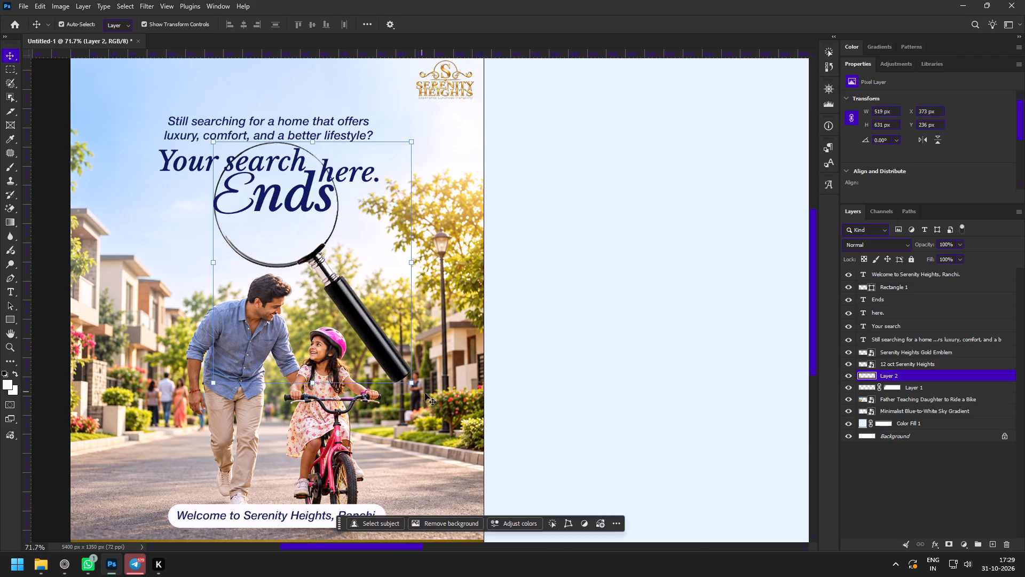
# Scale the magnifying glass down to about 438 × 533 px and place its lens around the start of "Ends".
pyautogui.moveTo(411, 386); pyautogui.dragTo(323, 308)
pyautogui.moveTo(304, 273); pyautogui.dragTo(245, 288)
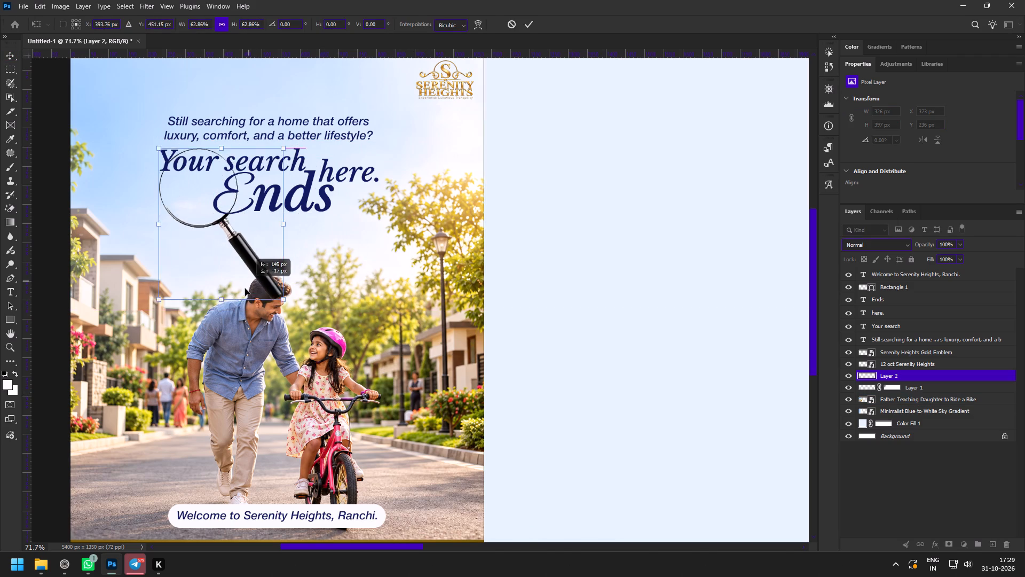
pyautogui.moveTo(245, 288); pyautogui.dragTo(232, 306)
pyautogui.moveTo(267, 328); pyautogui.dragTo(215, 297)
pyautogui.moveTo(226, 266); pyautogui.dragTo(271, 245)
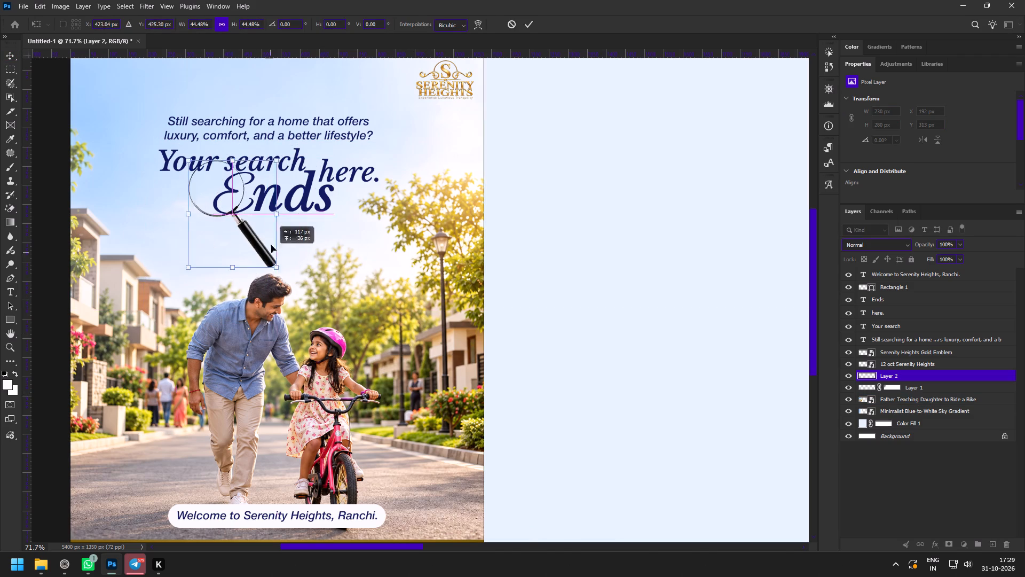
pyautogui.moveTo(271, 245); pyautogui.dragTo(354, 263)
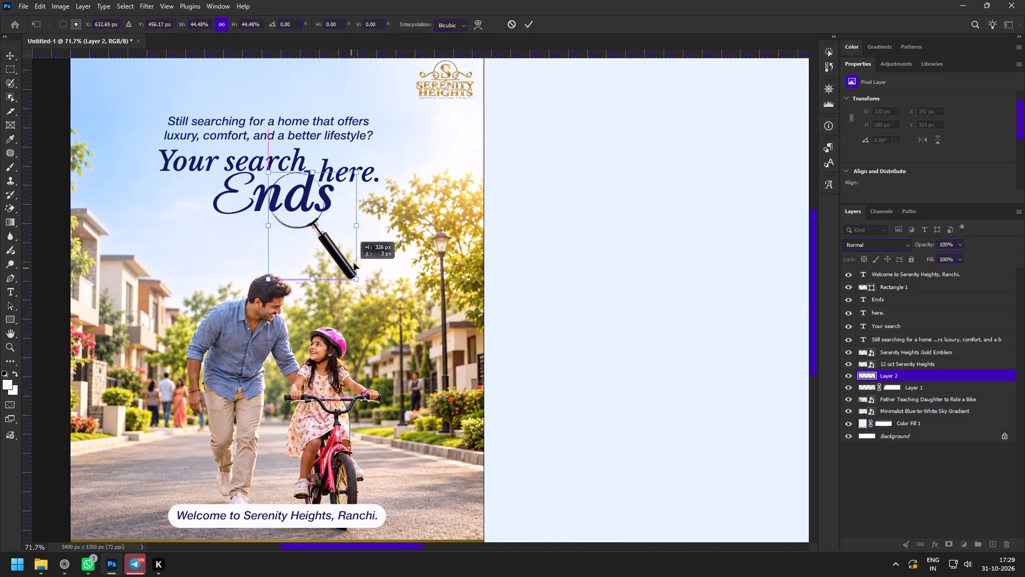
pyautogui.moveTo(354, 263); pyautogui.dragTo(341, 268)
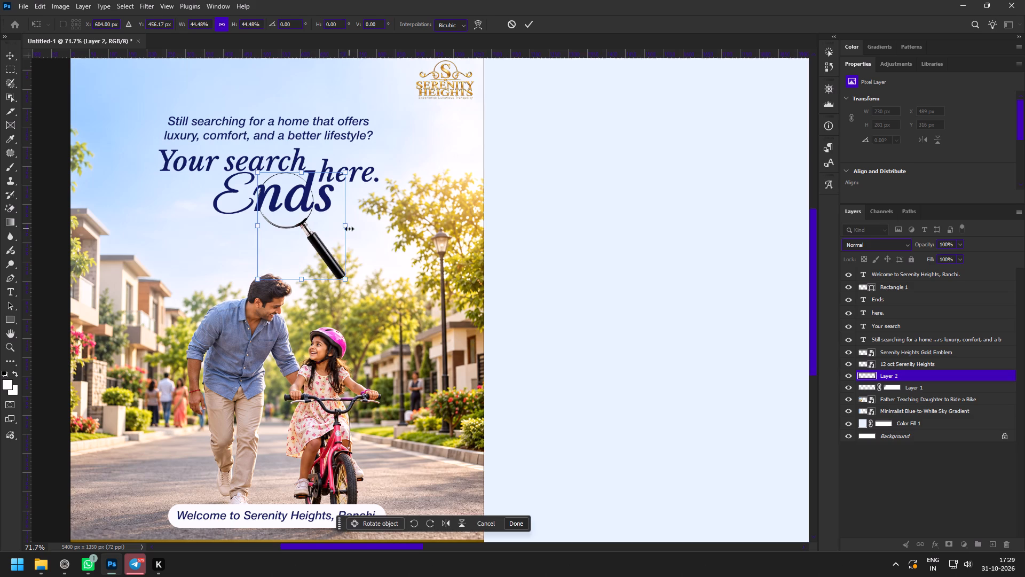
pyautogui.keyDown('alt'); pyautogui.moveTo(350, 228); pyautogui.dragTo(389, 230); pyautogui.keyUp('alt')
pyautogui.moveTo(348, 243); pyautogui.dragTo(328, 282)
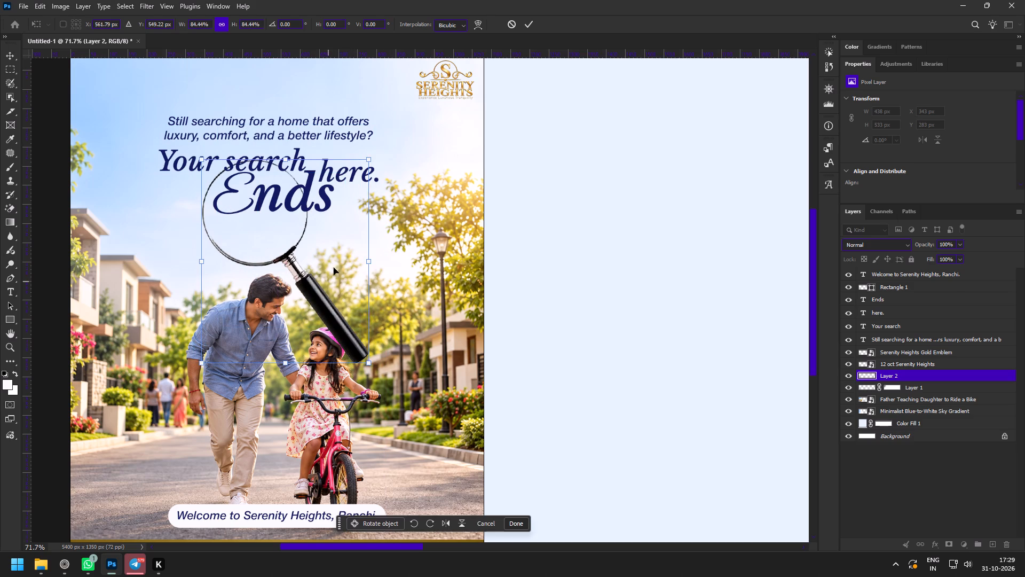
pyautogui.click(532, 25)
# Shift the magnifying glass down about 12 px to refine how the lens frames "Ends".
pyautogui.press('z')
pyautogui.moveTo(204, 123); pyautogui.dragTo(249, 155)
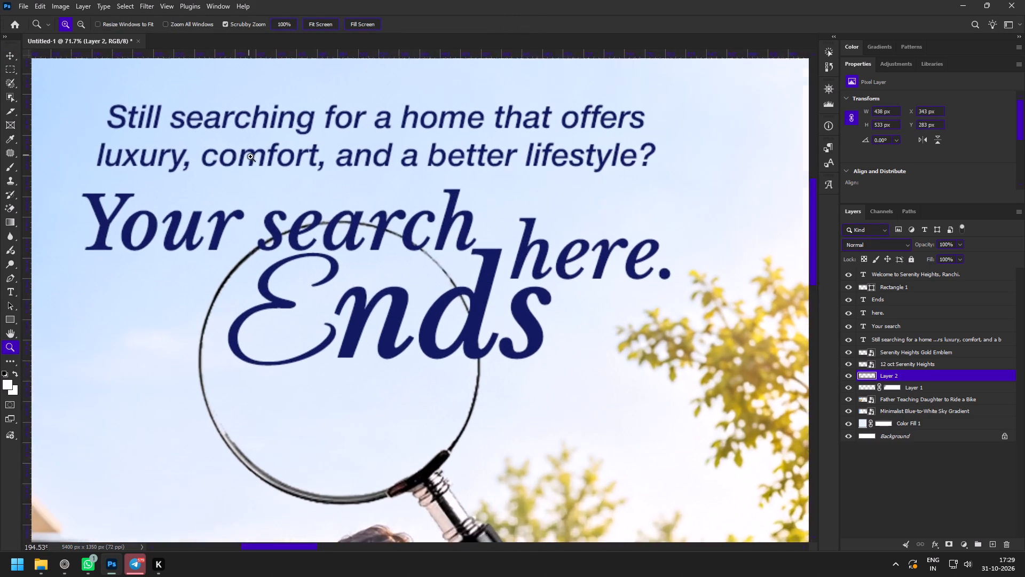
pyautogui.press('v')
pyautogui.scroll(-3, 428, 431)
pyautogui.moveTo(439, 466); pyautogui.dragTo(446, 491)
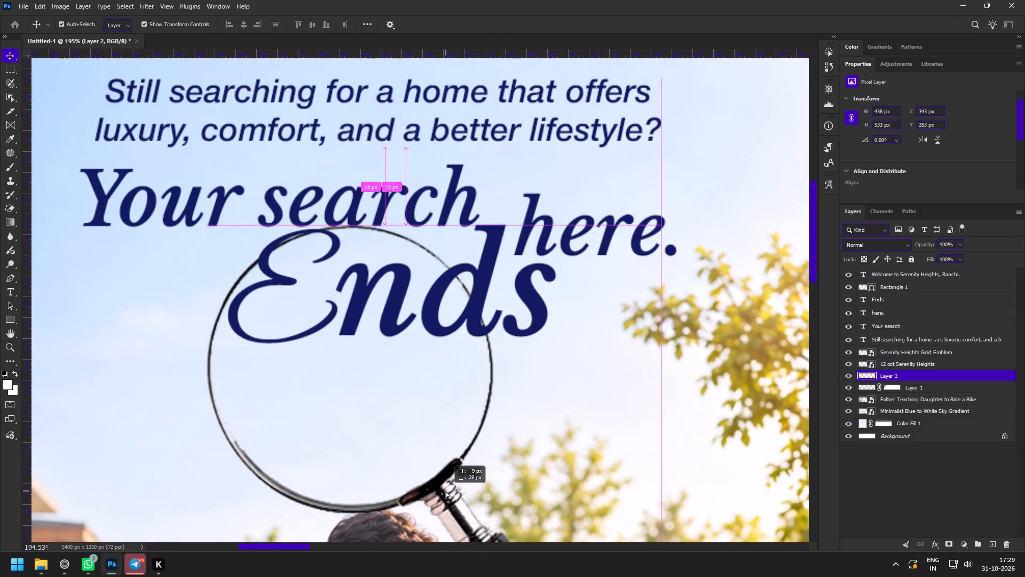
pyautogui.moveTo(446, 491); pyautogui.dragTo(440, 479)
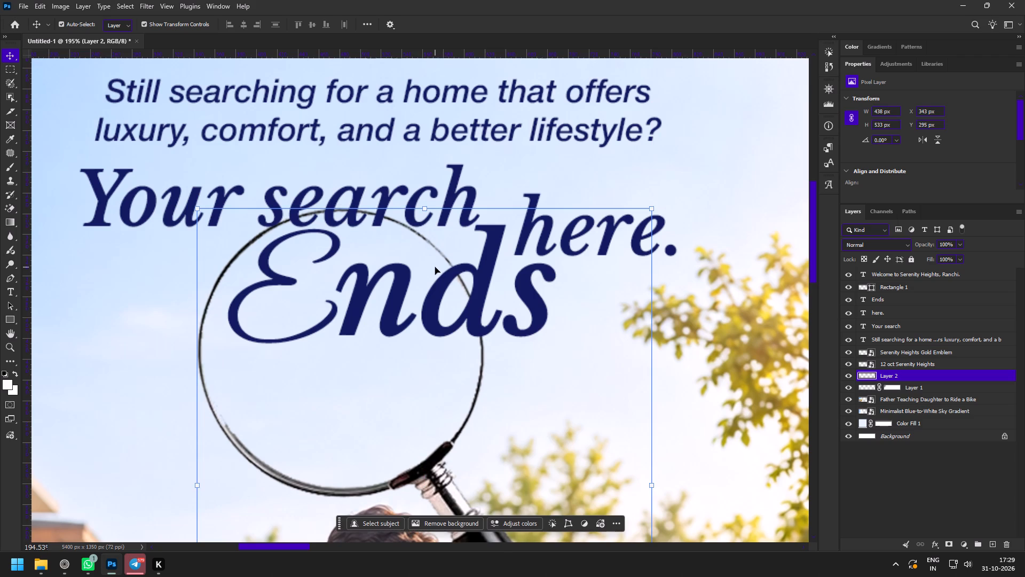
# Draw a circle about 274 px across over the magnifying glass lens and nudge it 3 px right to match the rim.
pyautogui.rightClick(14, 319)
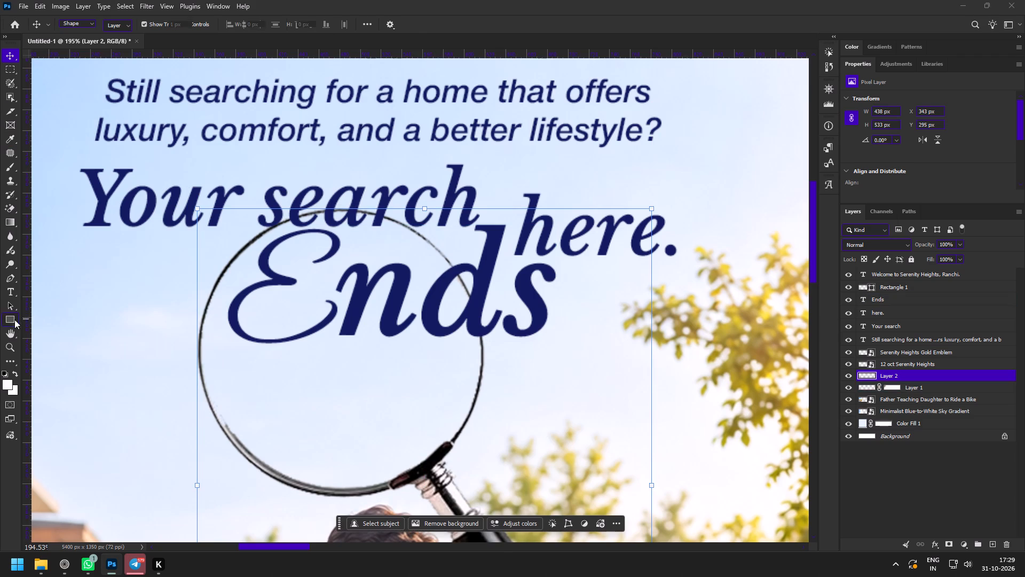
pyautogui.click(42, 329)
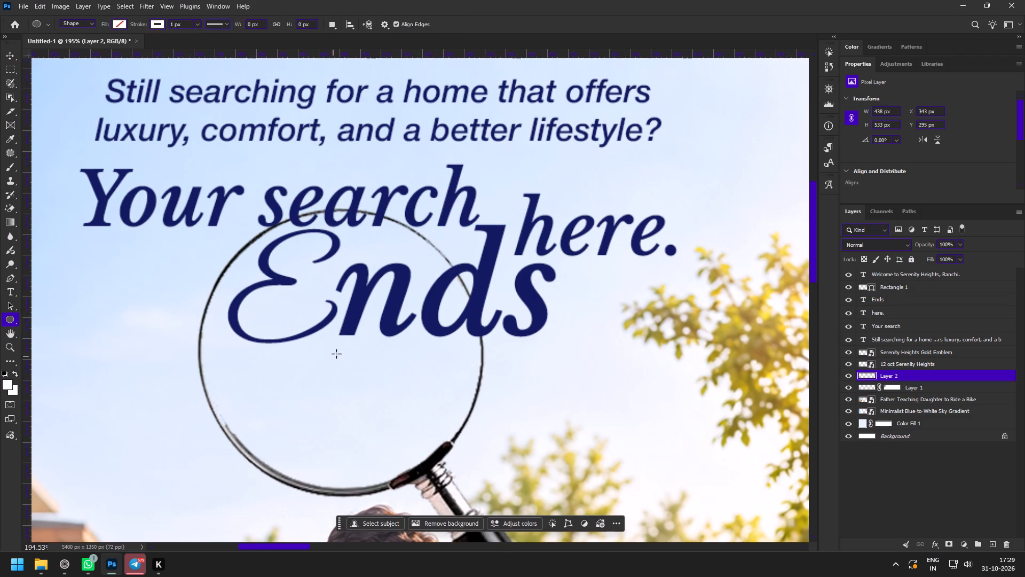
pyautogui.keyDown('alt'); pyautogui.moveTo(338, 355); pyautogui.dragTo(356, 382); pyautogui.keyUp('alt')
pyautogui.moveTo(338, 354); pyautogui.dragTo(480, 451)
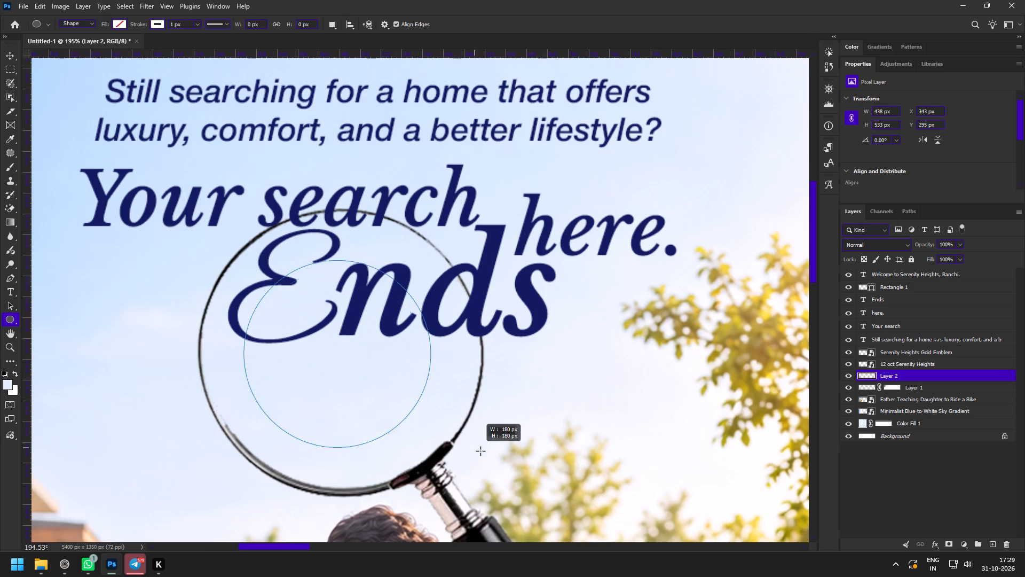
pyautogui.moveTo(480, 451); pyautogui.dragTo(571, 496)
pyautogui.press('v')
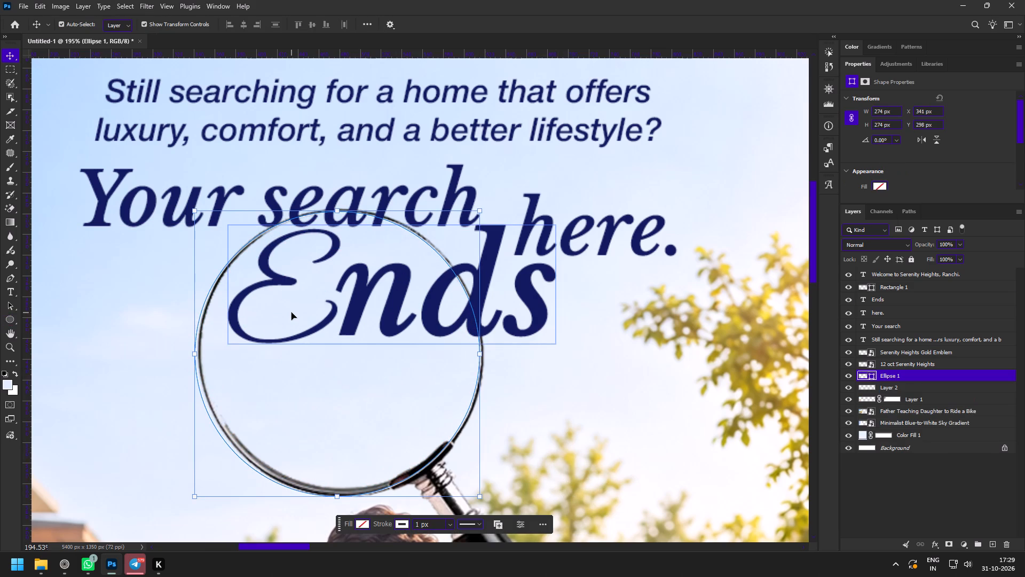
pyautogui.press('Right')
pyautogui.press('Right')
pyautogui.press('Right')
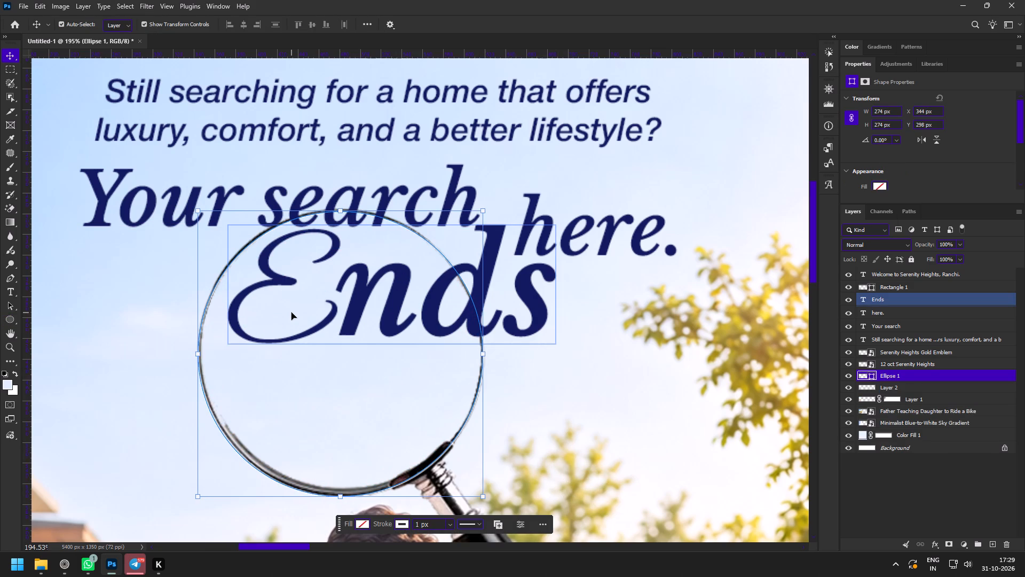
# Fill the lens circle with white and lower its layer opacity to 47%.
pyautogui.scroll(-3, 951, 169)
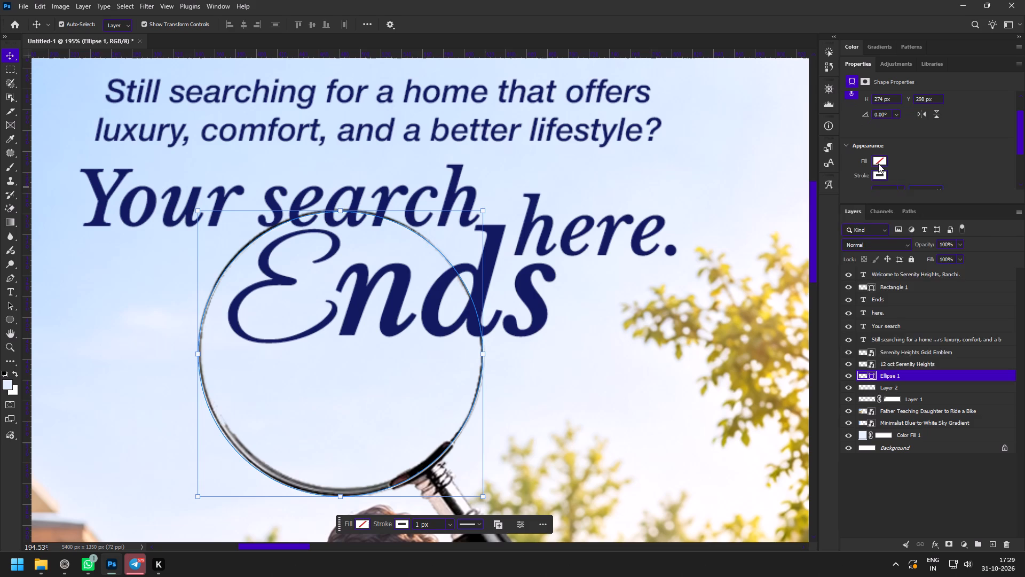
pyautogui.click(878, 163)
pyautogui.click(862, 217)
pyautogui.click(943, 154)
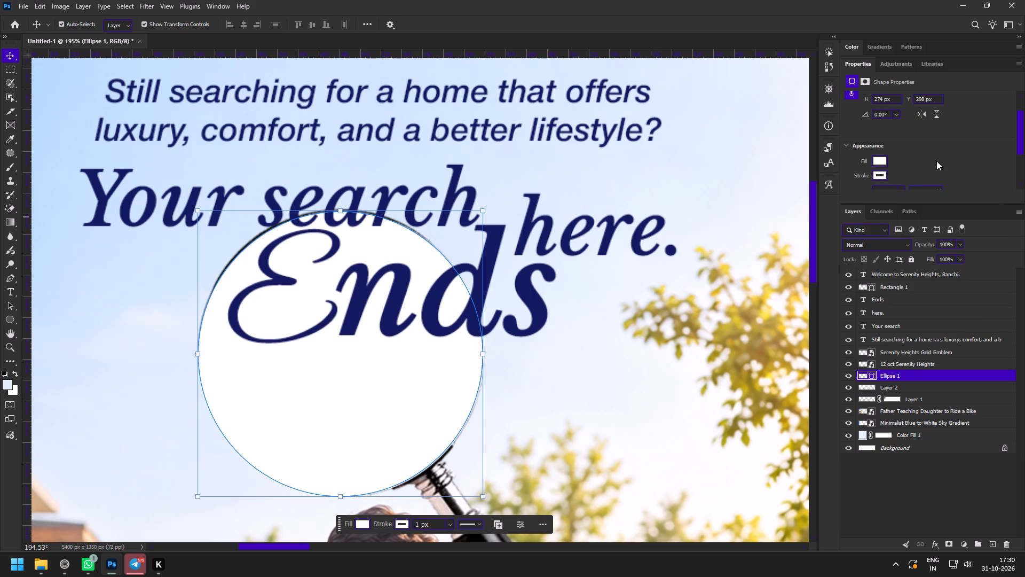
pyautogui.moveTo(924, 246); pyautogui.dragTo(907, 246)
pyautogui.moveTo(924, 246); pyautogui.dragTo(917, 246)
pyautogui.moveTo(917, 246); pyautogui.dragTo(911, 248)
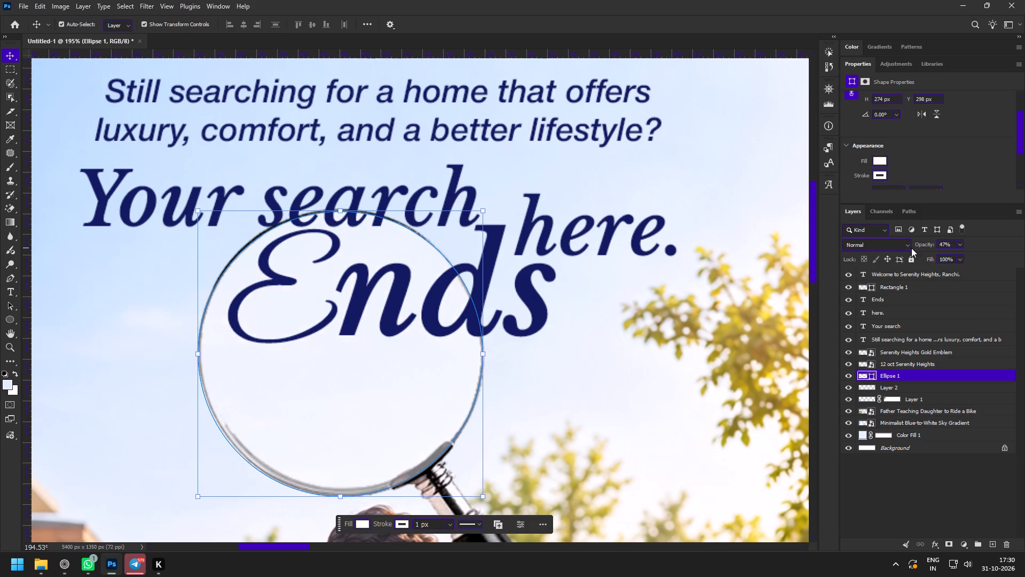
# Move the lens circle and magnifying glass layers together above the headline text layers, directly below the "Welcome to Serenity Heights, Ranchi." layer.
pyautogui.scroll(-6, 538, 431)
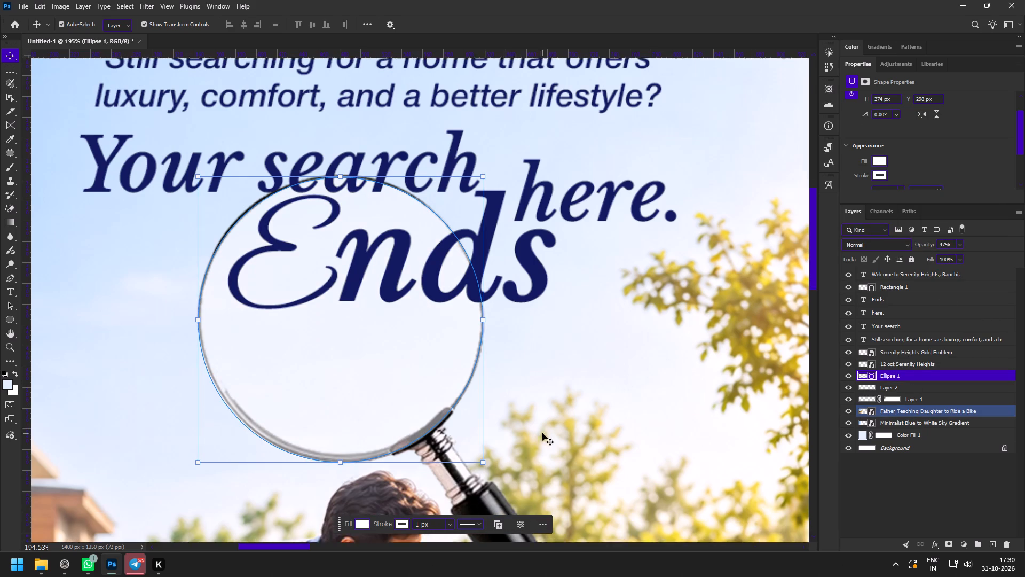
pyautogui.scroll(-1, 542, 433)
pyautogui.keyDown('shift'); pyautogui.click(478, 478); pyautogui.keyUp('shift')
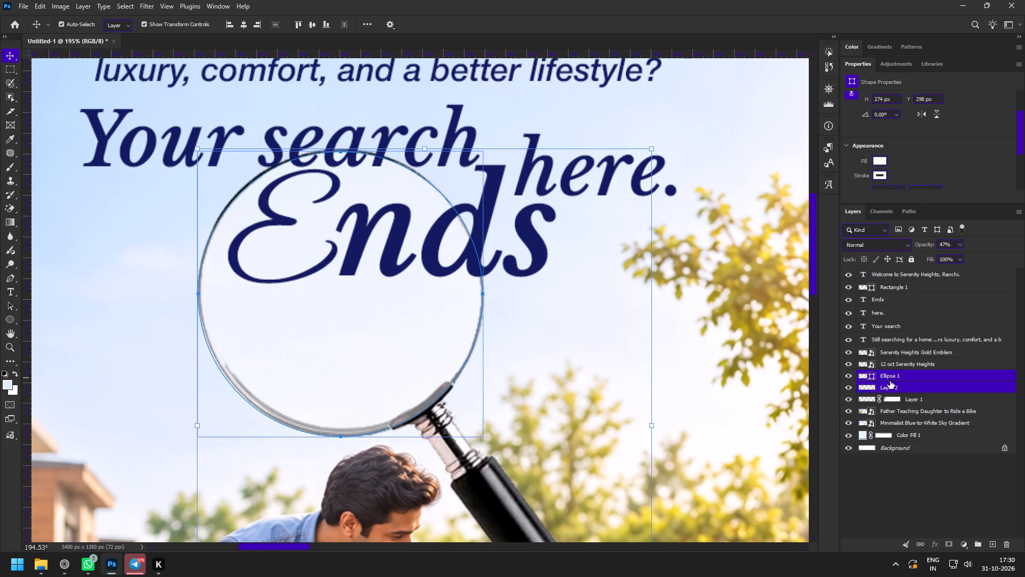
pyautogui.moveTo(890, 381); pyautogui.dragTo(900, 275)
pyautogui.press('z')
pyautogui.moveTo(488, 300); pyautogui.dragTo(436, 274)
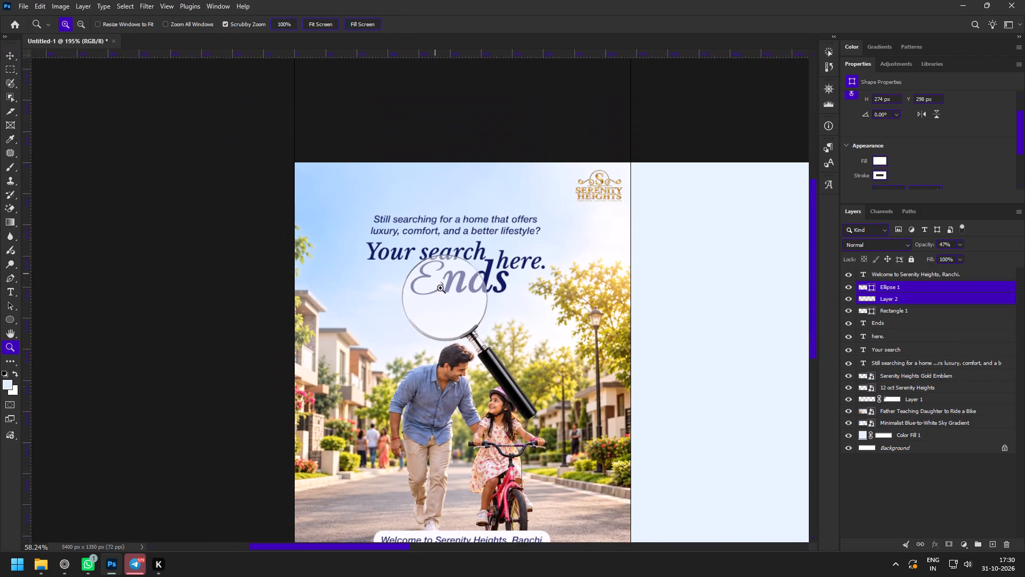
pyautogui.moveTo(450, 257); pyautogui.dragTo(477, 289)
pyautogui.press('v')
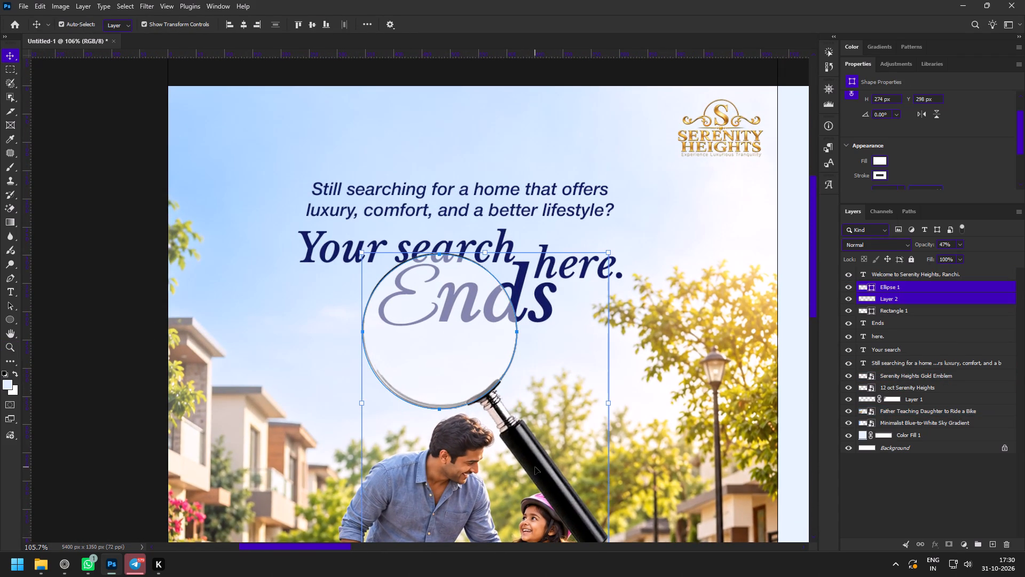
pyautogui.scroll(-4, 618, 435)
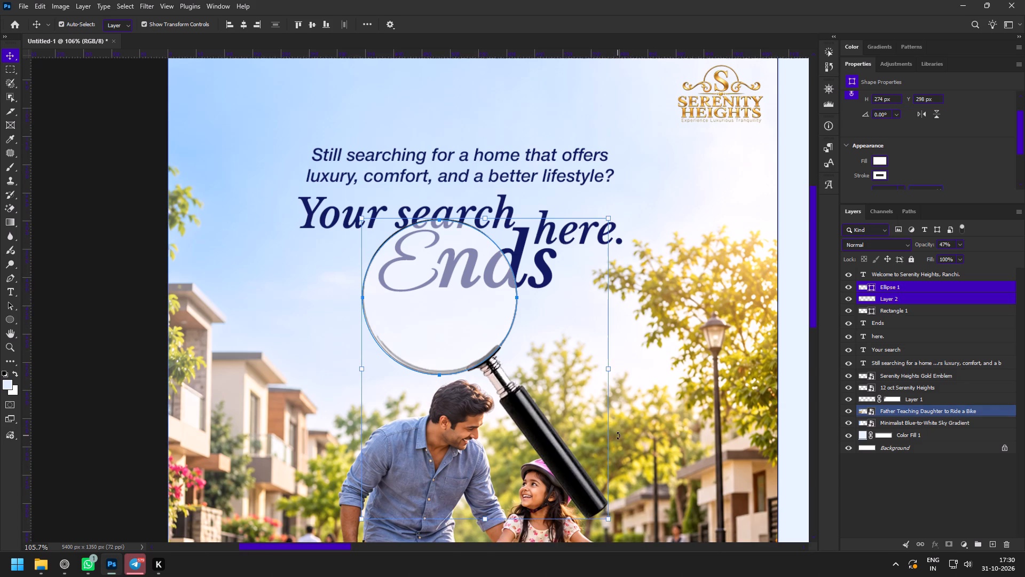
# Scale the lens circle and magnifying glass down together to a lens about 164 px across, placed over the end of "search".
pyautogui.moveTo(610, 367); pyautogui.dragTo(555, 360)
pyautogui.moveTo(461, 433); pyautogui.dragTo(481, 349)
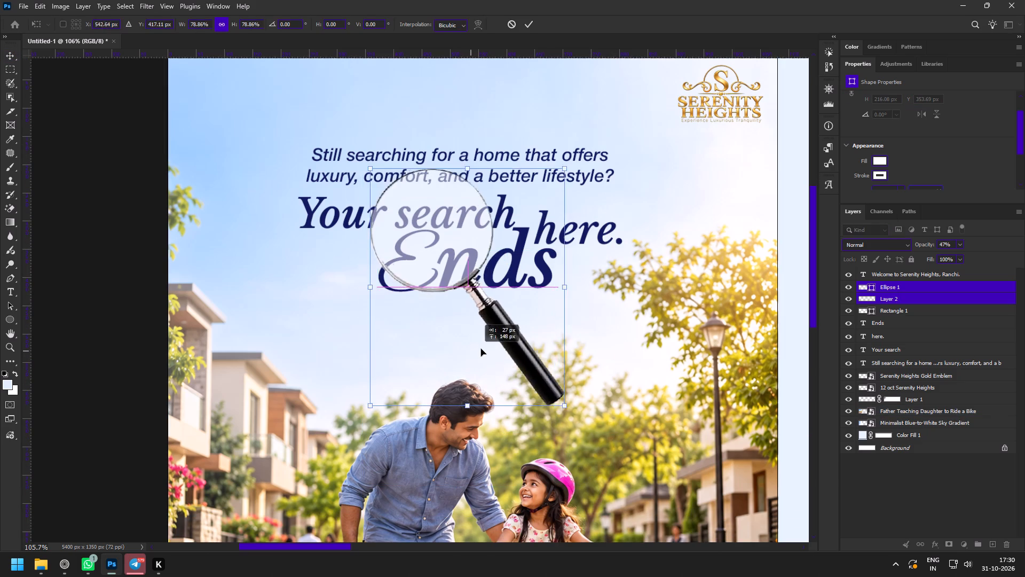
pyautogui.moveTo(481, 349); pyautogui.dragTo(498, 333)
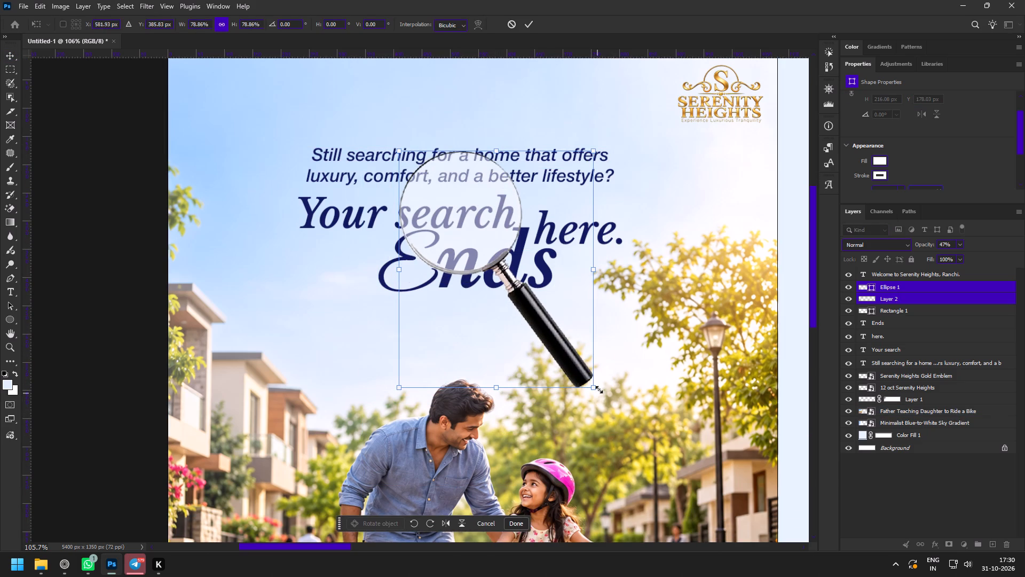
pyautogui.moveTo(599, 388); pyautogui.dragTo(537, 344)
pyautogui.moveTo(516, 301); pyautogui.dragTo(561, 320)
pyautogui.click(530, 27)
# Review how the reduced magnifying glass sits against the headline, both close up and within the whole first slide.
pyautogui.press('z')
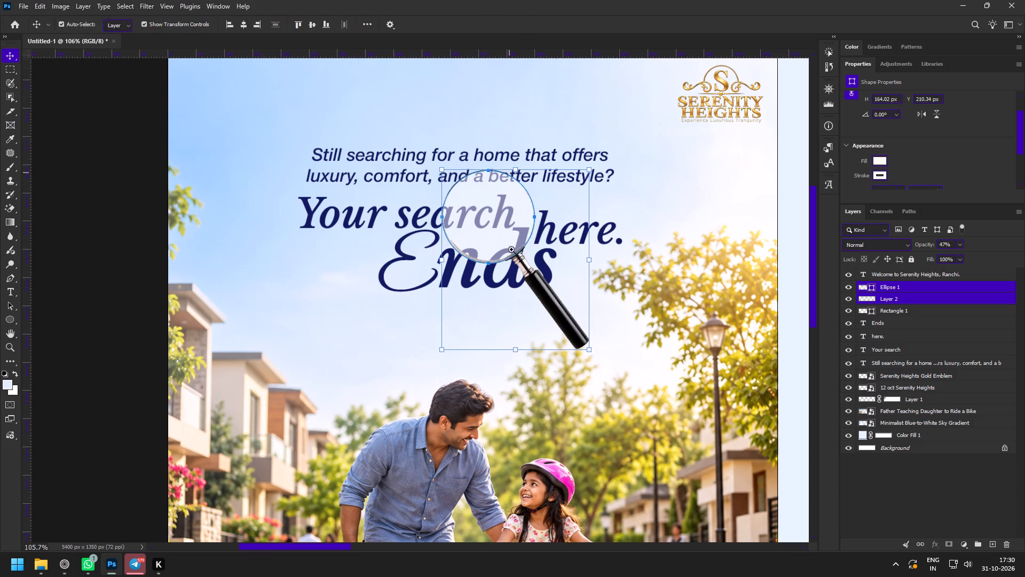
pyautogui.moveTo(461, 192); pyautogui.dragTo(490, 226)
pyautogui.press('v')
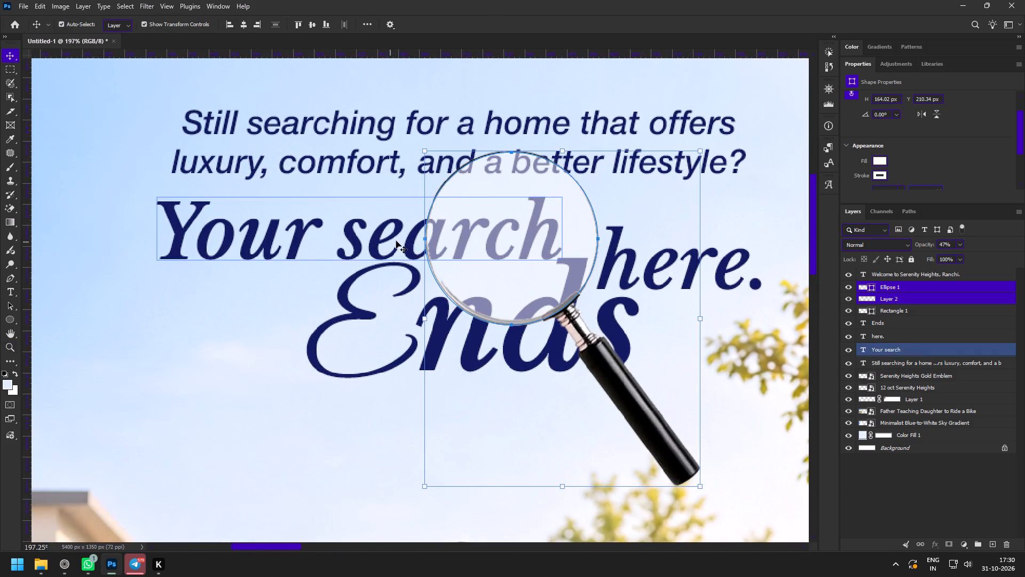
pyautogui.click(396, 241)
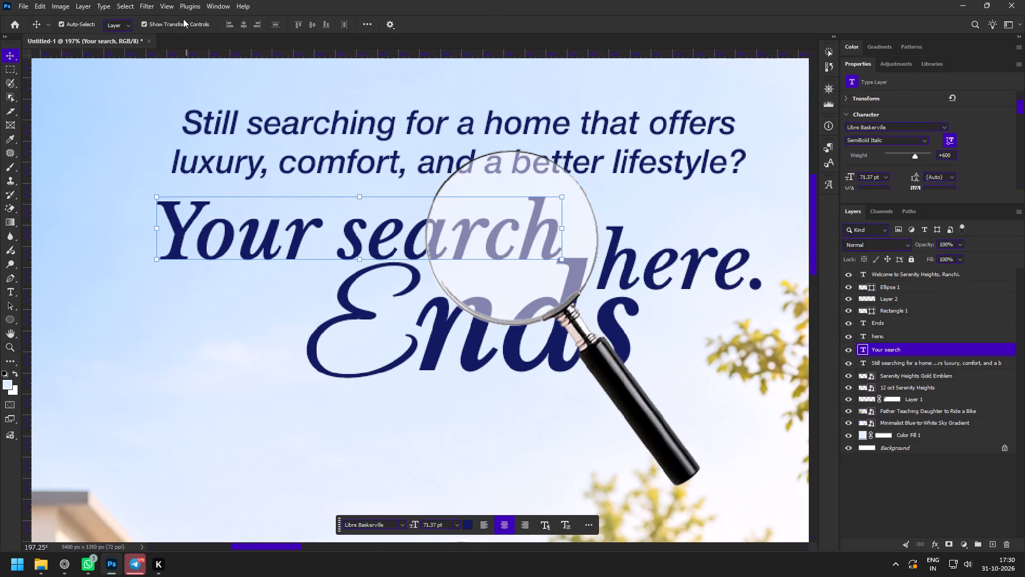
pyautogui.press('z')
pyautogui.moveTo(225, 112); pyautogui.dragTo(221, 107)
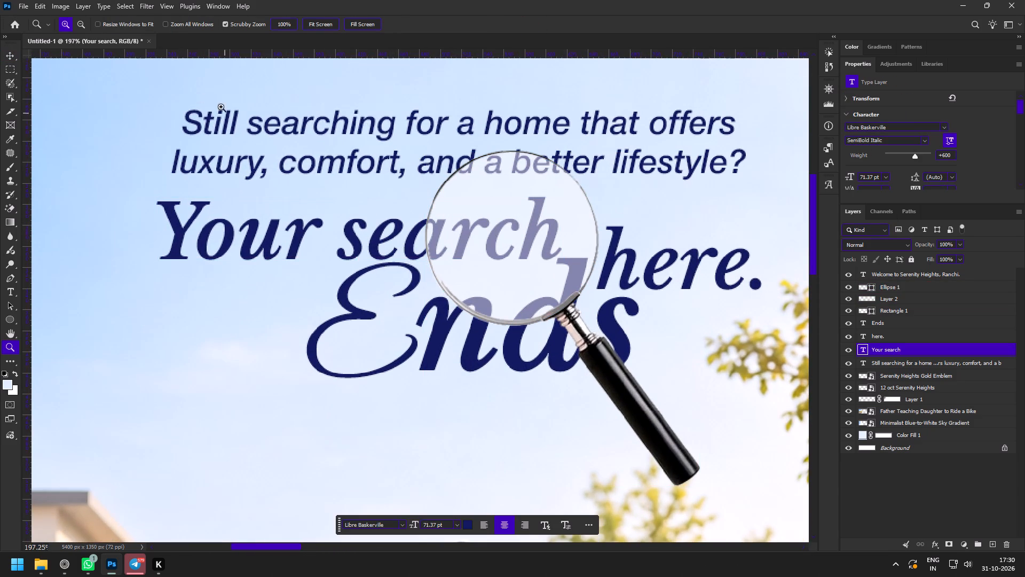
pyautogui.moveTo(221, 107); pyautogui.dragTo(188, 78)
pyautogui.press('space')
pyautogui.press('space')
pyautogui.moveTo(235, 166); pyautogui.dragTo(233, 155)
pyautogui.moveTo(311, 231); pyautogui.dragTo(277, 227)
pyautogui.moveTo(289, 185); pyautogui.dragTo(294, 190)
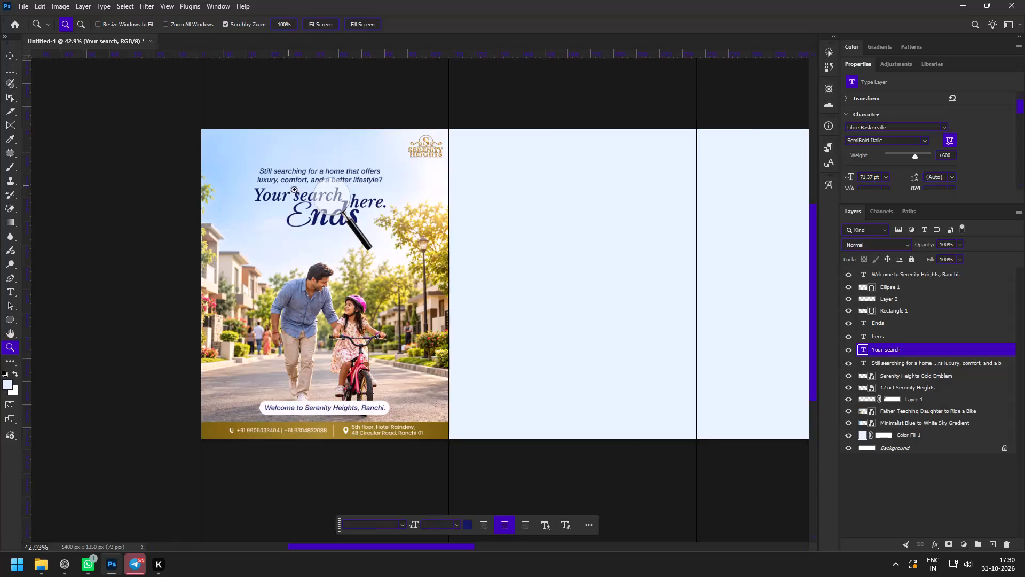
pyautogui.moveTo(294, 190); pyautogui.dragTo(321, 211)
pyautogui.moveTo(340, 210); pyautogui.dragTo(362, 226)
pyautogui.press('v')
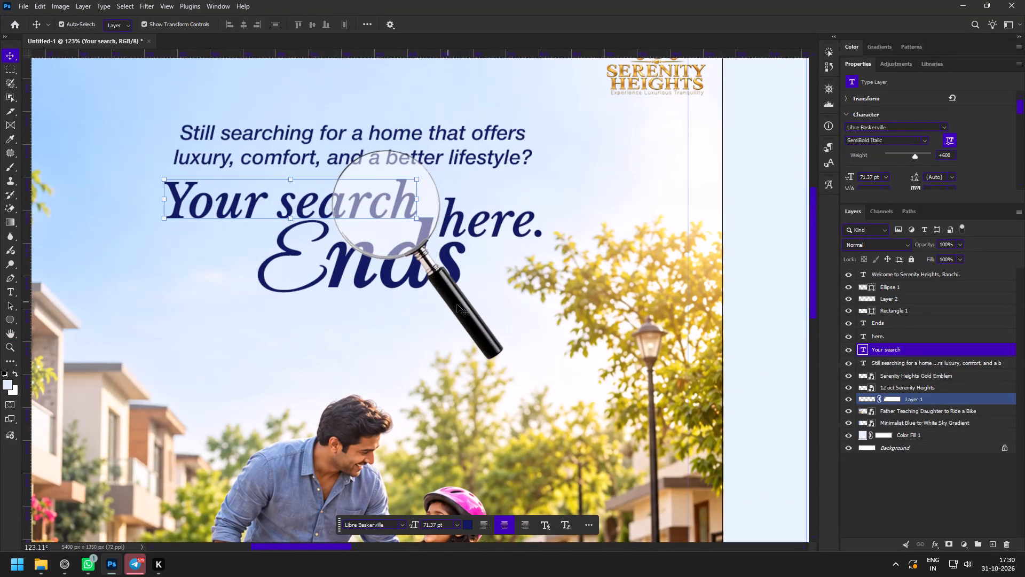
# Convert the magnifying glass and lens circle layers together into one smart object.
pyautogui.click(464, 311)
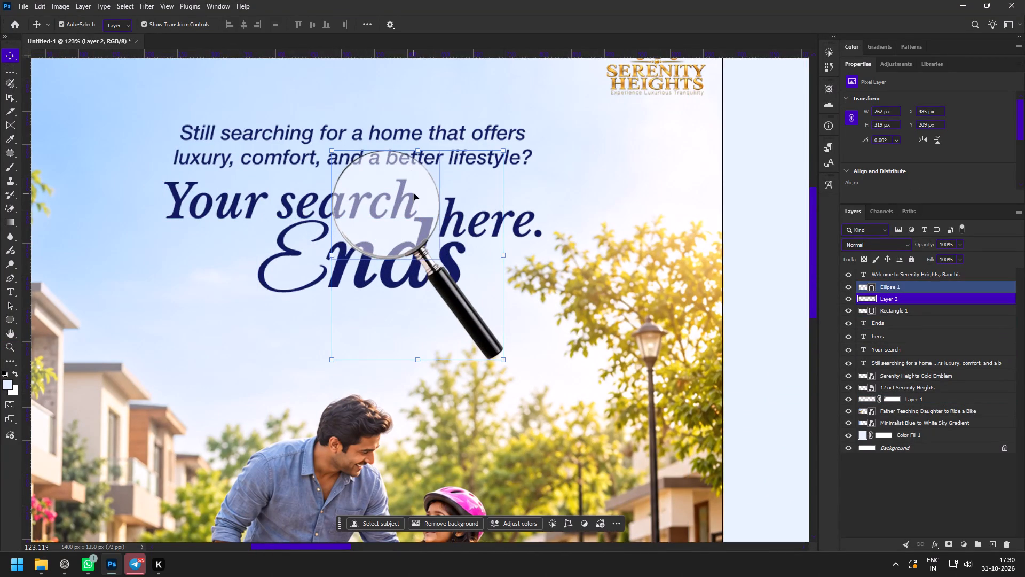
pyautogui.keyDown('shift'); pyautogui.click(414, 193); pyautogui.keyUp('shift')
pyautogui.press('F8')
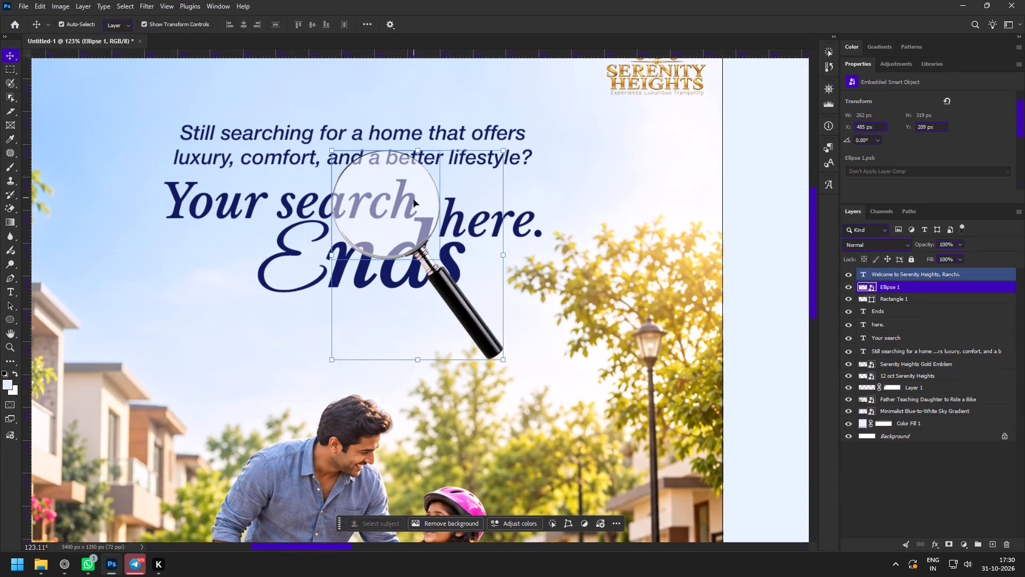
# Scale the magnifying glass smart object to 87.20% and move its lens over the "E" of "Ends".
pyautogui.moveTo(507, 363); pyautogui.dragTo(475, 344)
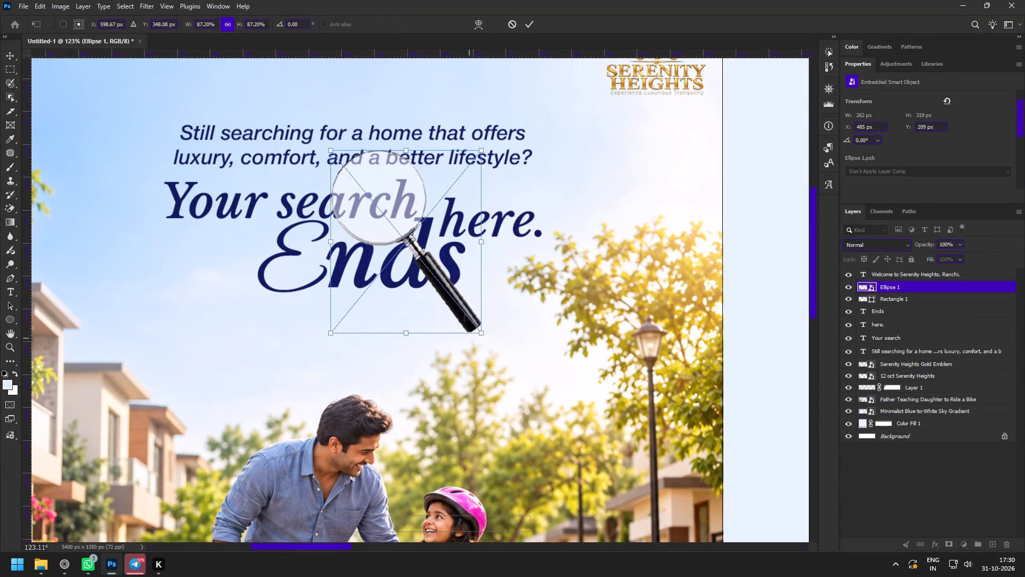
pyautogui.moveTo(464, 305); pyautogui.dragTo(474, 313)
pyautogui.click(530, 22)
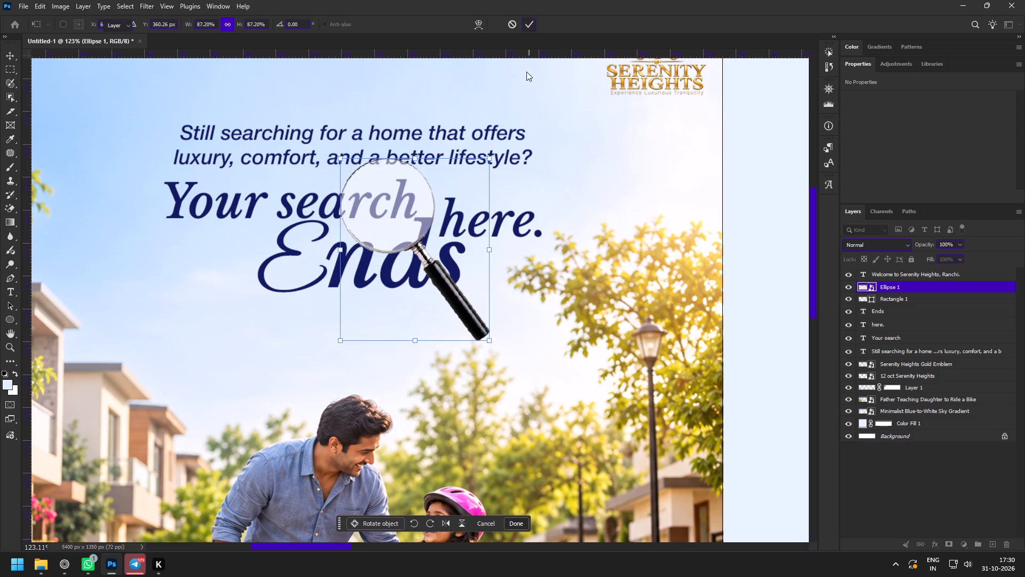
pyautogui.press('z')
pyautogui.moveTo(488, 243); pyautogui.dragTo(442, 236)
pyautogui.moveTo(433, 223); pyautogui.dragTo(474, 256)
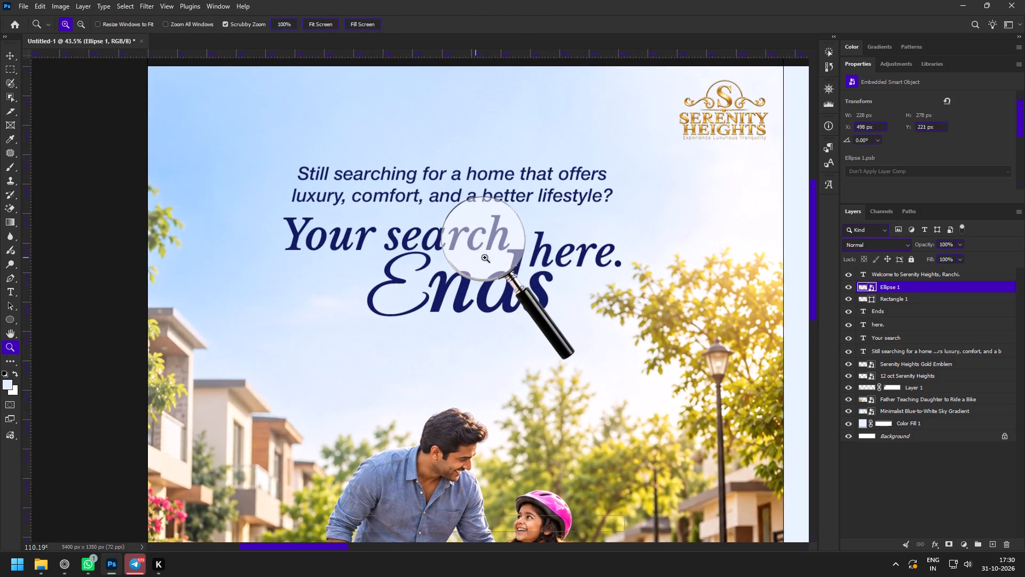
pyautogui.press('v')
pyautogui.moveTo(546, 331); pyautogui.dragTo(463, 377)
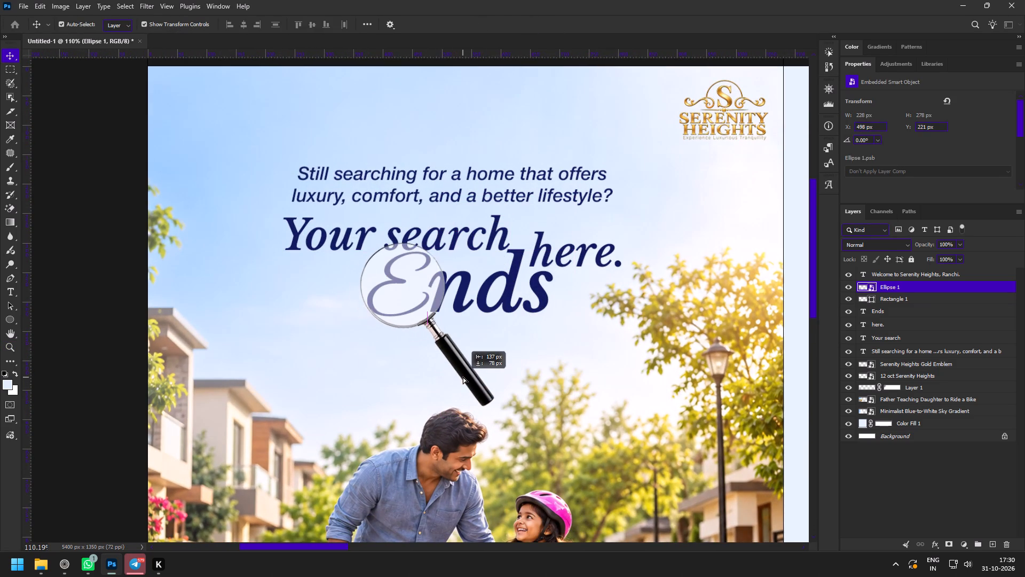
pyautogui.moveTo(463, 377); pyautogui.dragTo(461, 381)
# Enlarge the magnifying glass smart object to 152.19% so its lens spans "search" and most of "Ends".
pyautogui.press('z')
pyautogui.moveTo(514, 370); pyautogui.dragTo(474, 349)
pyautogui.press('space')
pyautogui.press('space')
pyautogui.moveTo(506, 362); pyautogui.dragTo(402, 321)
pyautogui.moveTo(361, 360); pyautogui.dragTo(377, 376)
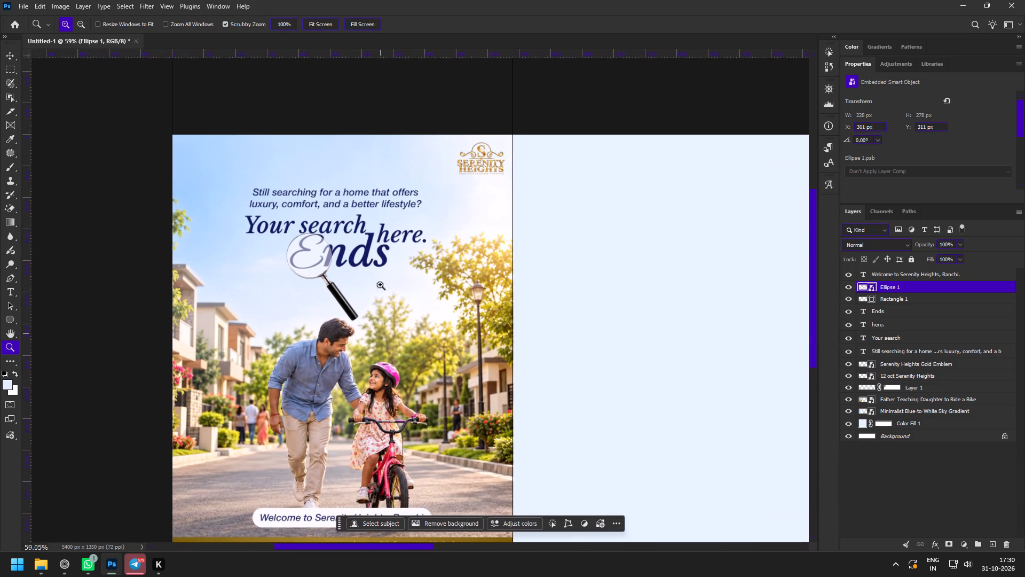
pyautogui.write('vz')
pyautogui.moveTo(322, 226); pyautogui.dragTo(347, 249)
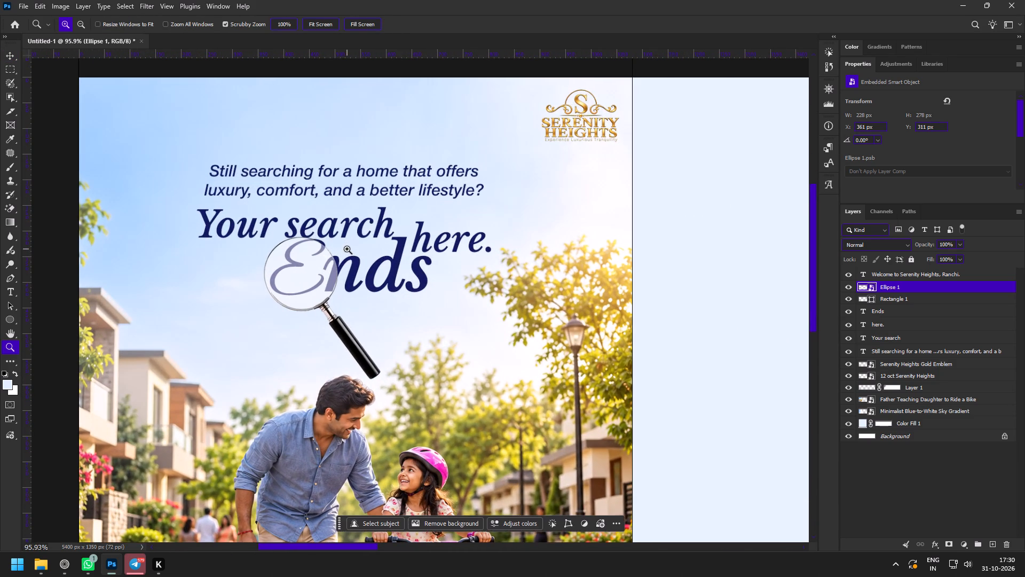
pyautogui.press('v')
pyautogui.moveTo(383, 310); pyautogui.dragTo(471, 318)
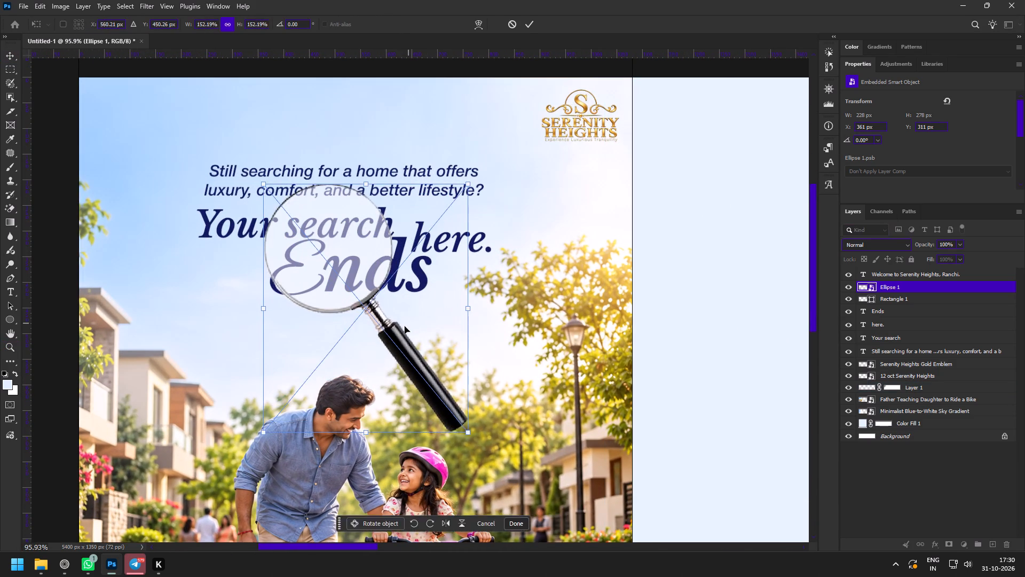
pyautogui.moveTo(403, 333); pyautogui.dragTo(412, 337)
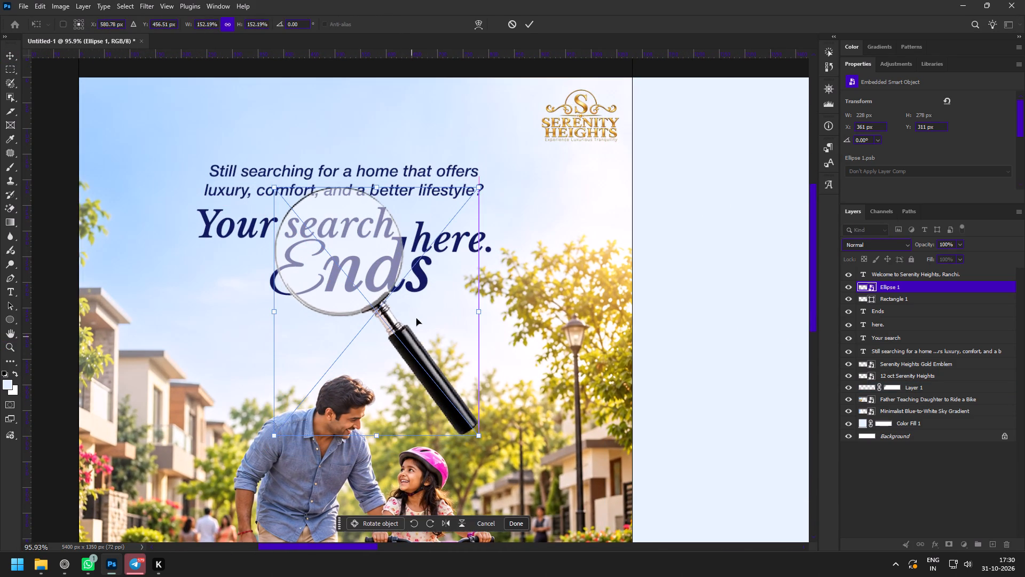
pyautogui.click(527, 26)
# Move the magnifying glass down to about Y 236 px so the lens clears the two-line text above the headline.
pyautogui.press('z')
pyautogui.moveTo(454, 277); pyautogui.dragTo(407, 259)
pyautogui.press('space')
pyautogui.moveTo(490, 278); pyautogui.dragTo(478, 280)
pyautogui.moveTo(408, 249); pyautogui.dragTo(450, 291)
pyautogui.press('v')
pyautogui.moveTo(396, 278); pyautogui.dragTo(397, 290)
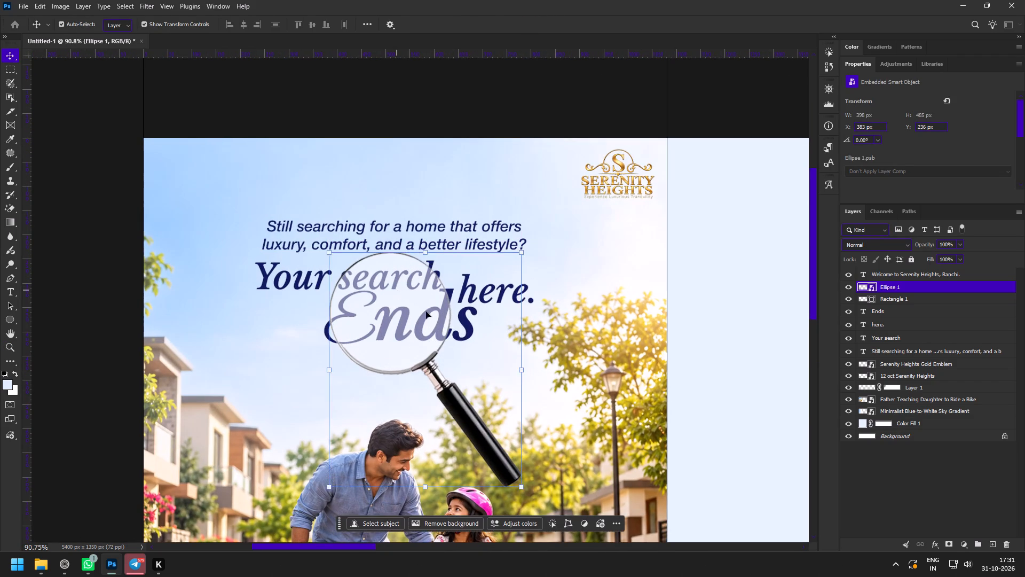
# Review the enlarged magnifying glass within the full first slide and look over the blank slides beside it.
pyautogui.press('z')
pyautogui.moveTo(507, 334); pyautogui.dragTo(484, 325)
pyautogui.press('space')
pyautogui.press('space')
pyautogui.press('space')
pyautogui.press('space')
pyautogui.press('space')
pyautogui.press('space')
pyautogui.press('space')
pyautogui.press('space')
pyautogui.press('space')
pyautogui.press('space')
pyautogui.press('space')
pyautogui.press('space')
pyautogui.press('space')
pyautogui.moveTo(540, 342); pyautogui.dragTo(398, 312)
pyautogui.moveTo(398, 314); pyautogui.dragTo(399, 292)
pyautogui.moveTo(404, 288); pyautogui.dragTo(389, 282)
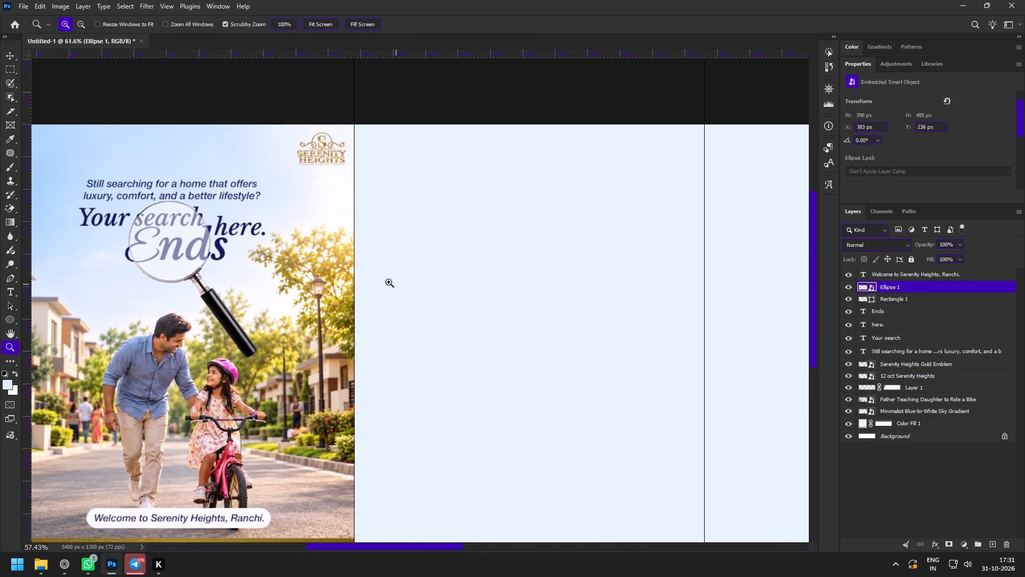
pyautogui.moveTo(389, 282); pyautogui.dragTo(376, 280)
pyautogui.press('space')
pyautogui.moveTo(384, 298); pyautogui.dragTo(361, 292)
pyautogui.moveTo(351, 280); pyautogui.dragTo(371, 301)
pyautogui.press('v')
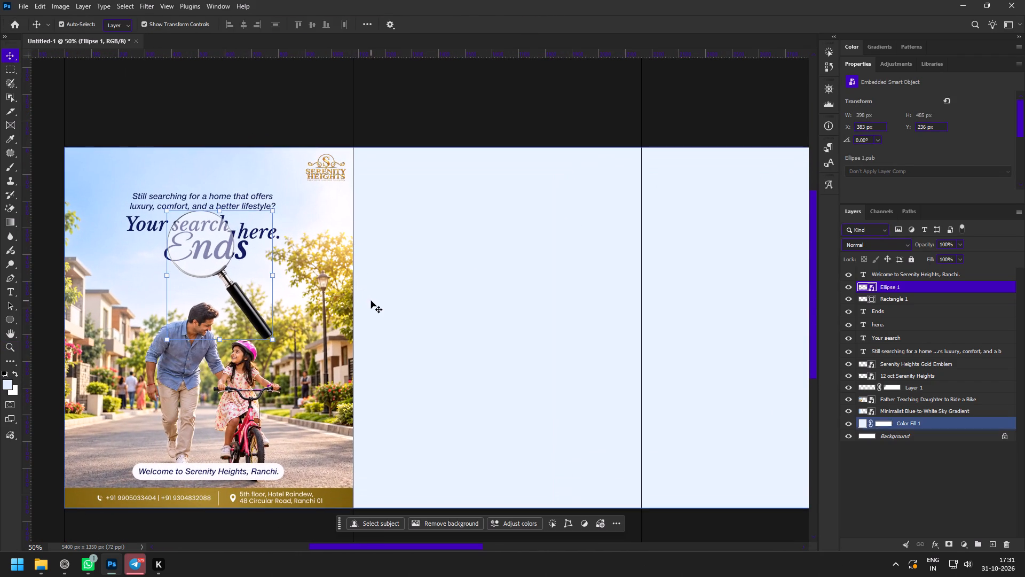
pyautogui.click(414, 326)
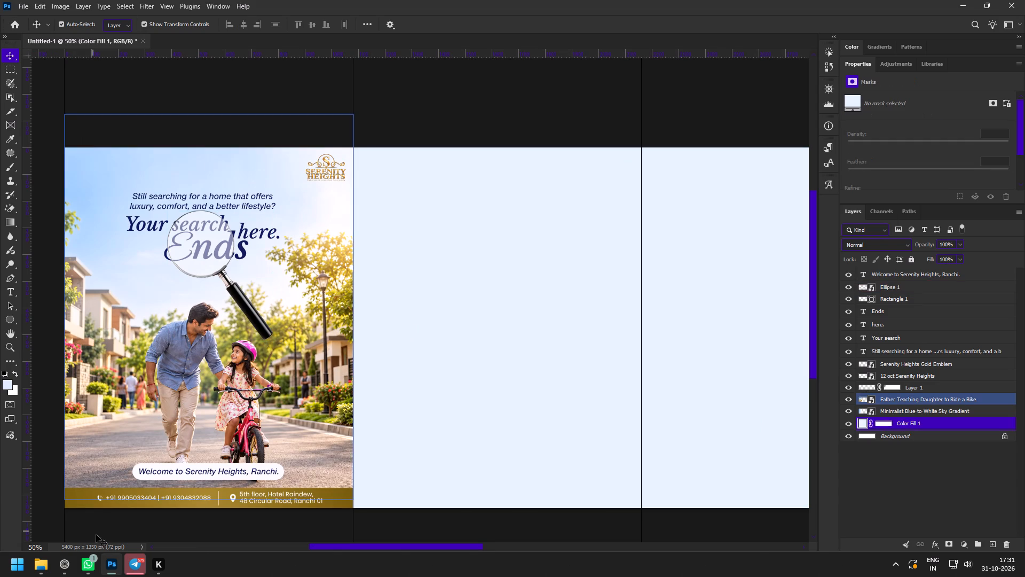
# Switch to the browser and read the Slide 2 copy in the Serenity height content document.
pyautogui.click(69, 564)
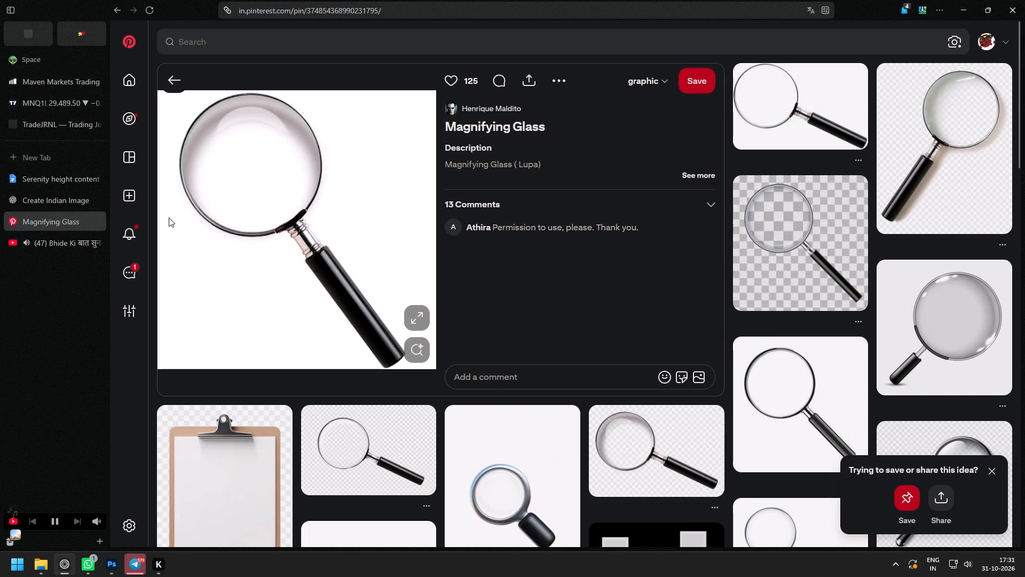
pyautogui.click(57, 235)
pyautogui.click(48, 218)
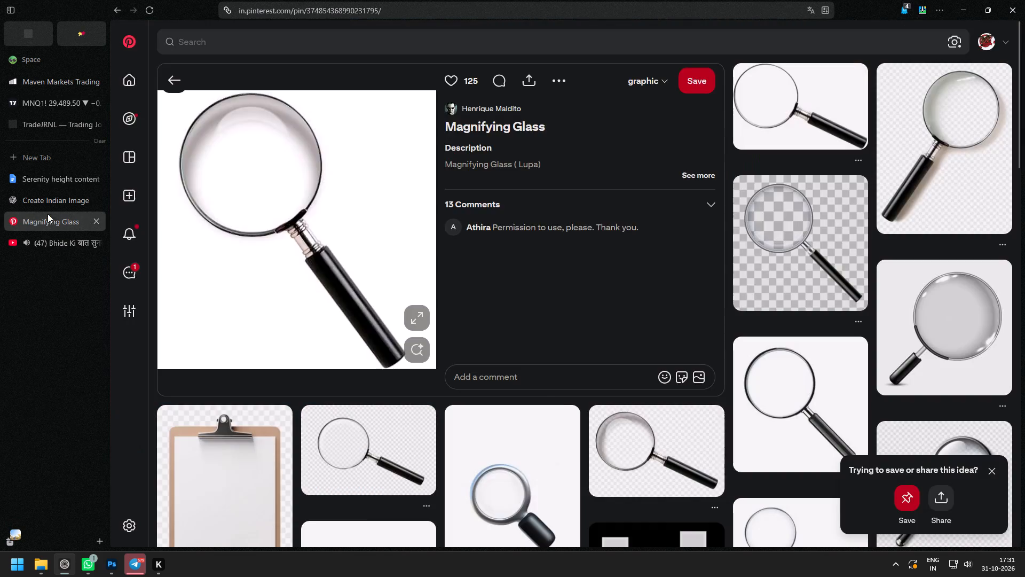
pyautogui.click(49, 198)
pyautogui.click(53, 188)
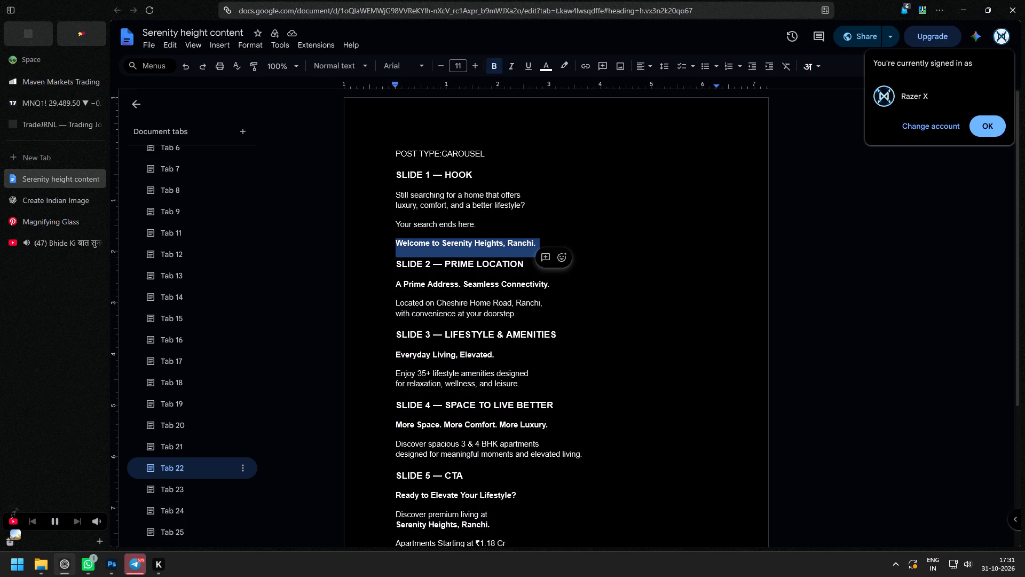
# Switch to File Explorer and move the "Minimalist Blue-to-White Sky Gradient" image from Downloads into the Serenity folder.
pyautogui.click(44, 570)
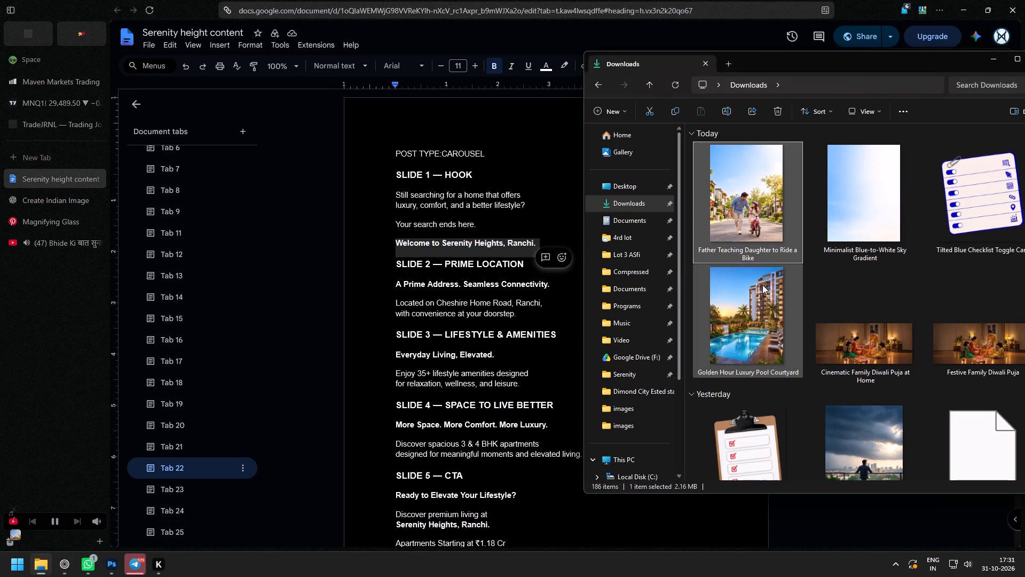
pyautogui.click(857, 199)
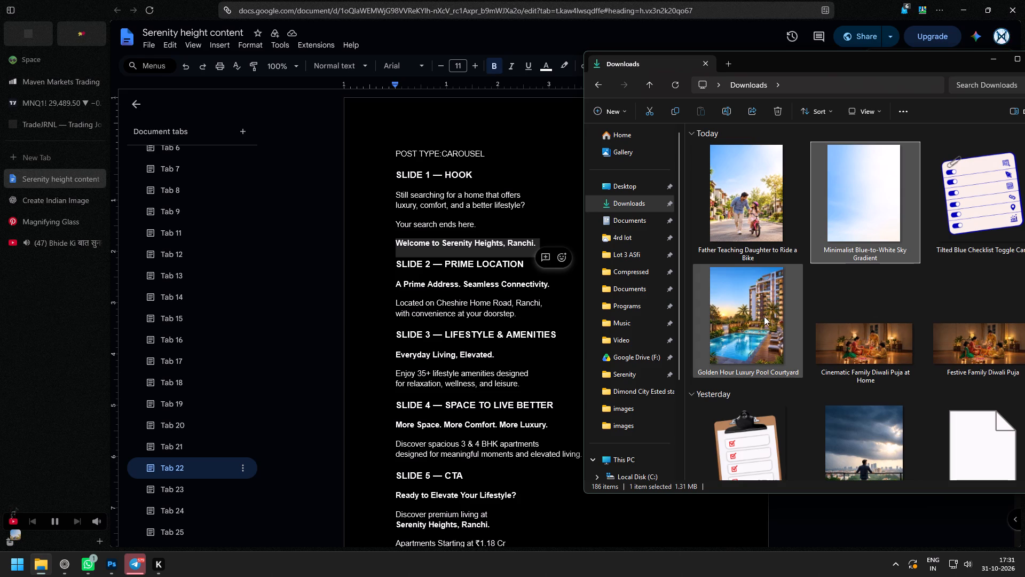
pyautogui.hotkey('ctrl', 'x')
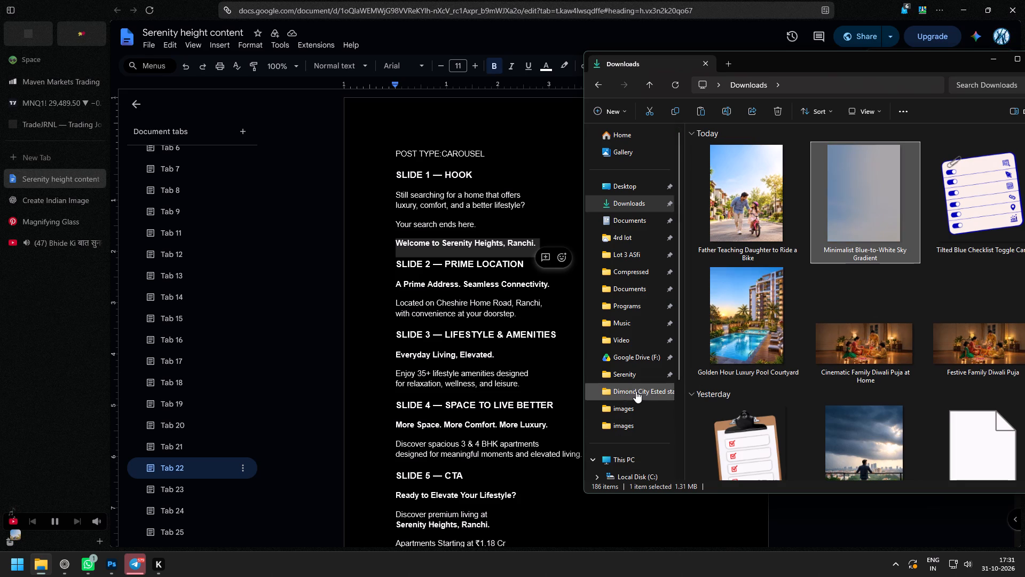
pyautogui.click(636, 391)
pyautogui.click(625, 369)
pyautogui.hotkey('ctrl', 'v')
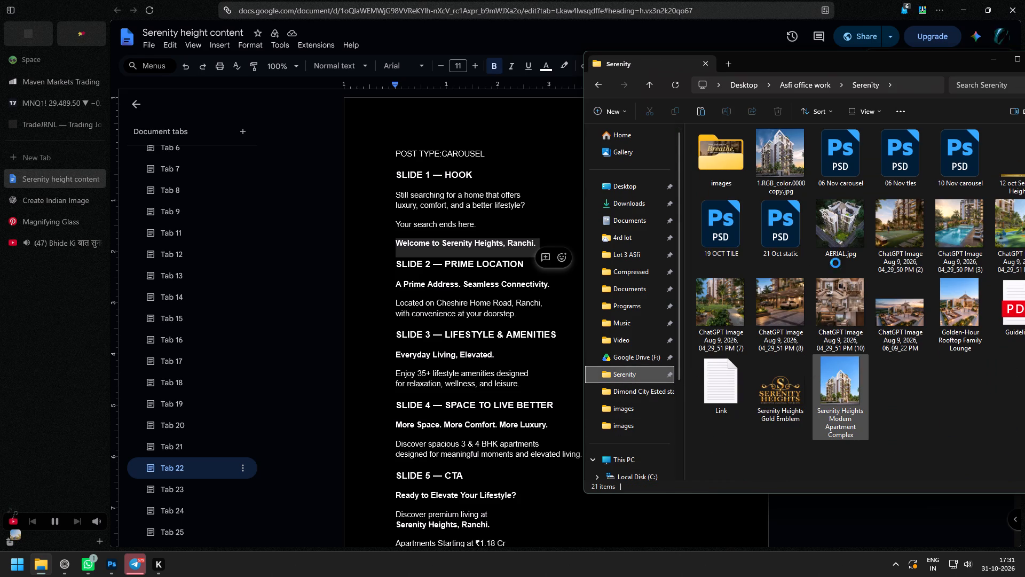
# Preview AERIAL.jpg from the Serenity folder as a possible image for the next slide.
pyautogui.moveTo(944, 68); pyautogui.dragTo(814, 63)
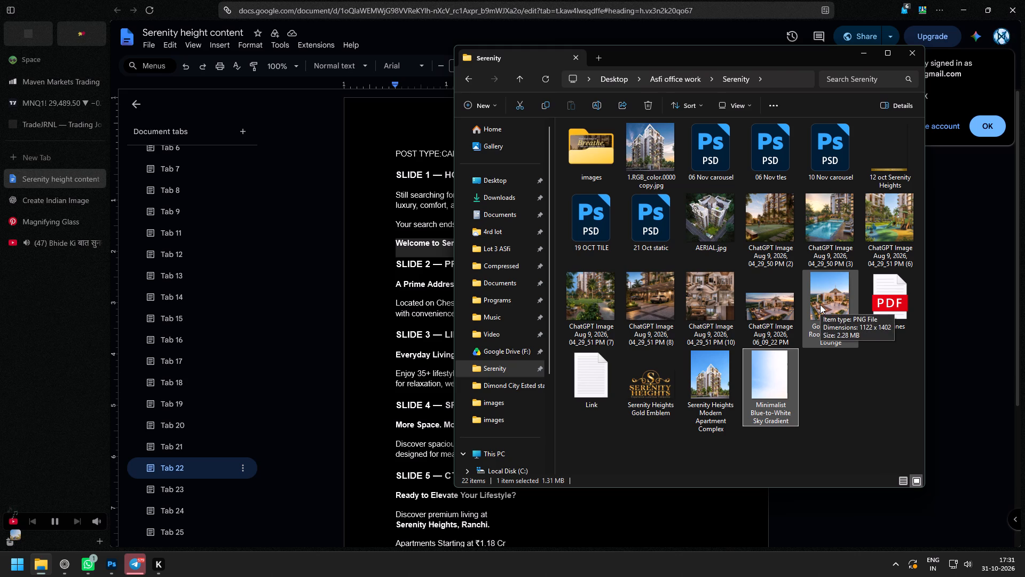
pyautogui.click(715, 225)
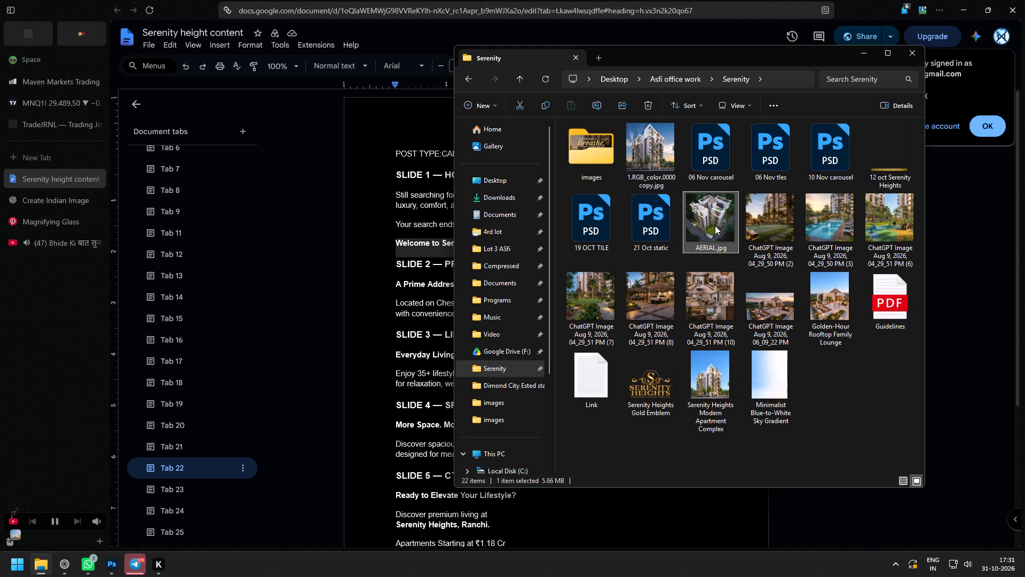
pyautogui.doubleClick(716, 218)
pyautogui.click(866, 128)
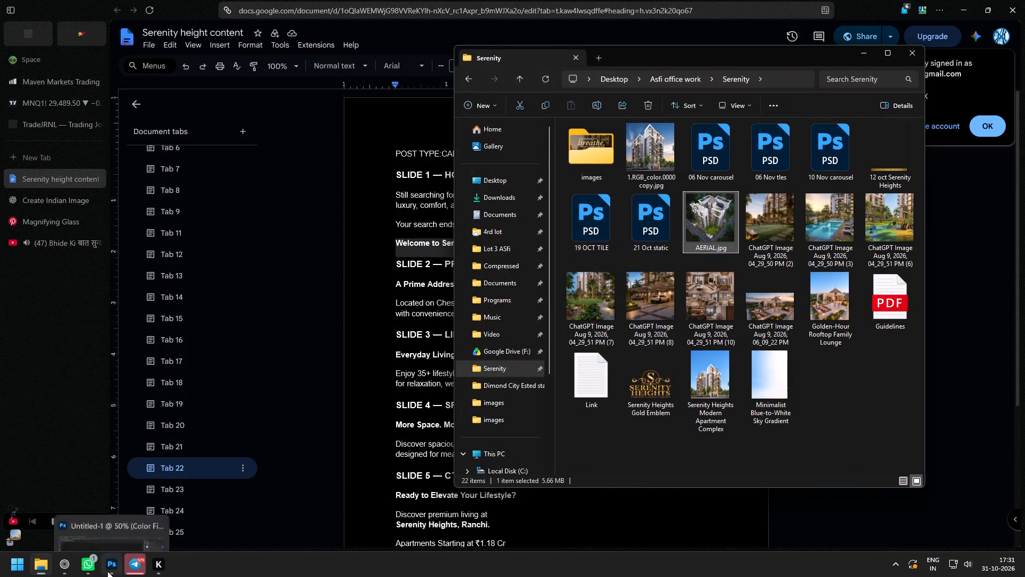
pyautogui.click(709, 216)
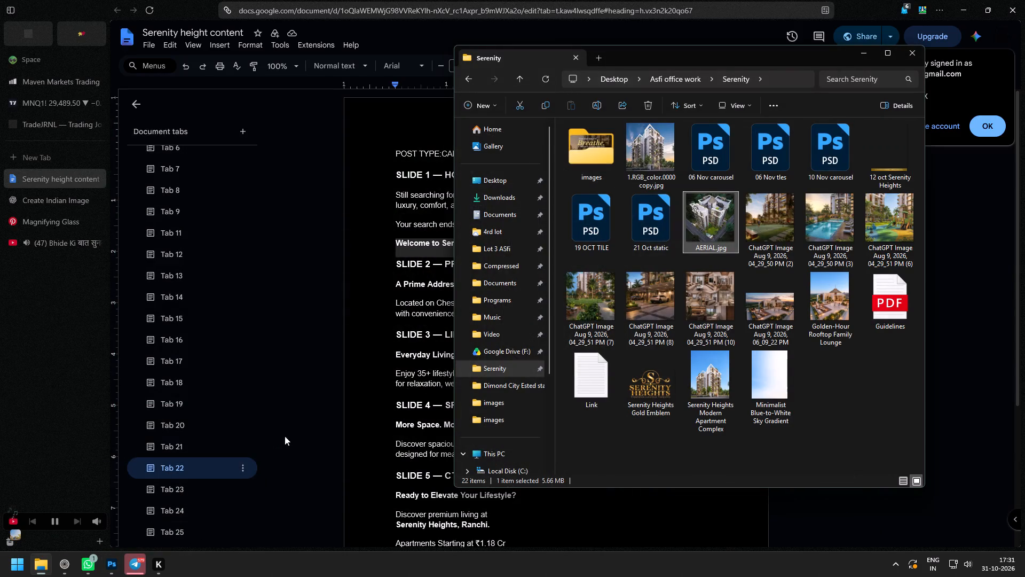
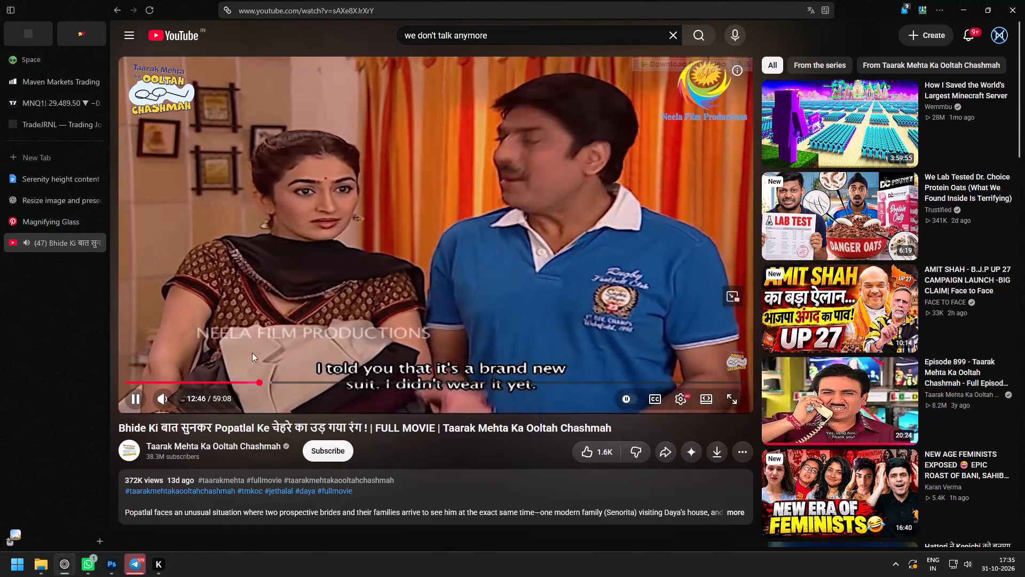
# Lower the sound volume of the playing YouTube video.
pyautogui.click(169, 396)
pyautogui.moveTo(172, 400); pyautogui.dragTo(181, 402)
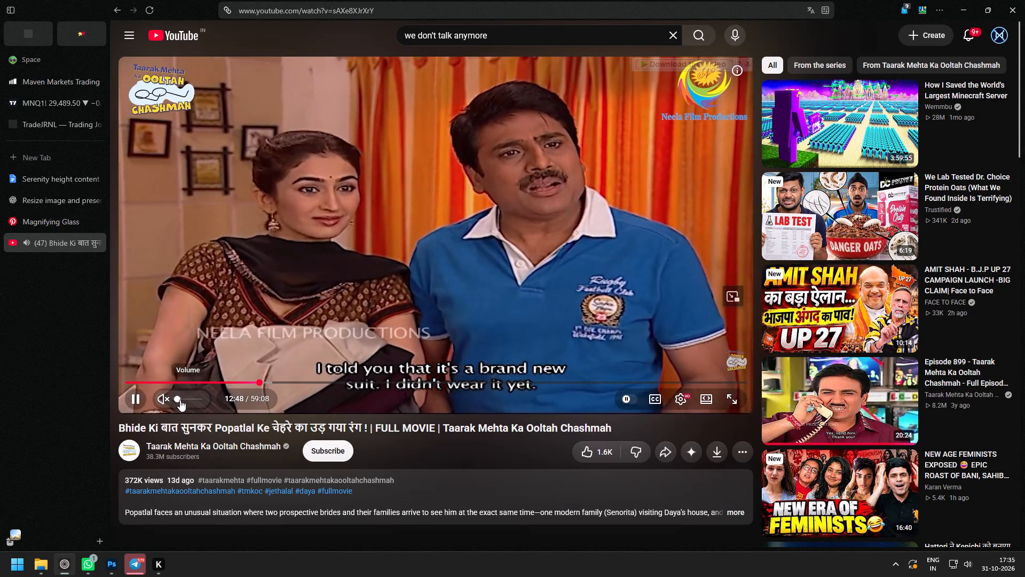
pyautogui.click(180, 400)
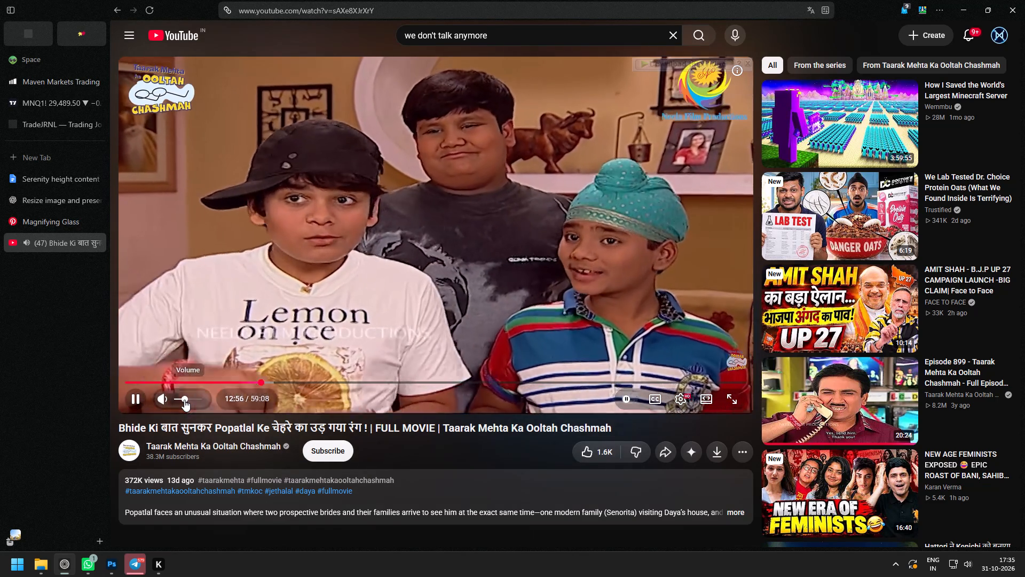
pyautogui.click(180, 398)
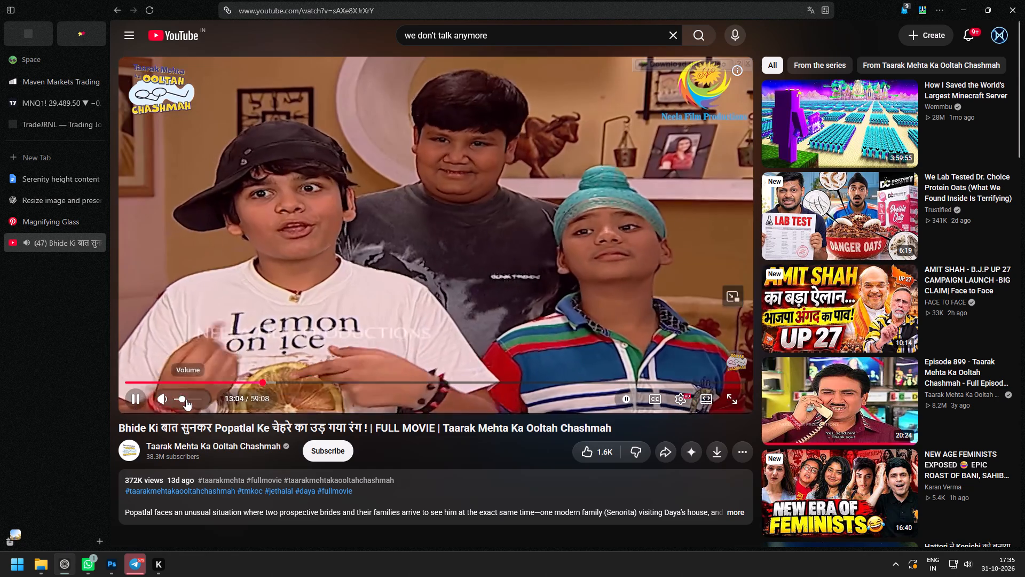
pyautogui.click(180, 399)
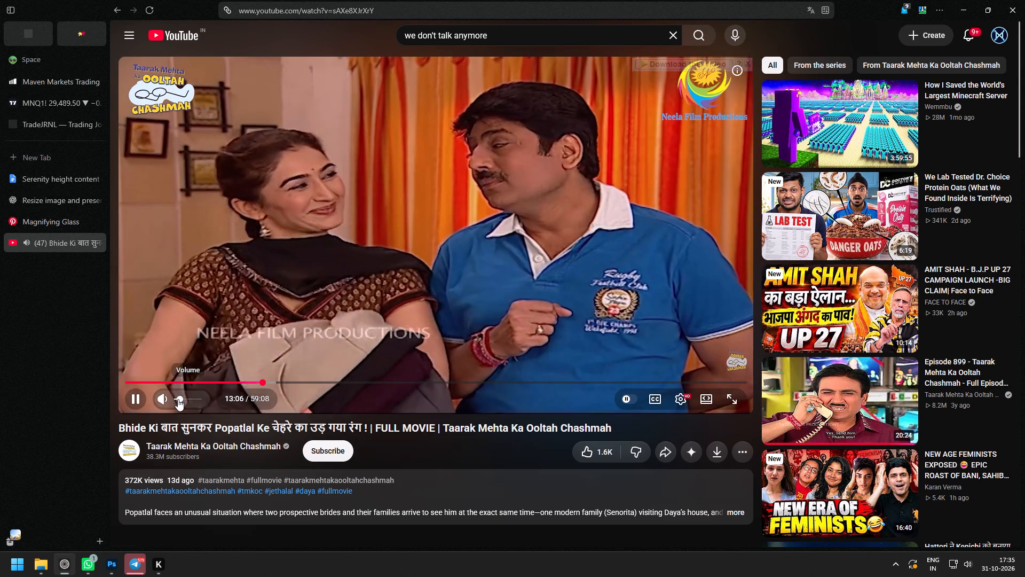
pyautogui.click(178, 399)
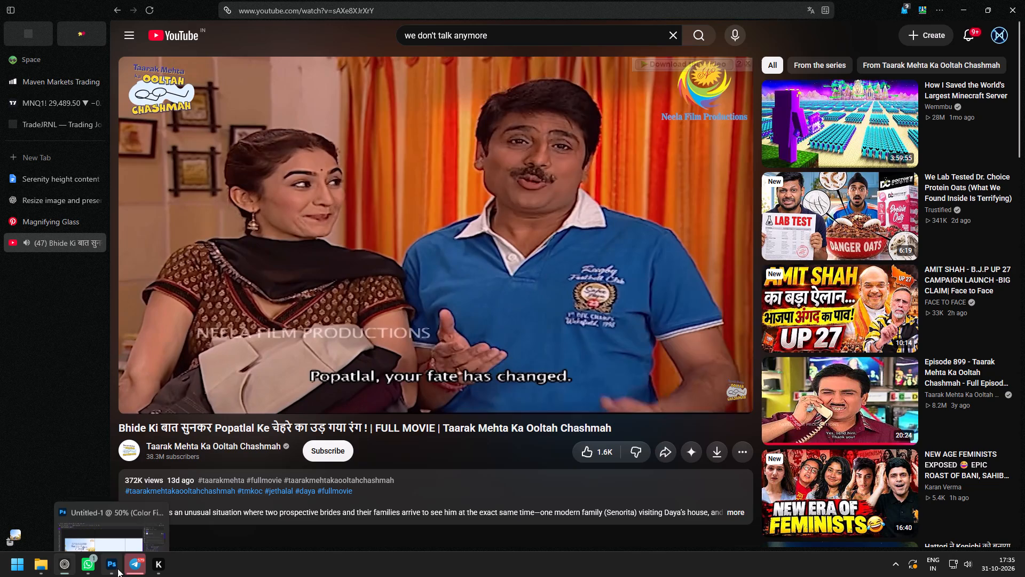
pyautogui.click(179, 400)
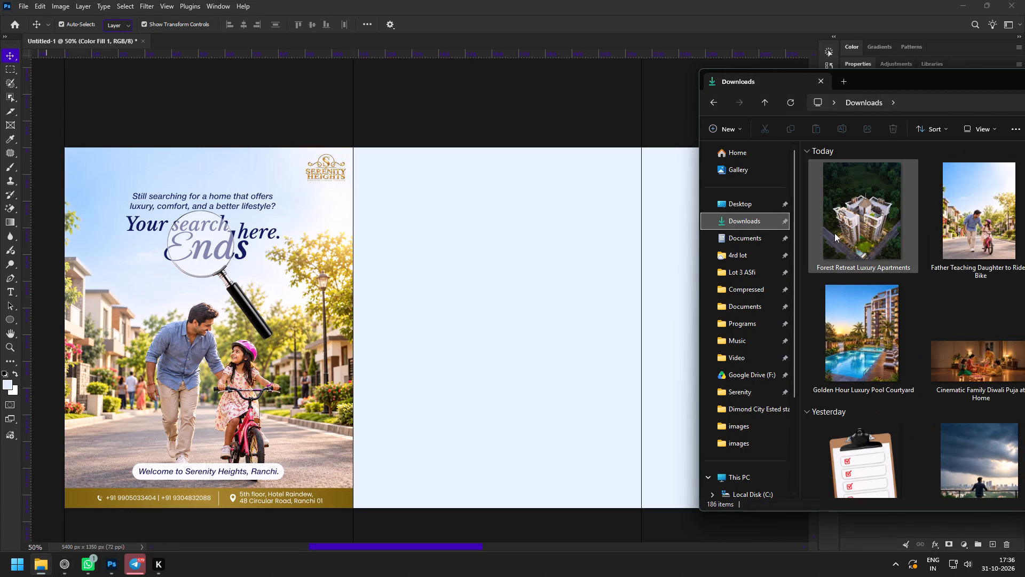
pyautogui.click(834, 233)
pyautogui.moveTo(860, 219); pyautogui.dragTo(503, 285)
pyautogui.moveTo(509, 337); pyautogui.dragTo(569, 339)
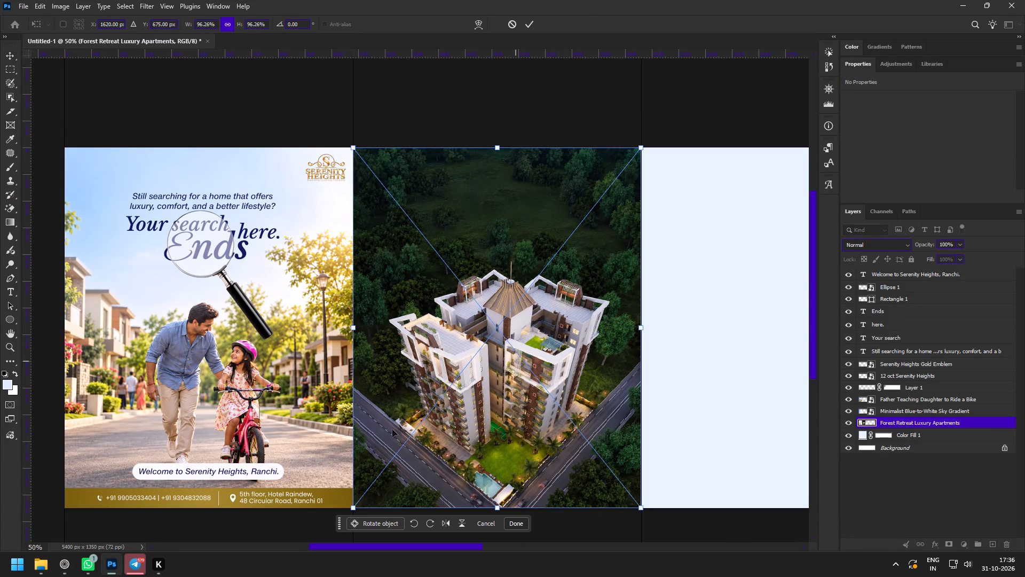
pyautogui.click(531, 27)
# Duplicate slide 1's gold contact bar and align the copy along the bottom edge of slide 2.
pyautogui.click(317, 501)
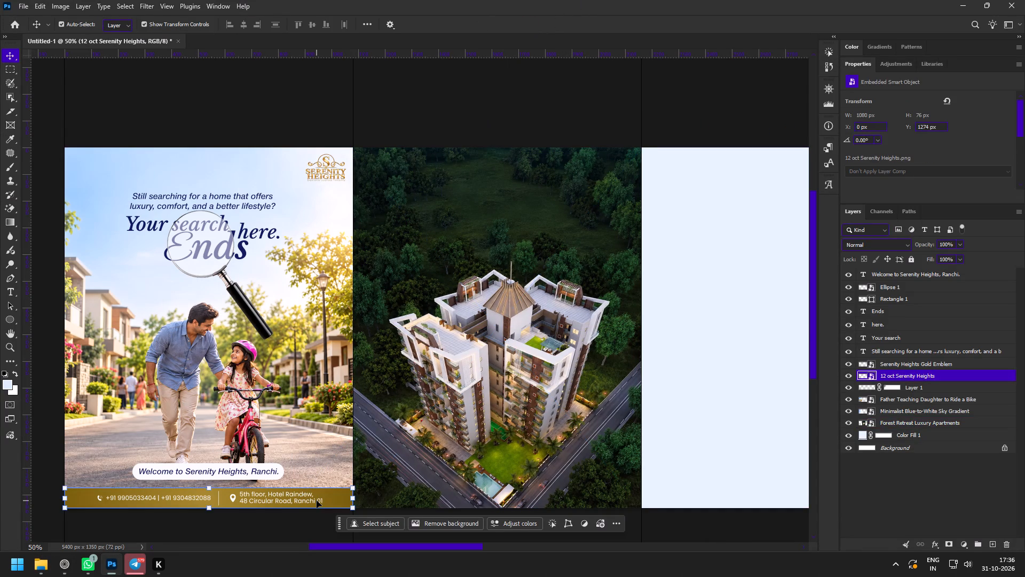
pyautogui.keyDown('alt'); pyautogui.moveTo(307, 497); pyautogui.dragTo(595, 482); pyautogui.keyUp('alt')
pyautogui.press('z')
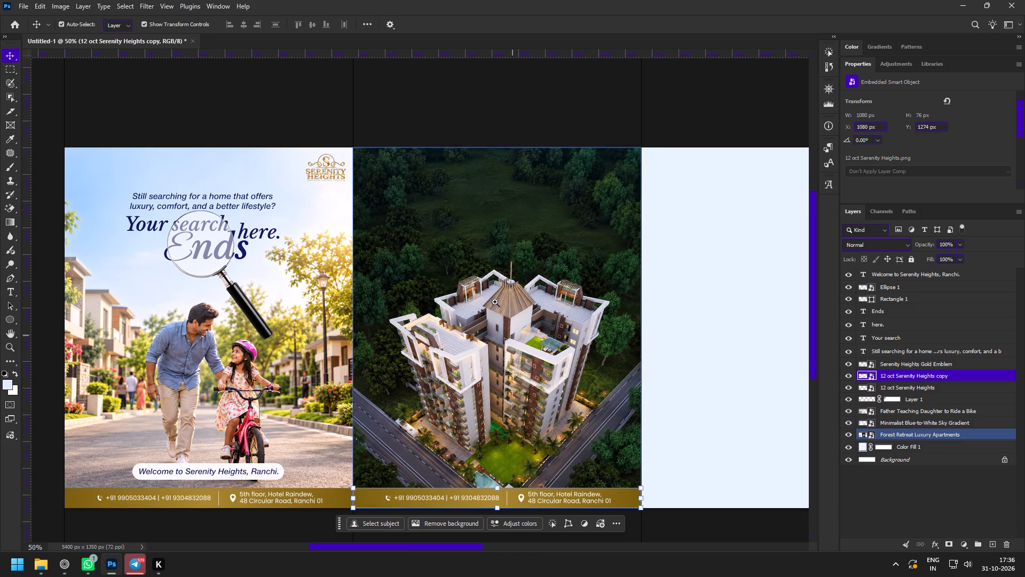
pyautogui.press('v')
pyautogui.keyDown('shift'); pyautogui.click(547, 322); pyautogui.keyUp('shift')
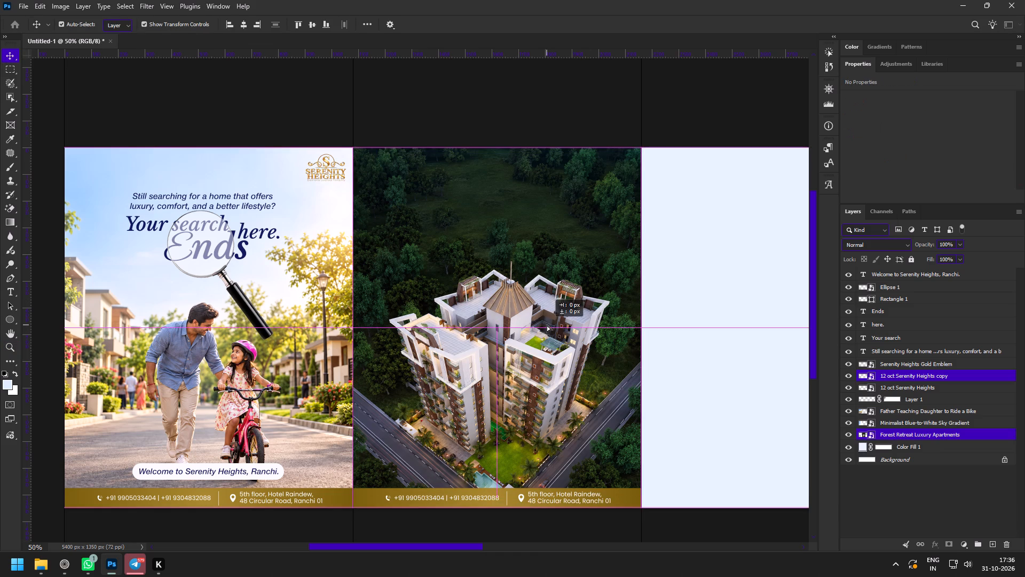
# Duplicate slide 1's "Still searching for a home" text onto the upper part of slide 2 and colour the copy white.
pyautogui.press('z')
pyautogui.moveTo(468, 211); pyautogui.dragTo(490, 241)
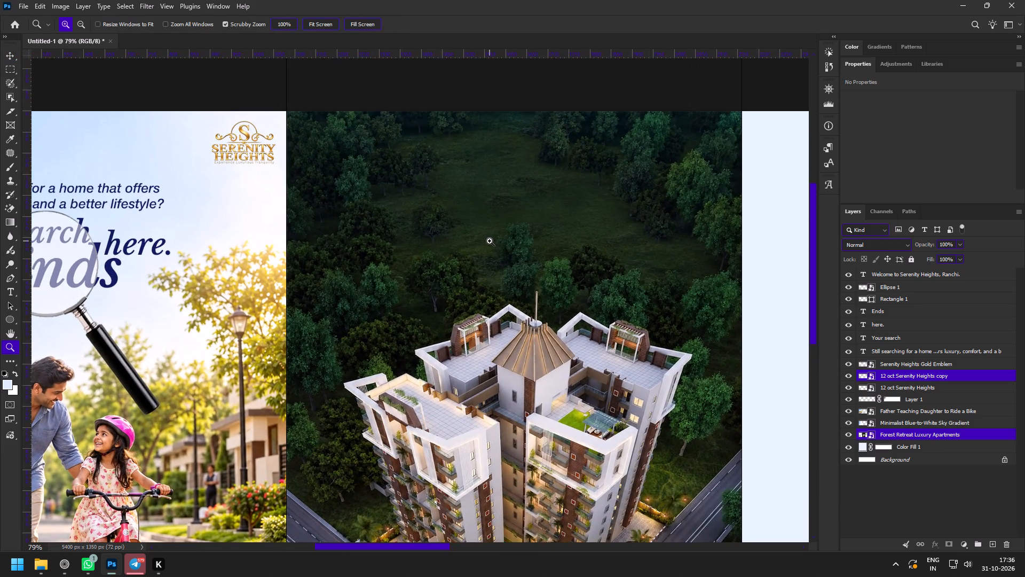
pyautogui.press('t')
pyautogui.press('v')
pyautogui.click(102, 196)
pyautogui.keyDown('alt'); pyautogui.moveTo(97, 194); pyautogui.dragTo(286, 194); pyautogui.keyUp('alt')
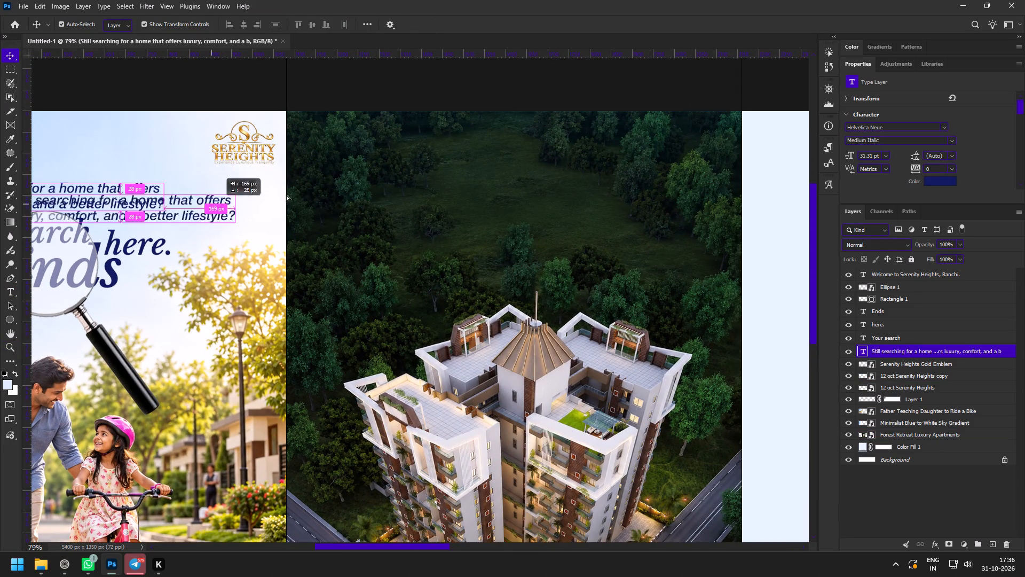
pyautogui.keyDown('alt'); pyautogui.moveTo(286, 194); pyautogui.dragTo(569, 186); pyautogui.keyUp('alt')
pyautogui.click(931, 184)
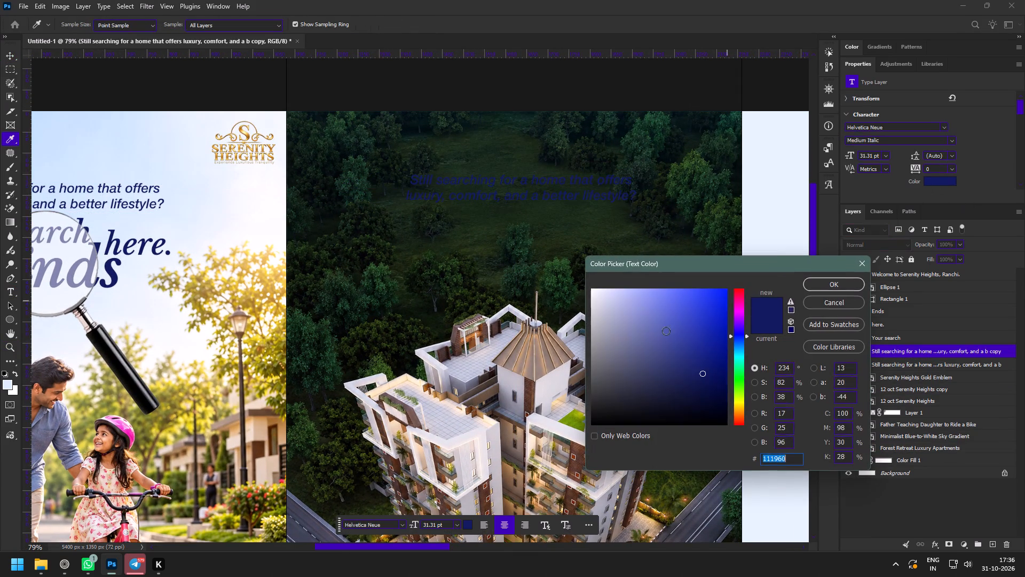
pyautogui.moveTo(650, 338); pyautogui.dragTo(583, 282)
pyautogui.click(842, 283)
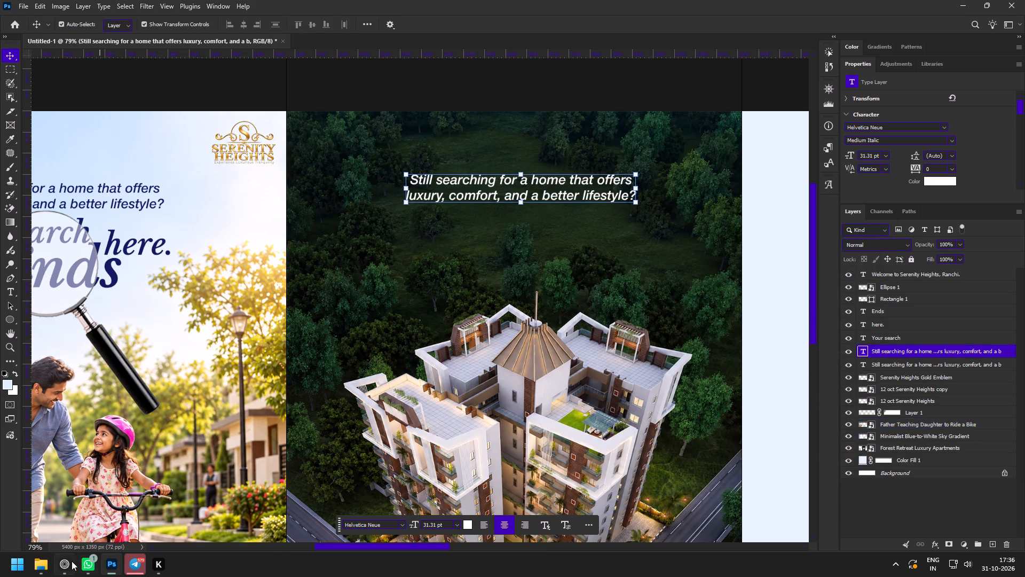
# Replace the copied text on slide 2 with "Located on Cheshire Home Road, Ranchi, with convenience at your doorstep." from the Serenity height content document.
pyautogui.click(72, 561)
pyautogui.click(51, 225)
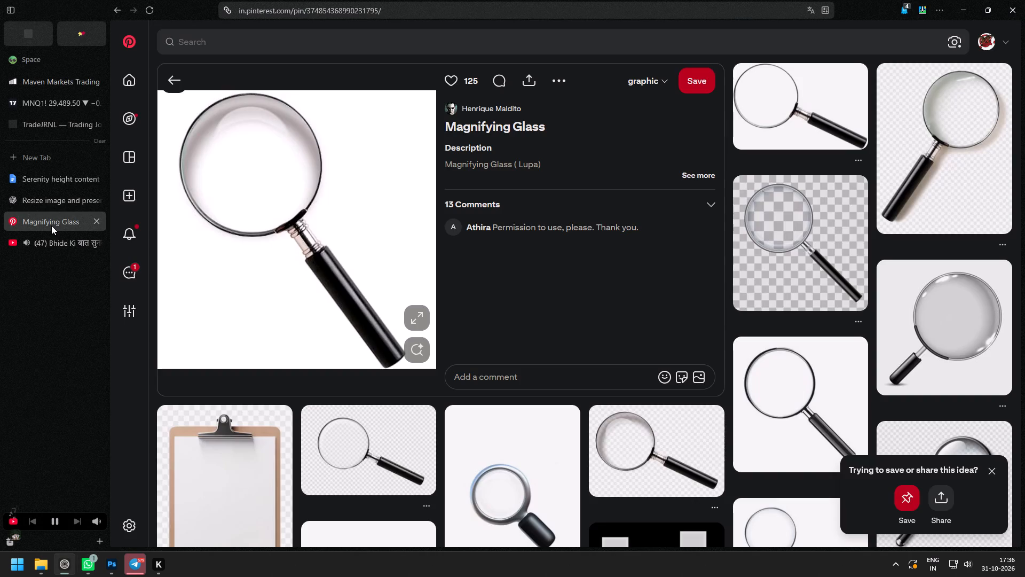
pyautogui.click(52, 201)
pyautogui.click(52, 173)
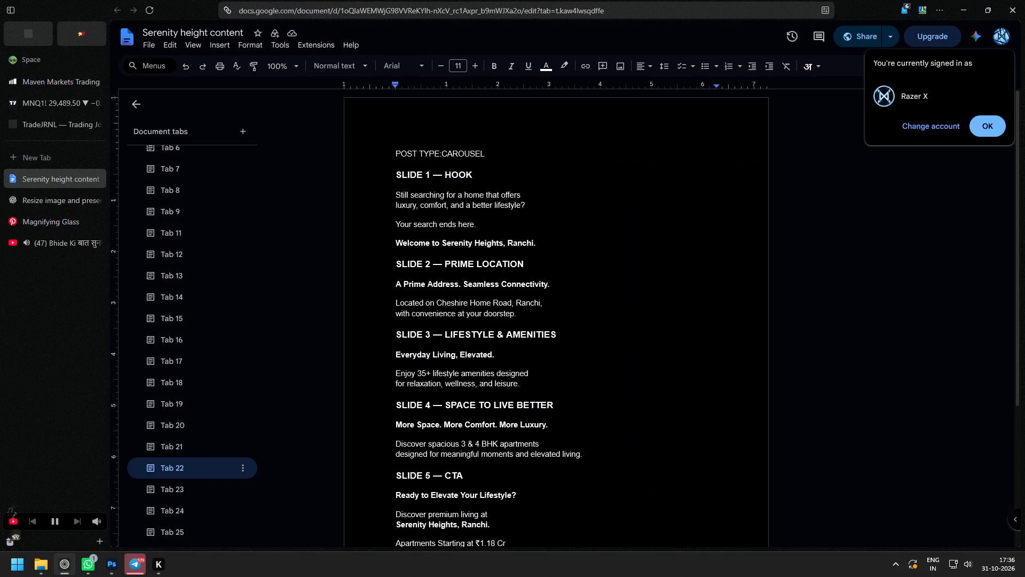
pyautogui.moveTo(379, 289); pyautogui.dragTo(384, 287)
pyautogui.moveTo(384, 287); pyautogui.dragTo(565, 280)
pyautogui.hotkey('ctrl', 'c')
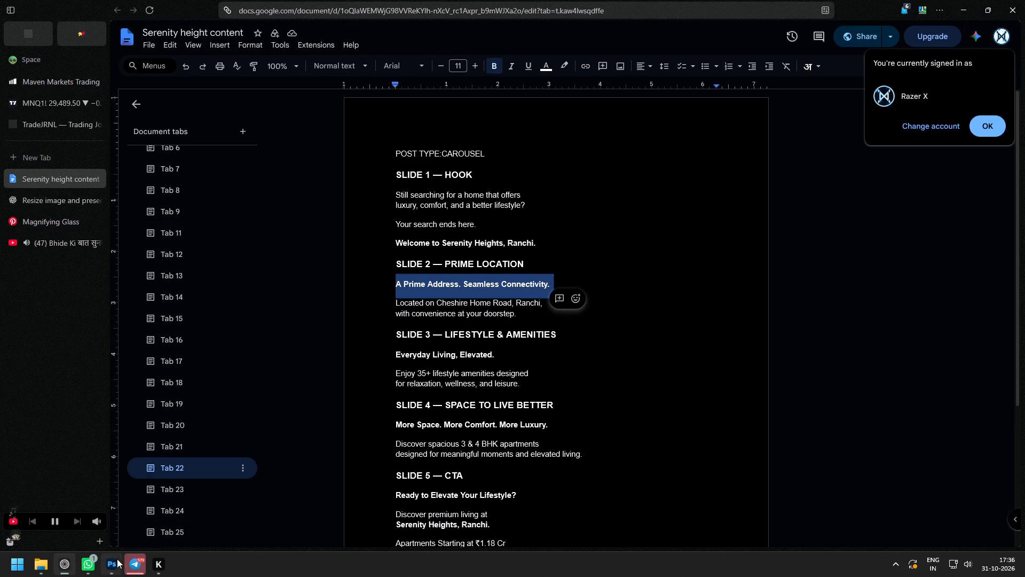
pyautogui.moveTo(532, 316); pyautogui.dragTo(385, 307)
pyautogui.hotkey('ctrl', 'c')
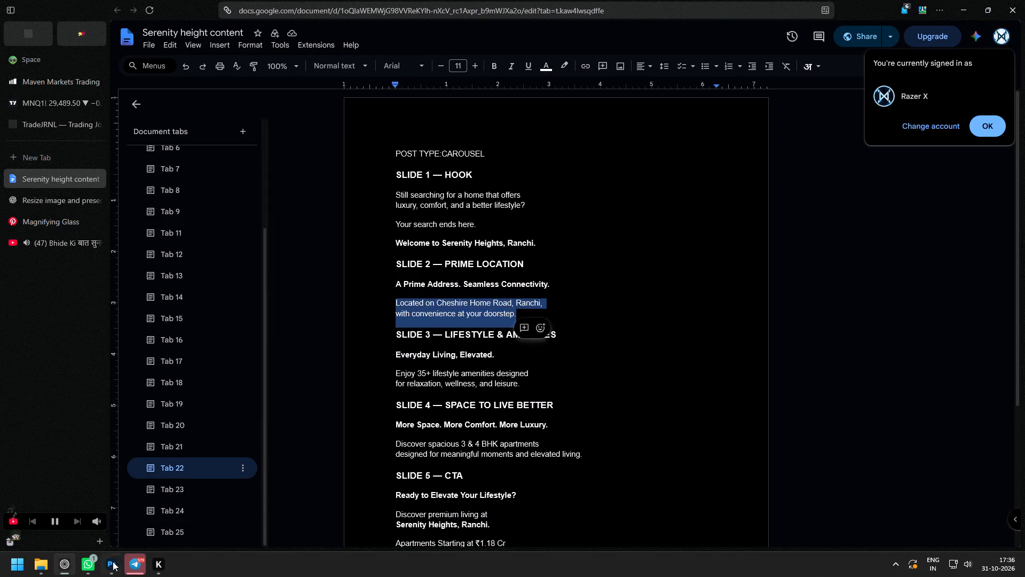
pyautogui.click(109, 575)
pyautogui.doubleClick(480, 193)
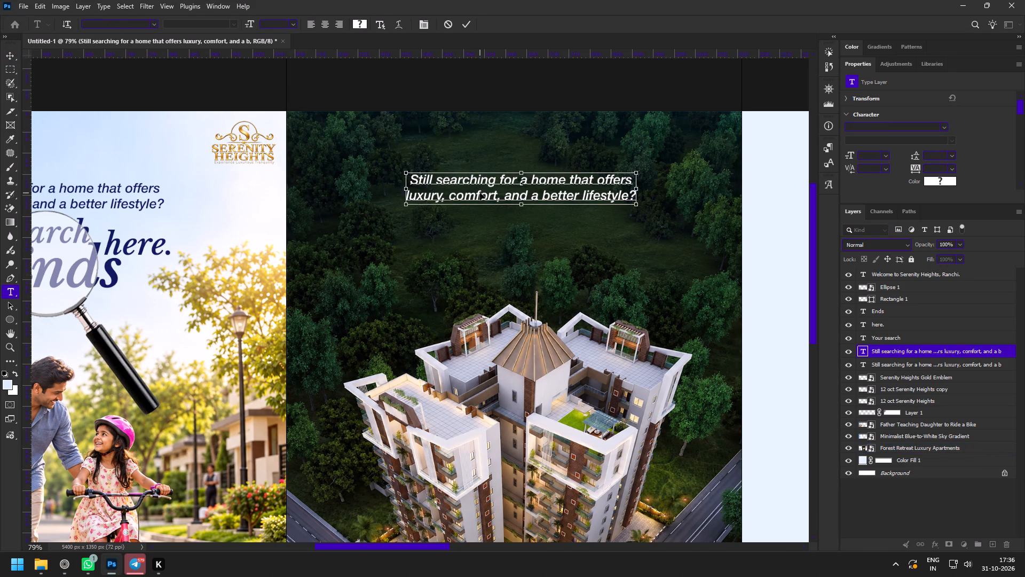
pyautogui.hotkey('ctrl', 'a')
pyautogui.hotkey('ctrl', 'v')
pyautogui.hotkey('ctrl', 'Return')
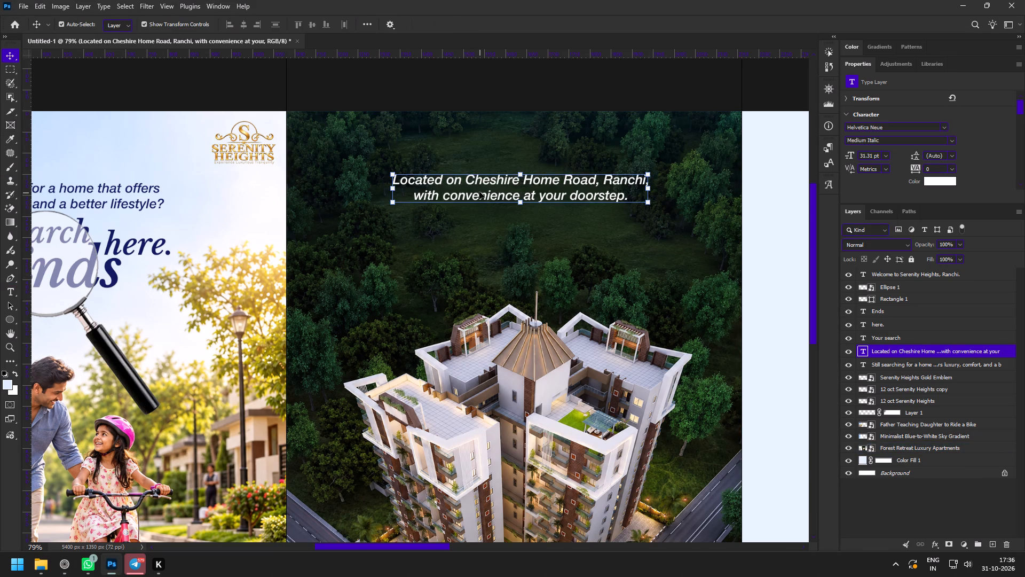
# Move slide 2's location text down toward the building, leaving a single copy with headline space above it.
pyautogui.moveTo(479, 192); pyautogui.dragTo(469, 252)
pyautogui.keyDown('alt'); pyautogui.keyDown('shift'); pyautogui.moveTo(469, 252); pyautogui.dragTo(471, 204); pyautogui.keyUp('shift'); pyautogui.keyUp('alt')
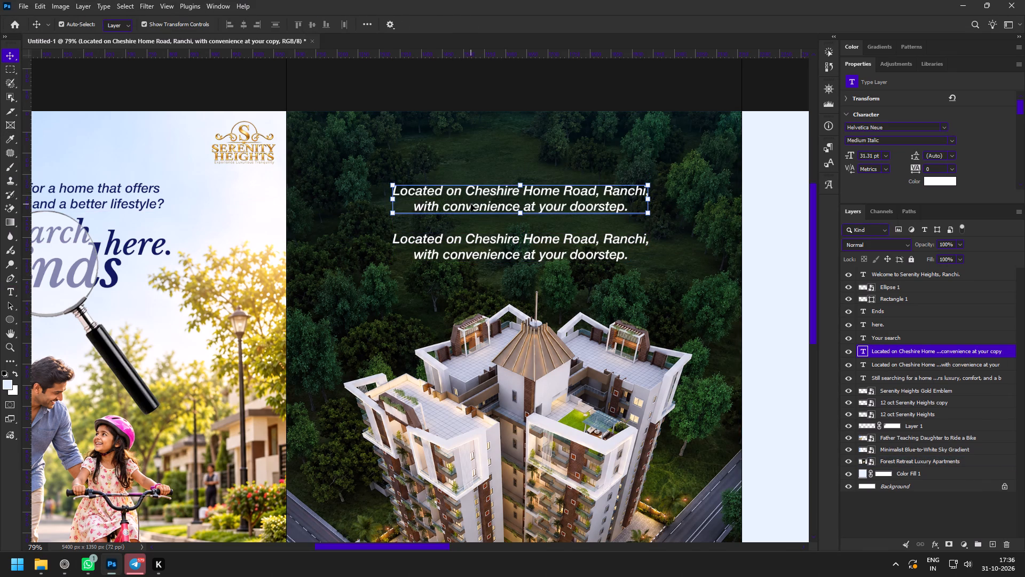
pyautogui.press('Delete')
# Duplicate slide 1's "here." headline text above the location text on slide 2 and colour the copy white.
pyautogui.click(146, 244)
pyautogui.keyDown('alt'); pyautogui.moveTo(133, 245); pyautogui.dragTo(461, 175); pyautogui.keyUp('alt')
pyautogui.scroll(-3, 942, 154)
pyautogui.click(937, 176)
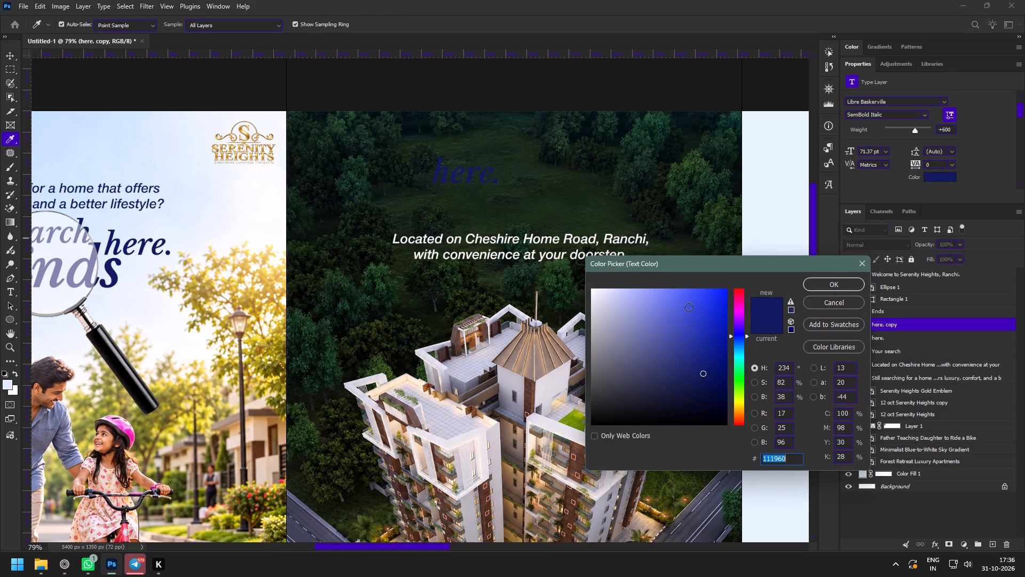
pyautogui.moveTo(658, 343); pyautogui.dragTo(561, 269)
pyautogui.click(827, 276)
pyautogui.click(827, 282)
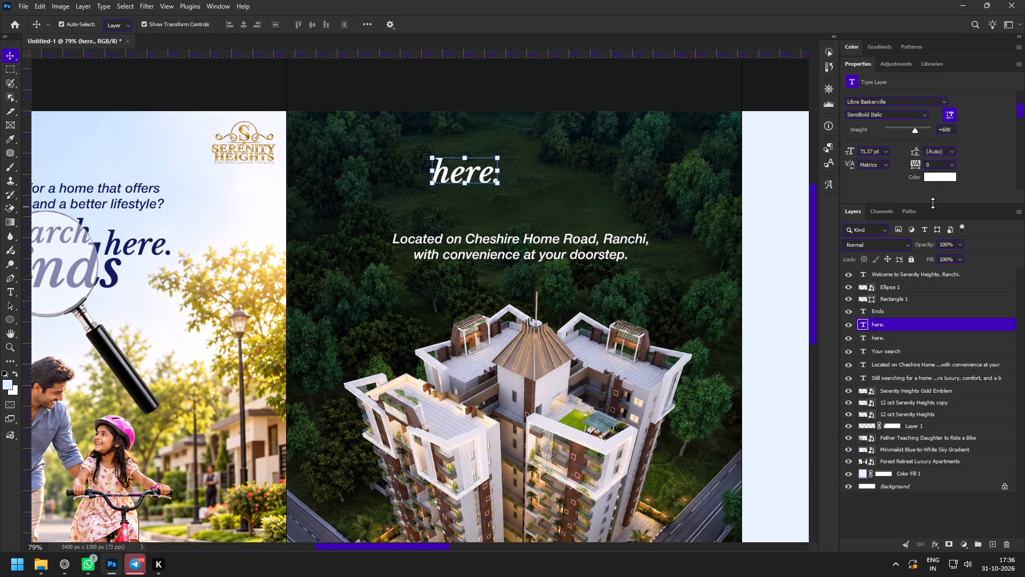
pyautogui.moveTo(933, 203); pyautogui.dragTo(931, 228)
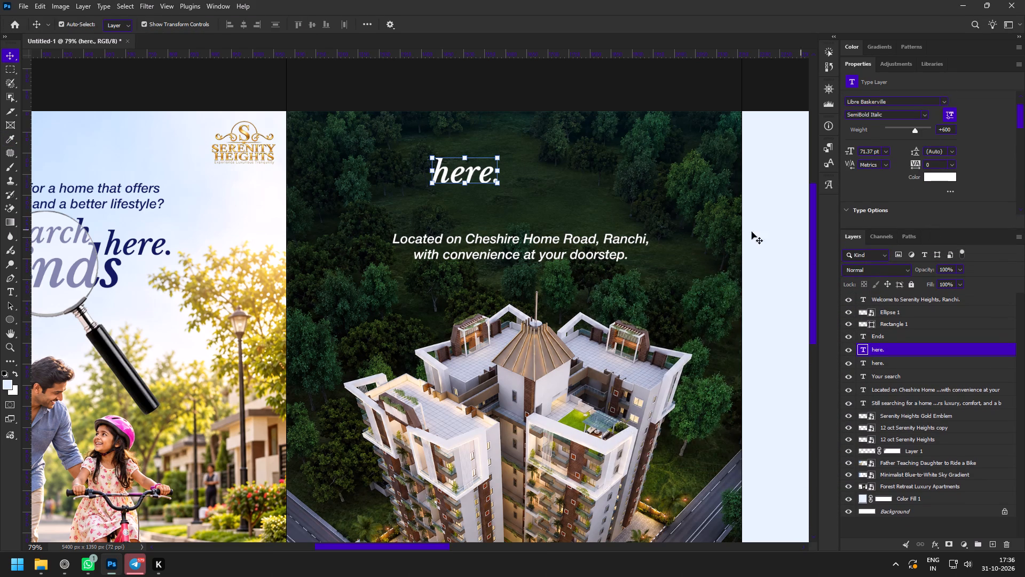
# Replace slide 2's white "here." headline copy with "A Prime Address. Seamless Connectivity." from the Serenity height content document.
pyautogui.click(62, 564)
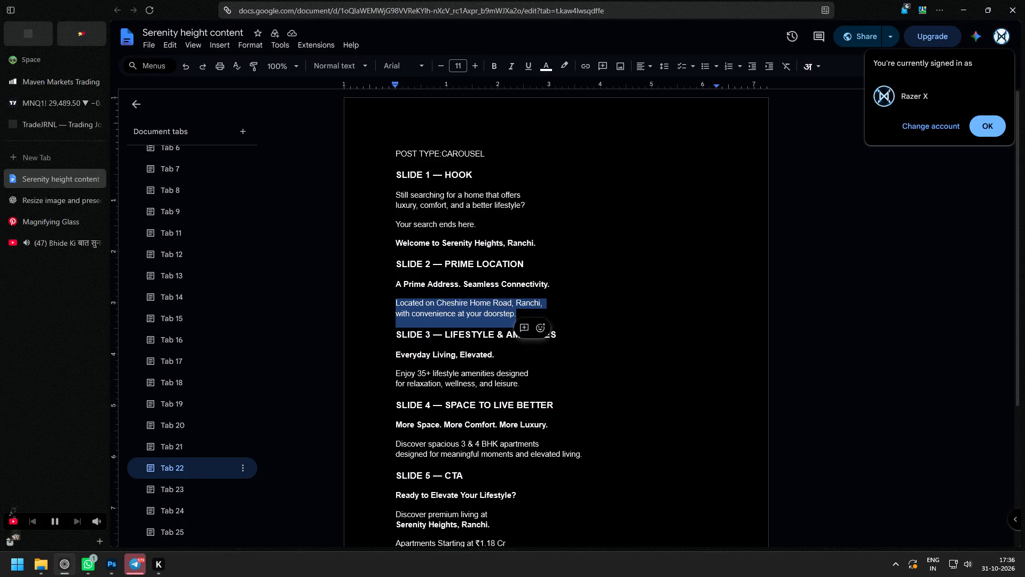
pyautogui.moveTo(566, 284); pyautogui.dragTo(352, 290)
pyautogui.hotkey('ctrl', 'c')
pyautogui.click(115, 564)
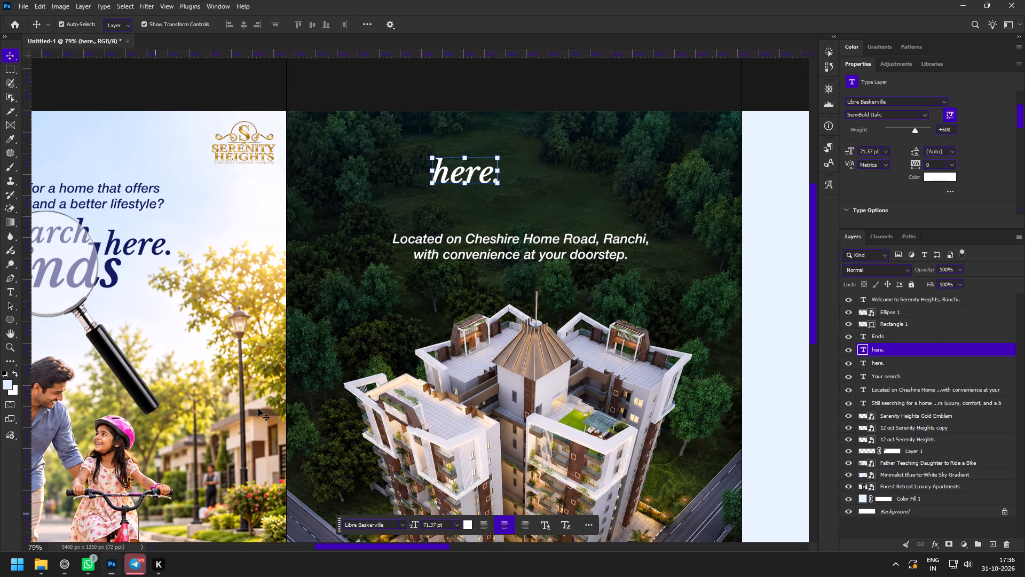
pyautogui.doubleClick(470, 168)
pyautogui.hotkey('ctrl', 'v')
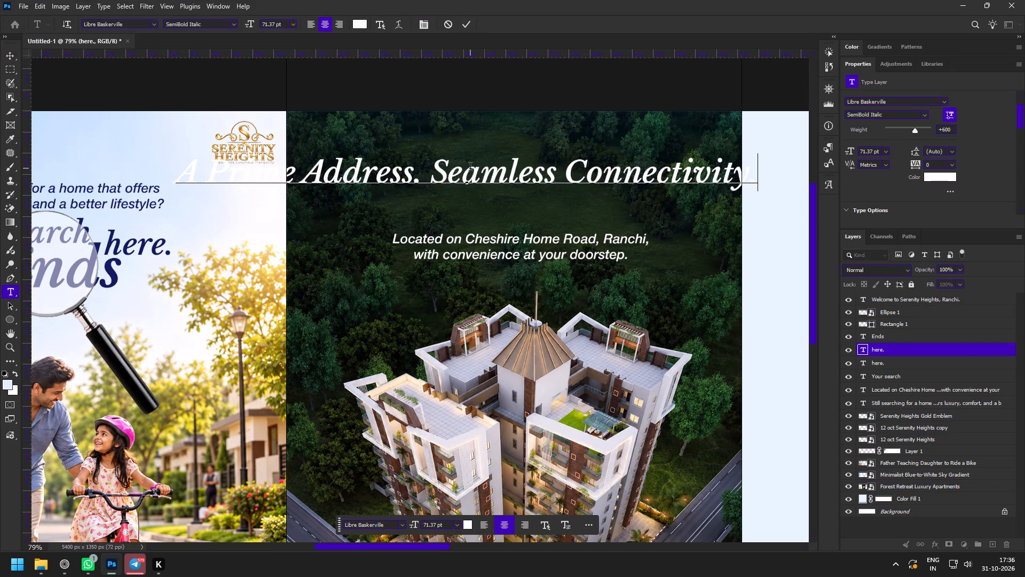
pyautogui.hotkey('ctrl', 'Return')
# Cut "Seamless Connectivity." out of slide 2's headline, leaving only "A Prime Address." on the line.
pyautogui.doubleClick(470, 168)
pyautogui.moveTo(432, 175); pyautogui.dragTo(881, 177)
pyautogui.hotkey('ctrl', 'x')
pyautogui.press('BackSpace')
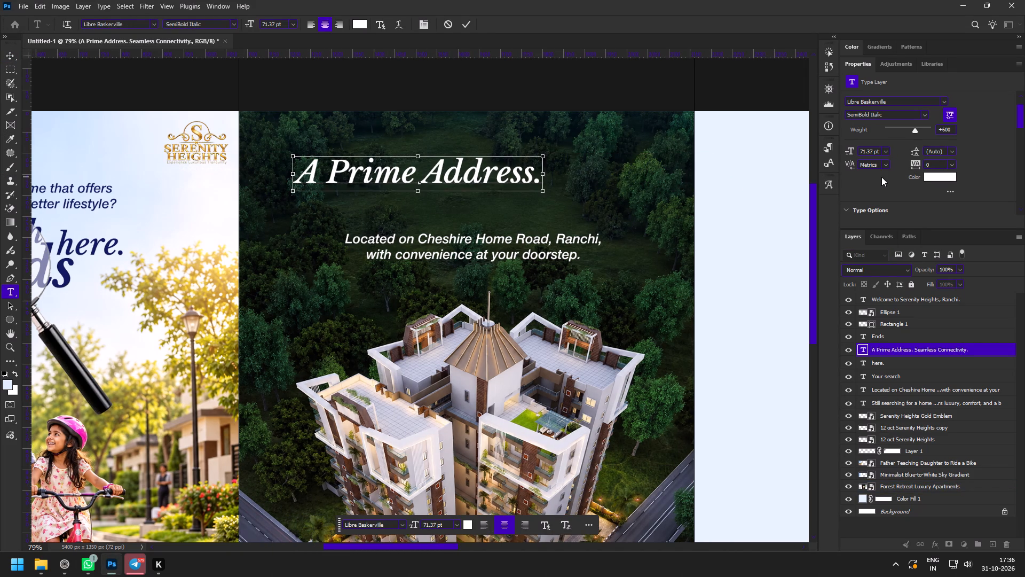
pyautogui.hotkey('ctrl', 'Return')
# Scale the "A Prime Address." headline down to about 55.8 pt and centre it above the location text.
pyautogui.click(543, 169)
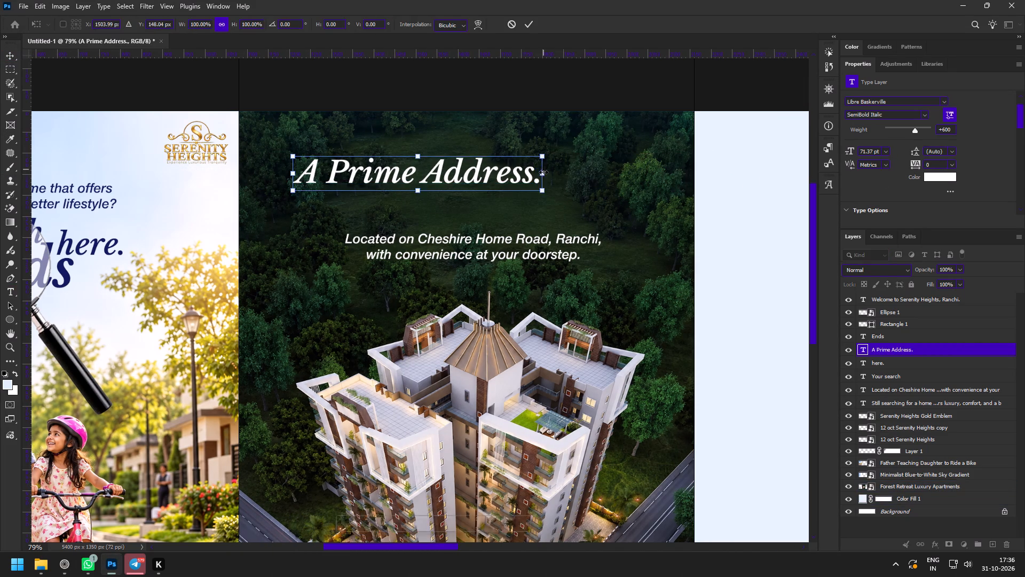
pyautogui.moveTo(543, 174); pyautogui.dragTo(489, 175)
pyautogui.moveTo(452, 173); pyautogui.dragTo(533, 161)
pyautogui.click(534, 21)
# Duplicate the "A Prime Address." line just below itself and replace the copy's text with the cut "Seamless Connectivity.".
pyautogui.keyDown('alt'); pyautogui.moveTo(503, 160); pyautogui.dragTo(504, 194); pyautogui.keyUp('alt')
pyautogui.doubleClick(504, 194)
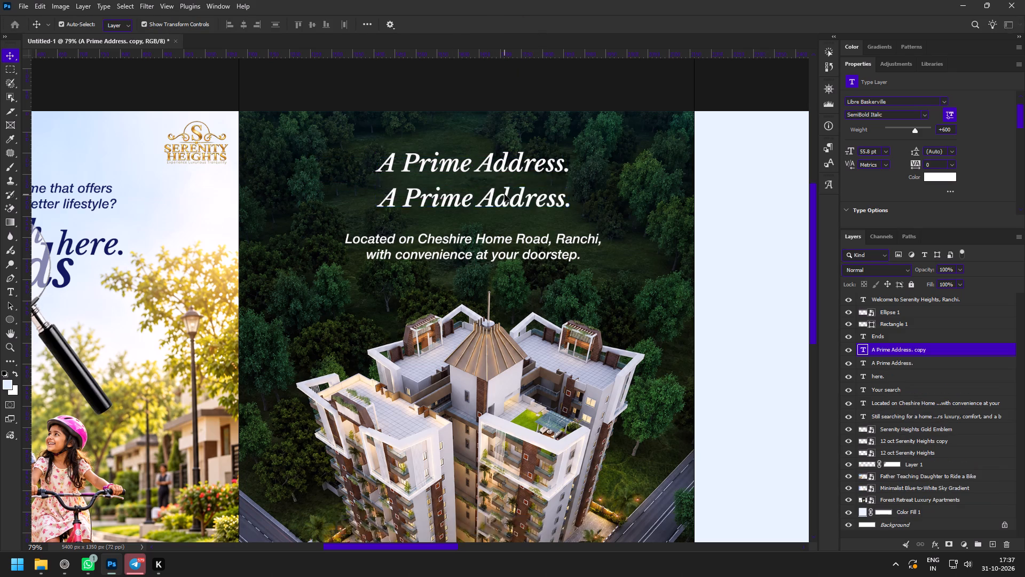
pyautogui.hotkey('ctrl', 'v')
pyautogui.hotkey('ctrl', 'Return')
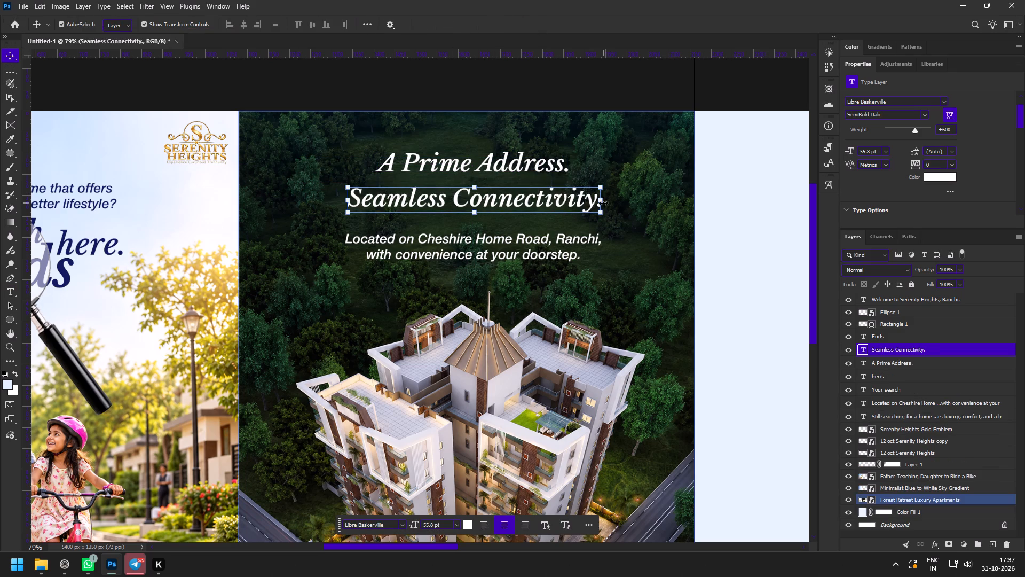
# Enlarge the "Seamless Connectivity." line to about 73.7 pt, keeping it centred on slide 2.
pyautogui.keyDown('alt'); pyautogui.moveTo(605, 200); pyautogui.dragTo(665, 202); pyautogui.keyUp('alt')
pyautogui.moveTo(599, 204); pyautogui.dragTo(593, 204)
pyautogui.moveTo(665, 201); pyautogui.dragTo(646, 202)
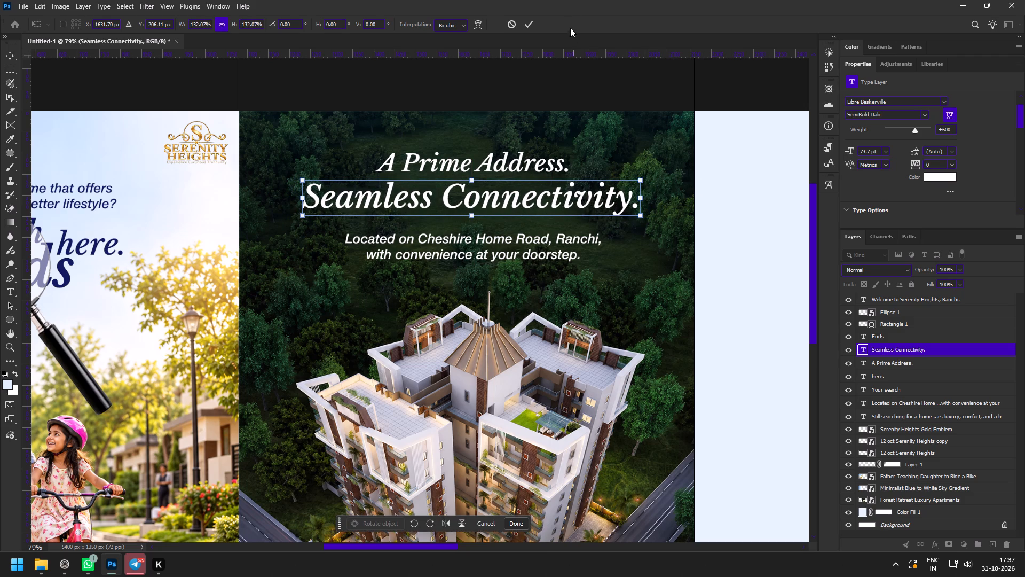
pyautogui.click(531, 22)
# Centre "A Prime Address." over "Seamless Connectivity." and nudge it down to tighten the gap between the two lines.
pyautogui.press('z')
pyautogui.moveTo(442, 132); pyautogui.dragTo(465, 166)
pyautogui.press('v')
pyautogui.click(469, 183)
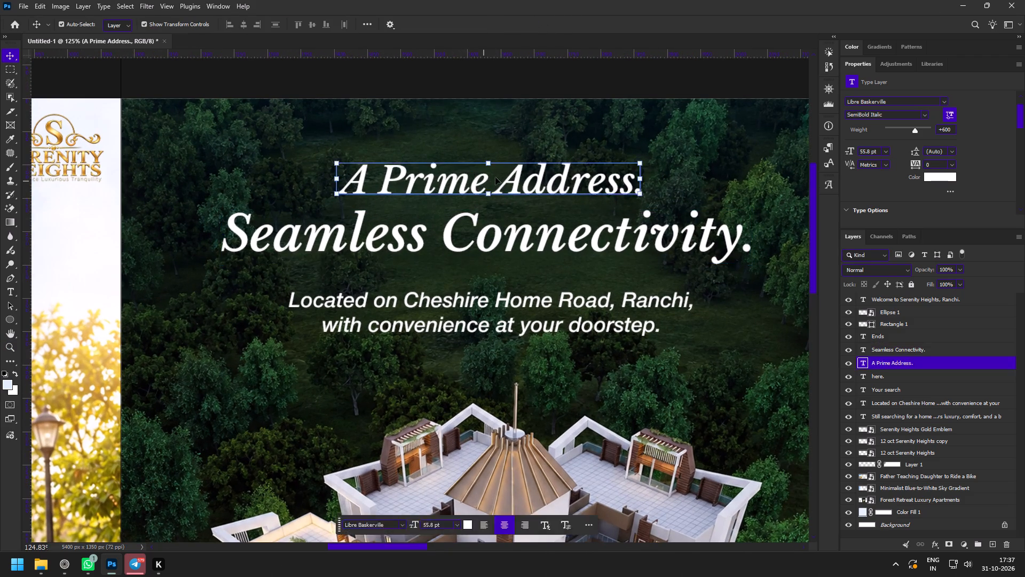
pyautogui.moveTo(495, 177); pyautogui.dragTo(488, 182)
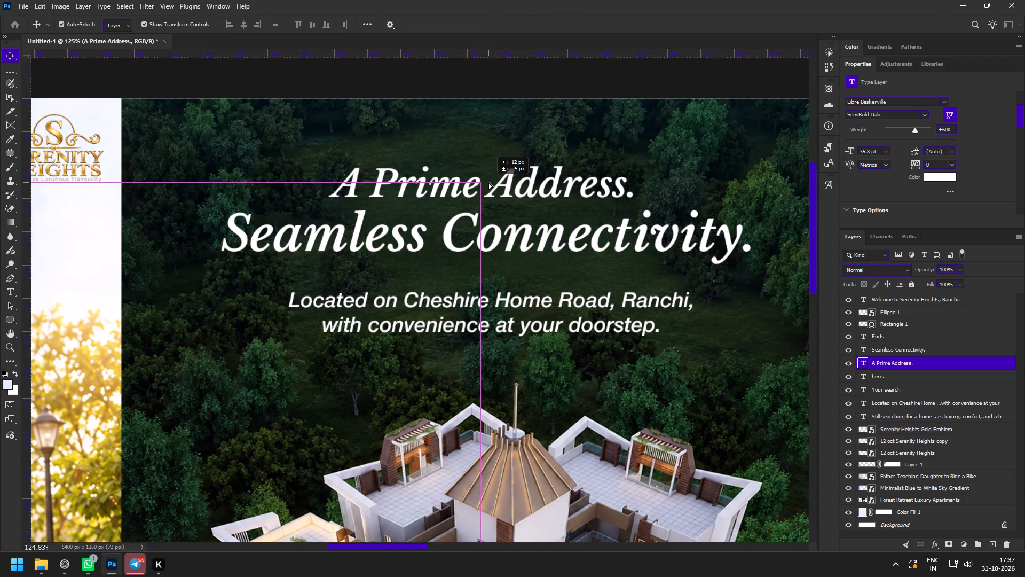
pyautogui.moveTo(488, 182); pyautogui.dragTo(492, 183)
pyautogui.click(493, 184)
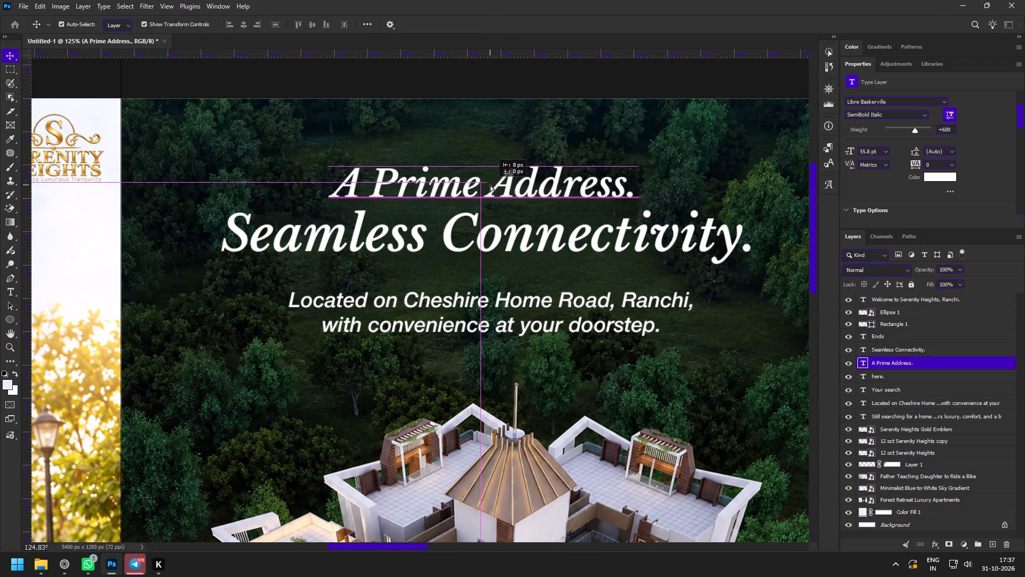
pyautogui.press('Down')
pyautogui.press('Down')
pyautogui.press('Down')
pyautogui.press('Down')
pyautogui.press('Down')
pyautogui.press('Down')
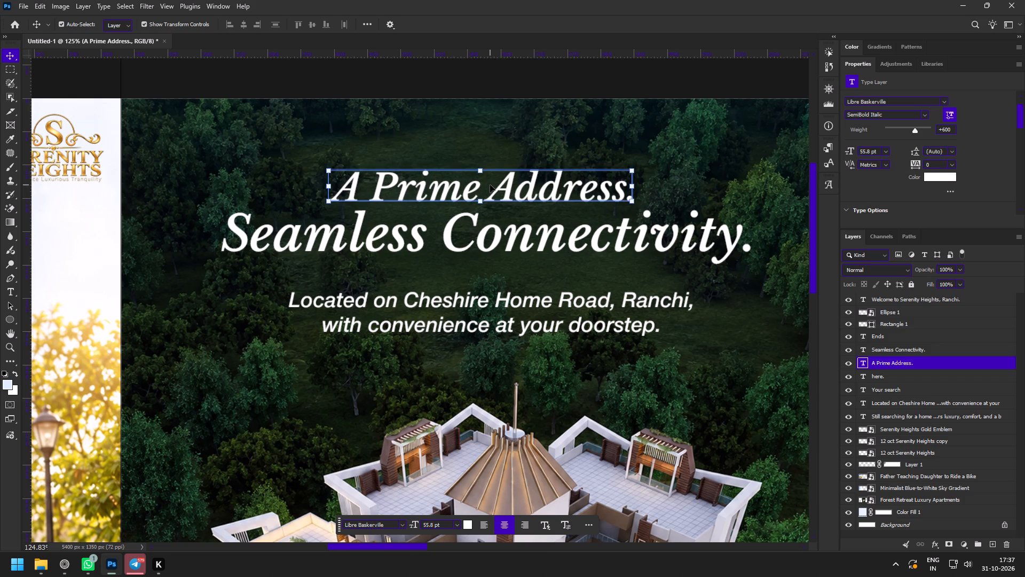
pyautogui.press('Down')
# Move both headline lines down closer to the location text and shift the whole three-part text group slightly up.
pyautogui.keyDown('shift'); pyautogui.click(487, 225); pyautogui.keyUp('shift')
pyautogui.moveTo(526, 232); pyautogui.dragTo(524, 251)
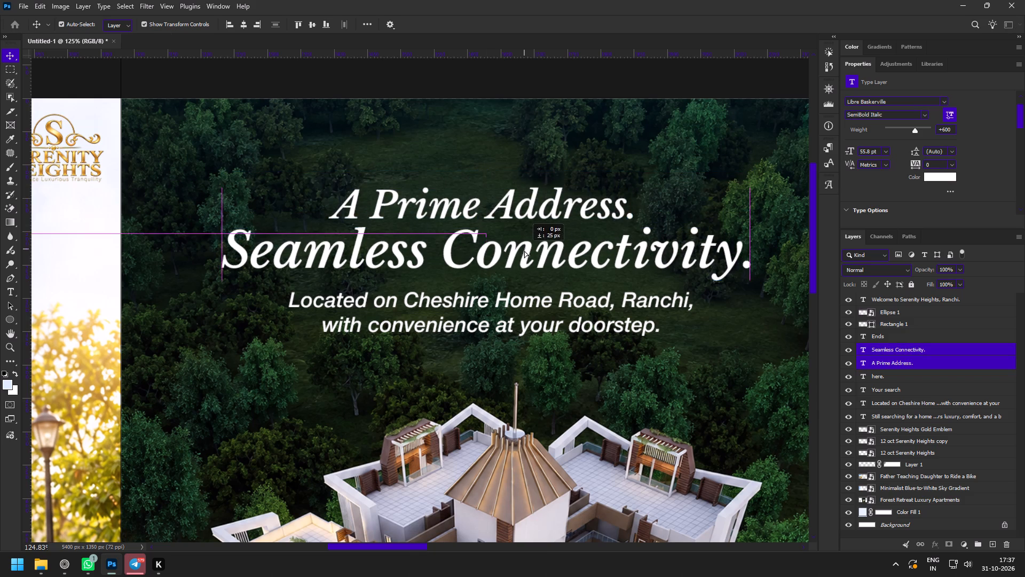
pyautogui.moveTo(524, 251); pyautogui.dragTo(524, 253)
pyautogui.keyDown('shift'); pyautogui.click(508, 315); pyautogui.keyUp('shift')
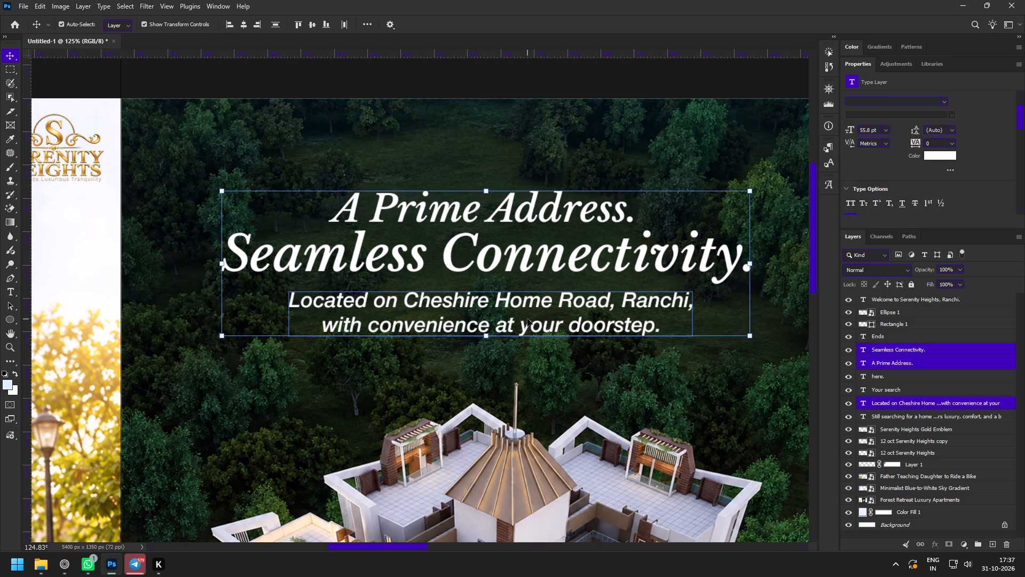
pyautogui.moveTo(527, 319); pyautogui.dragTo(527, 306)
# Duplicate slide 2's gold contact bar onto the bottom of slide 3, offset 1080 px horizontally.
pyautogui.press('z')
pyautogui.moveTo(573, 310); pyautogui.dragTo(519, 290)
pyautogui.press('space')
pyautogui.press('space')
pyautogui.press('space')
pyautogui.press('space')
pyautogui.moveTo(566, 305); pyautogui.dragTo(451, 250)
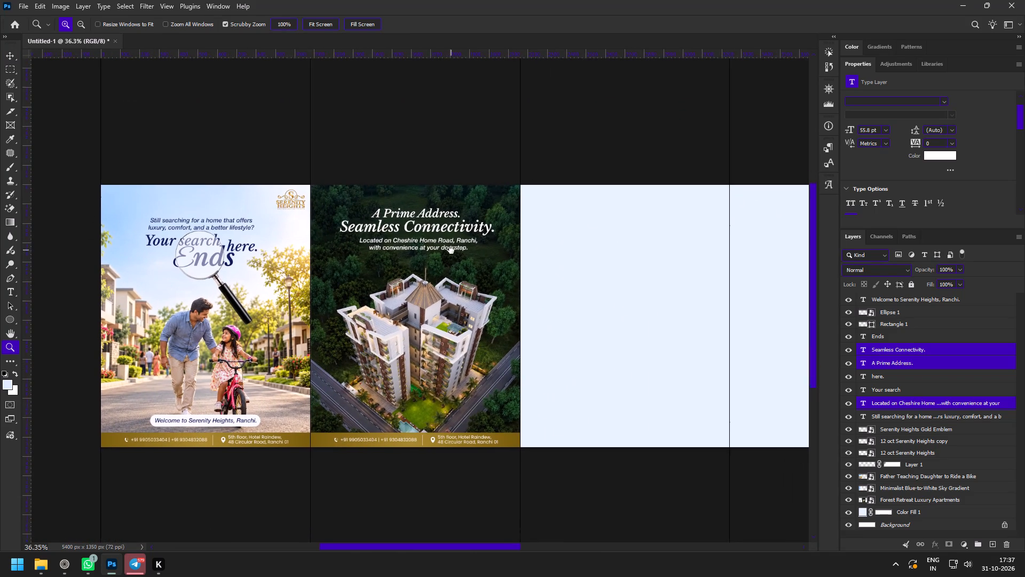
pyautogui.moveTo(534, 284); pyautogui.dragTo(547, 302)
pyautogui.press('space')
pyautogui.press('space')
pyautogui.press('space')
pyautogui.moveTo(619, 325); pyautogui.dragTo(510, 308)
pyautogui.press('v')
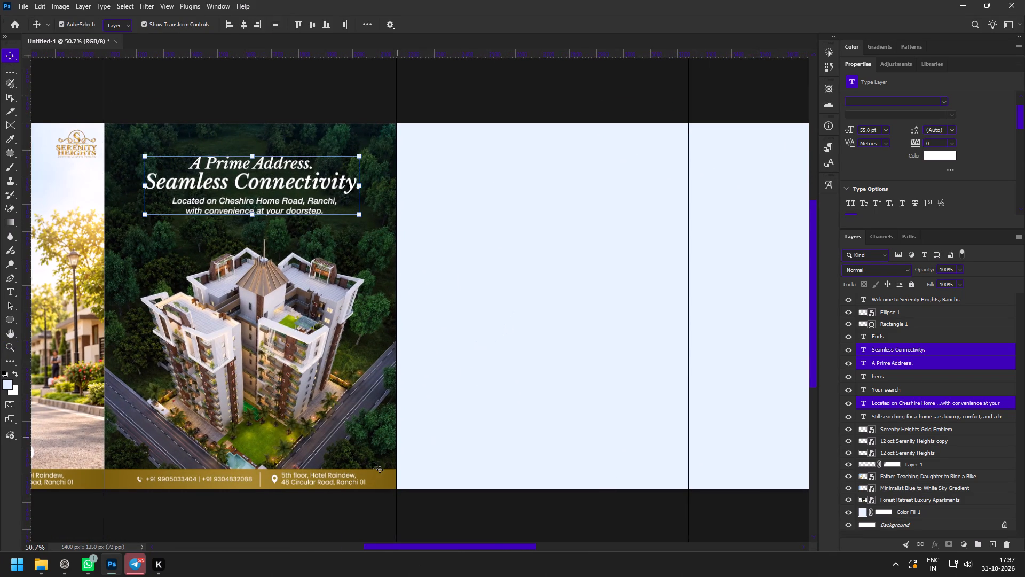
pyautogui.click(360, 479)
pyautogui.keyDown('alt'); pyautogui.moveTo(362, 484); pyautogui.dragTo(651, 474); pyautogui.keyUp('alt')
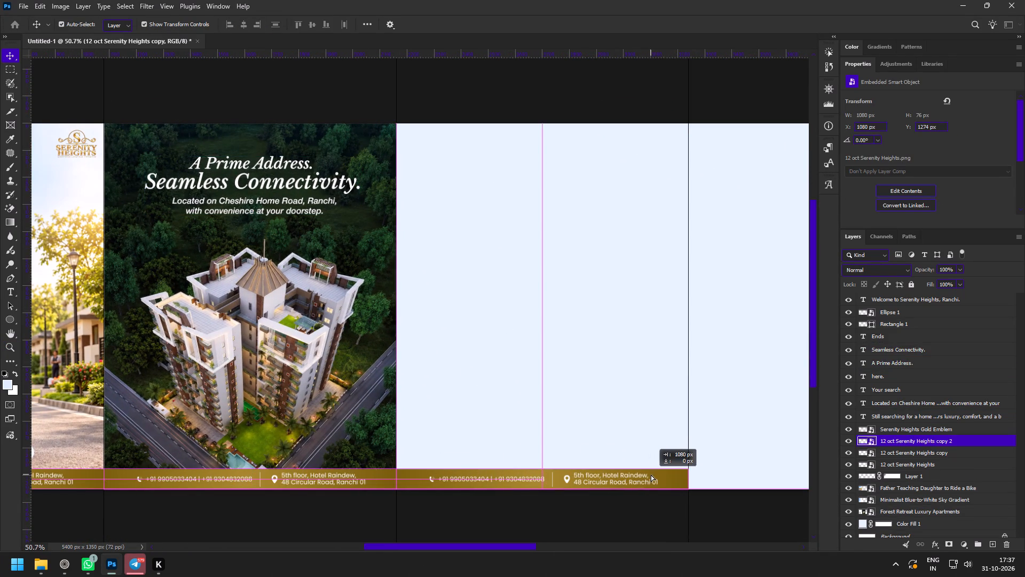
# Duplicate slide 3's contact bar onto the bottom of slide 4 at X 3240 px.
pyautogui.keyDown('shift'); pyautogui.click(196, 479); pyautogui.keyUp('shift')
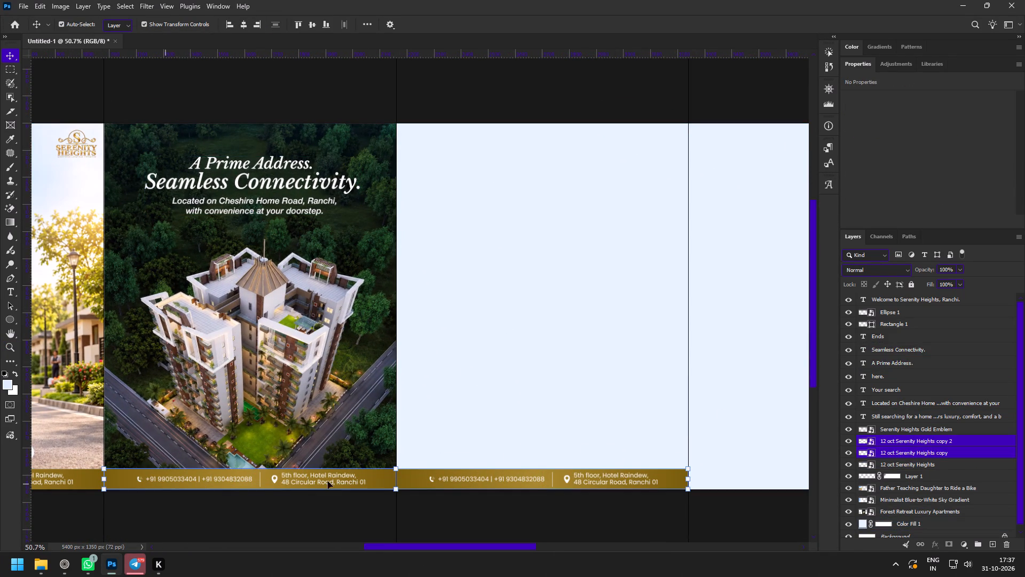
pyautogui.press('space')
pyautogui.press('space')
pyautogui.moveTo(583, 431); pyautogui.dragTo(310, 417)
pyautogui.click(361, 503)
pyautogui.click(358, 469)
pyautogui.keyDown('alt'); pyautogui.moveTo(298, 467); pyautogui.dragTo(488, 463); pyautogui.keyUp('alt')
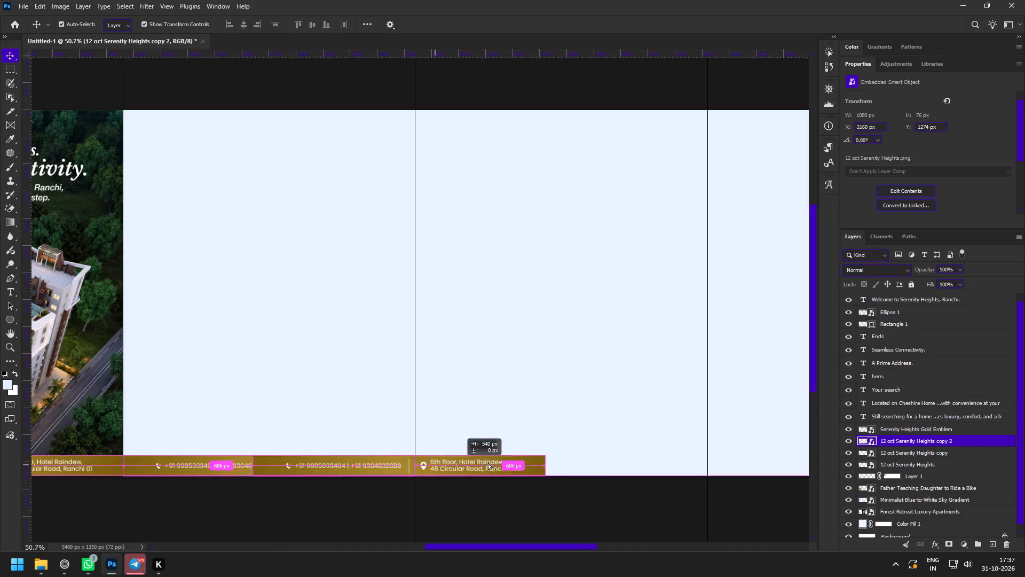
pyautogui.keyDown('alt'); pyautogui.moveTo(488, 463); pyautogui.dragTo(590, 459); pyautogui.keyUp('alt')
# Duplicate slide 4's contact bar onto the bottom of slide 5 at X 4320 px.
pyautogui.press('space')
pyautogui.press('space')
pyautogui.press('space')
pyautogui.moveTo(698, 440); pyautogui.dragTo(390, 419)
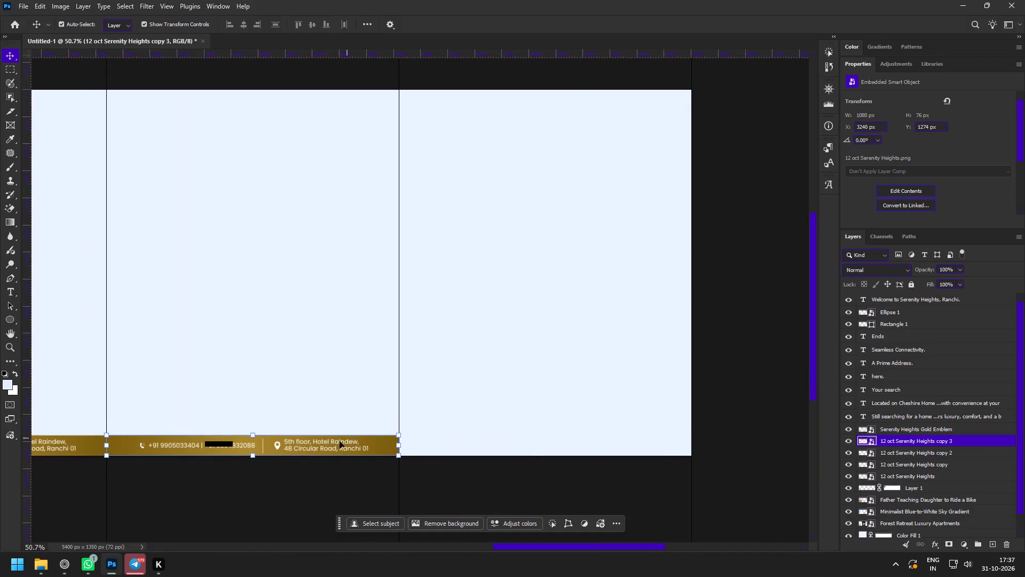
pyautogui.keyDown('alt'); pyautogui.moveTo(327, 446); pyautogui.dragTo(622, 450); pyautogui.keyUp('alt')
# Select the contact bars of all five slides and move their layers to the top of the layer stack.
pyautogui.press('space')
pyautogui.press('space')
pyautogui.press('space')
pyautogui.press('space')
pyautogui.press('space')
pyautogui.press('space')
pyautogui.press('space')
pyautogui.press('space')
pyautogui.moveTo(218, 447); pyautogui.dragTo(703, 429)
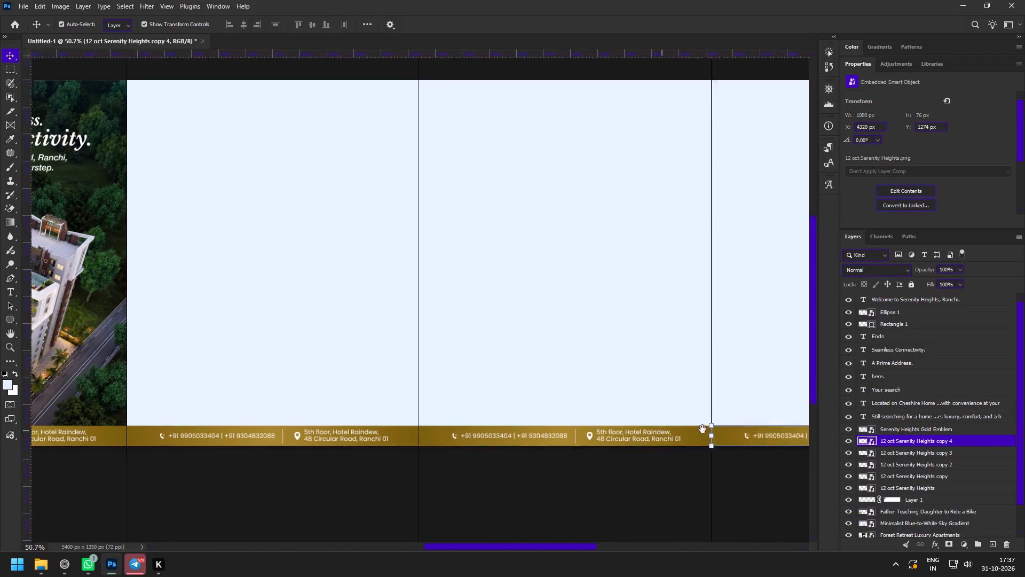
pyautogui.moveTo(703, 429); pyautogui.dragTo(704, 429)
pyautogui.keyDown('shift'); pyautogui.click(605, 424); pyautogui.keyUp('shift')
pyautogui.keyDown('shift'); pyautogui.click(435, 426); pyautogui.keyUp('shift')
pyautogui.press('space')
pyautogui.press('space')
pyautogui.press('space')
pyautogui.press('space')
pyautogui.press('space')
pyautogui.press('space')
pyautogui.press('space')
pyautogui.moveTo(216, 433); pyautogui.dragTo(573, 426)
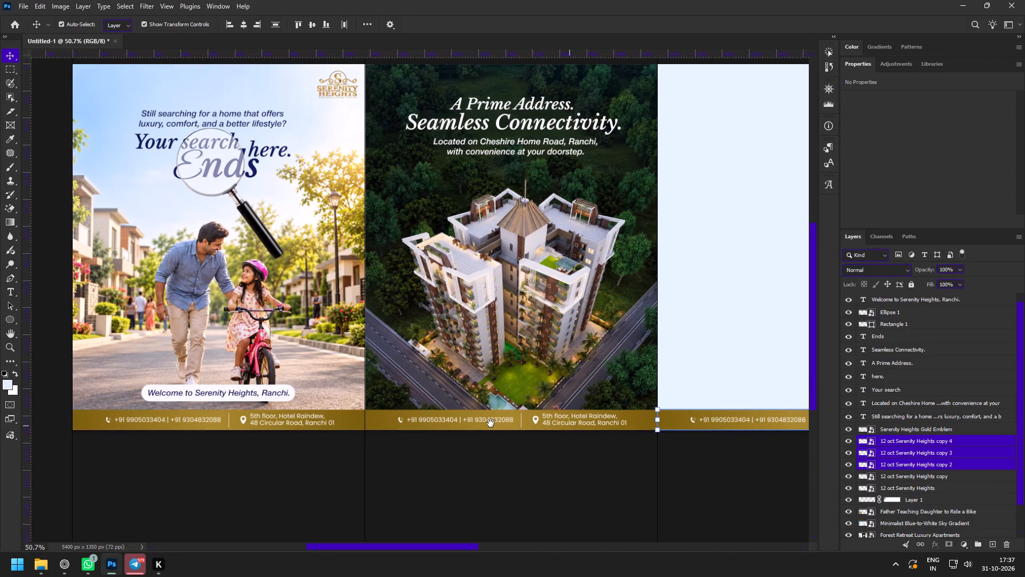
pyautogui.keyDown('shift'); pyautogui.click(391, 423); pyautogui.keyUp('shift')
pyautogui.keyDown('shift'); pyautogui.click(280, 422); pyautogui.keyUp('shift')
pyautogui.moveTo(902, 449); pyautogui.dragTo(896, 262)
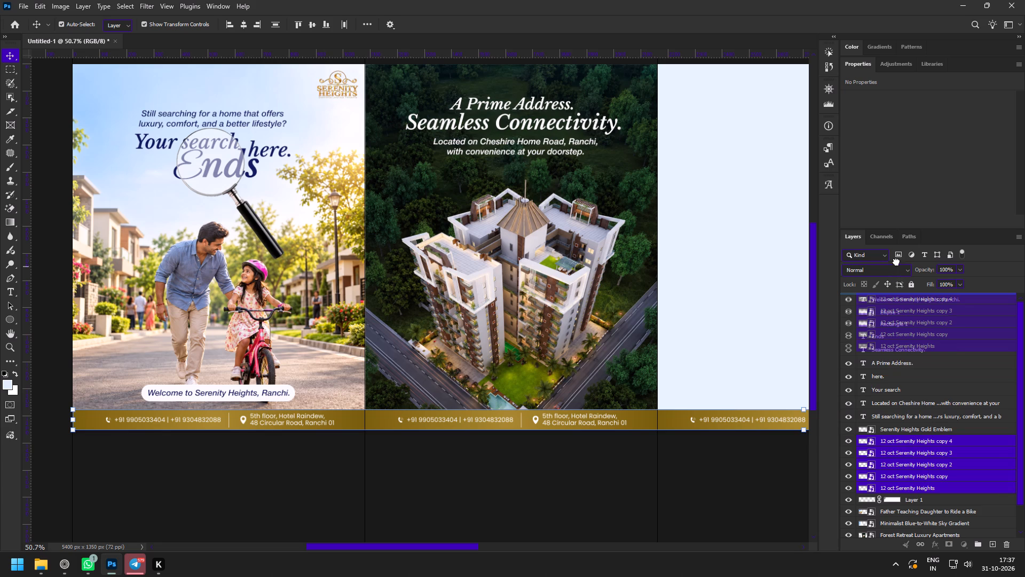
pyautogui.moveTo(896, 262); pyautogui.dragTo(896, 261)
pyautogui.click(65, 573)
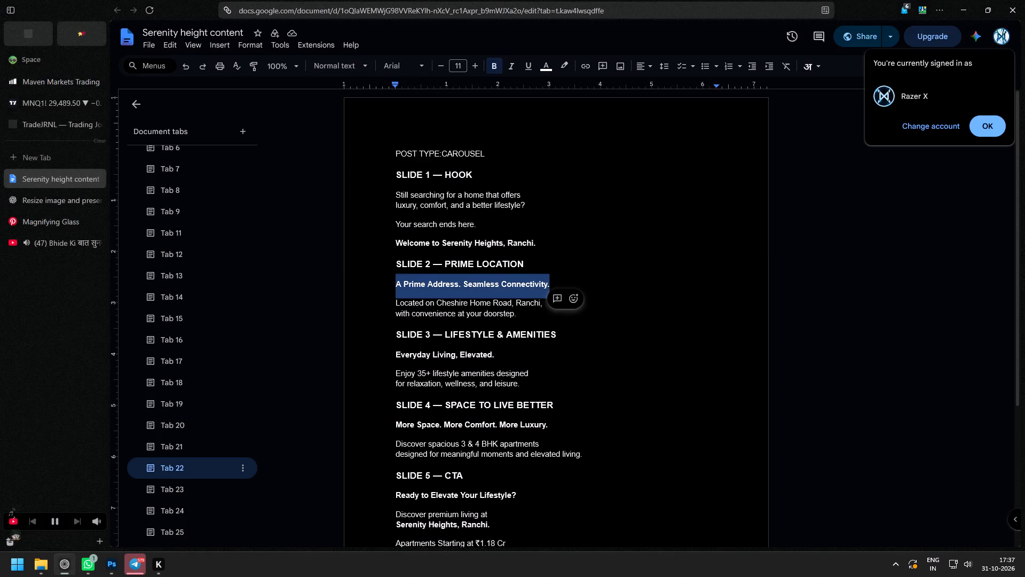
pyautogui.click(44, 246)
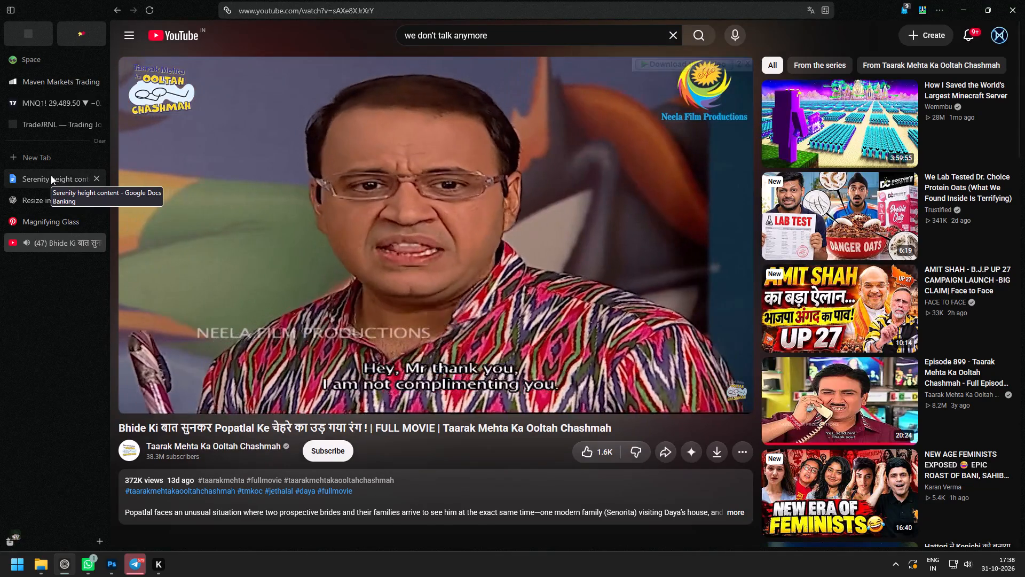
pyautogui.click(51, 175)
# Review the remaining slides' copy in the content document and the available images in the Downloads folder.
pyautogui.scroll(-1, 419, 305)
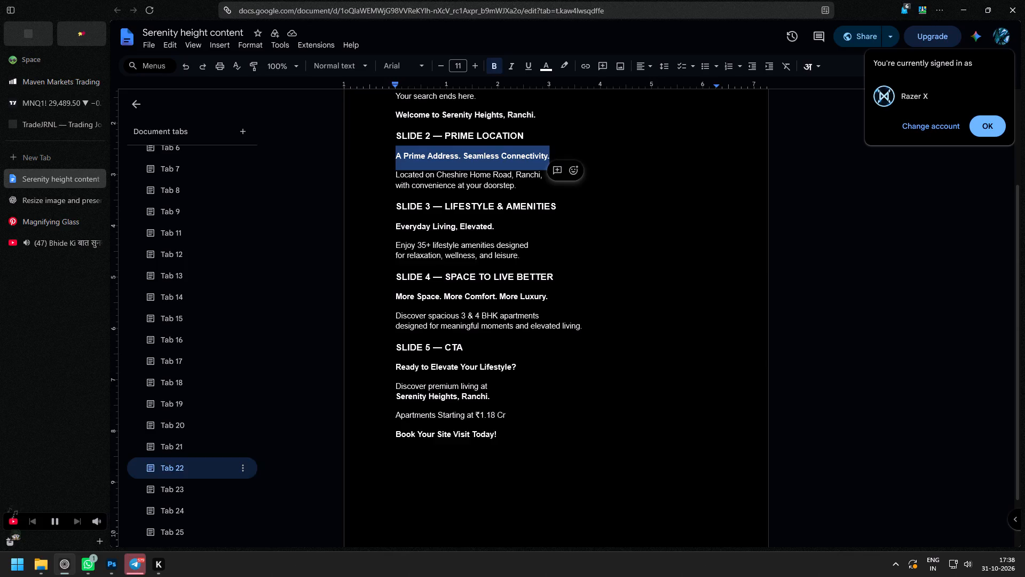
pyautogui.click(41, 570)
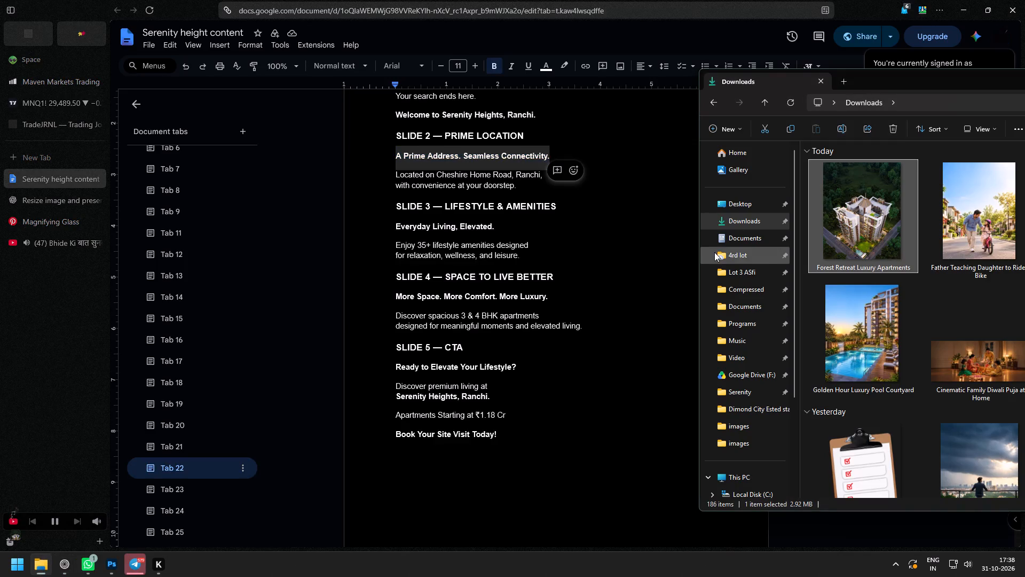
pyautogui.moveTo(959, 71); pyautogui.dragTo(947, 76)
pyautogui.moveTo(960, 84); pyautogui.dragTo(786, 99)
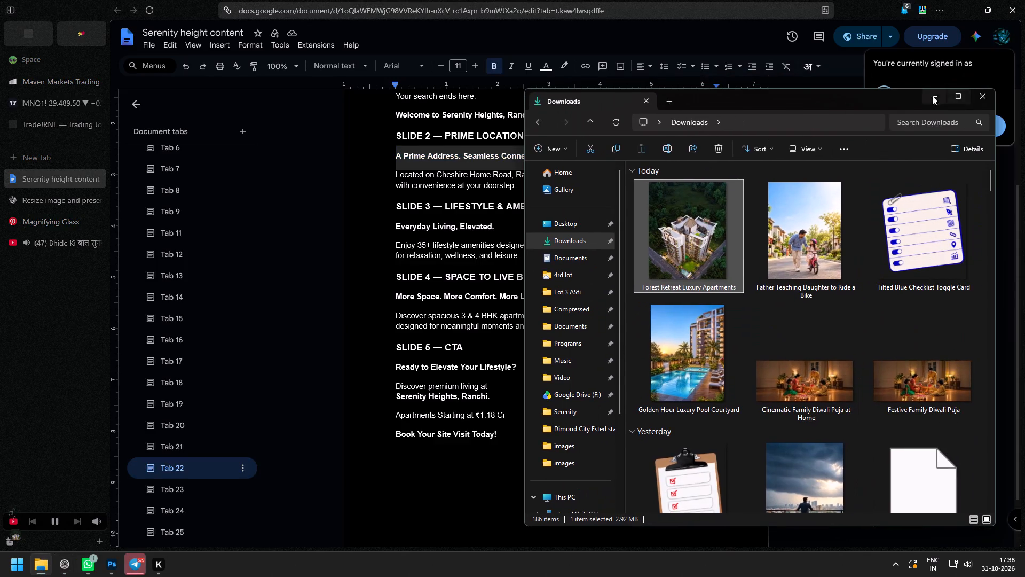
pyautogui.click(932, 96)
# Search Pinterest for "alematies design" to find visual references.
pyautogui.click(45, 203)
pyautogui.click(45, 221)
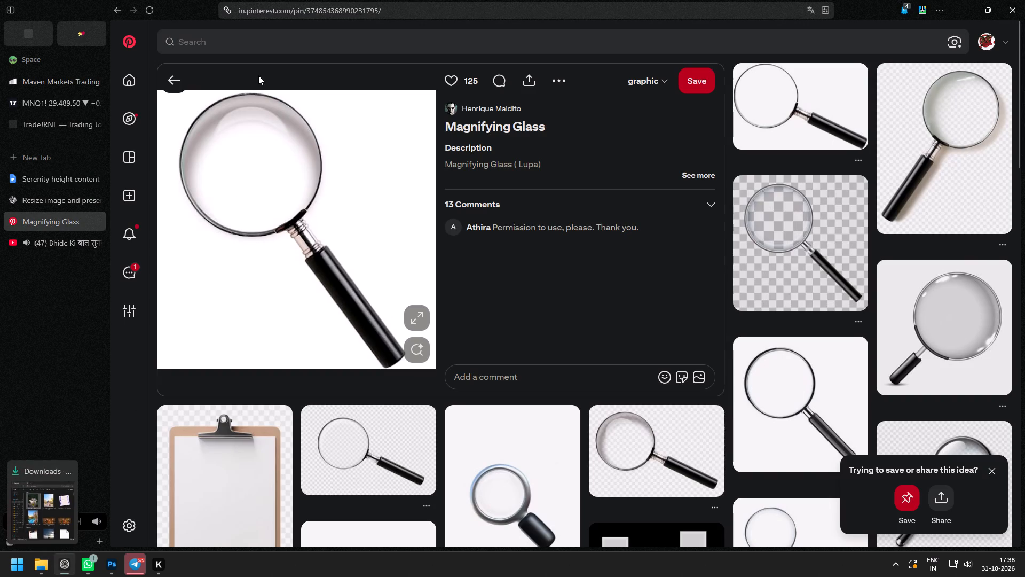
pyautogui.click(258, 44)
pyautogui.write('ele')
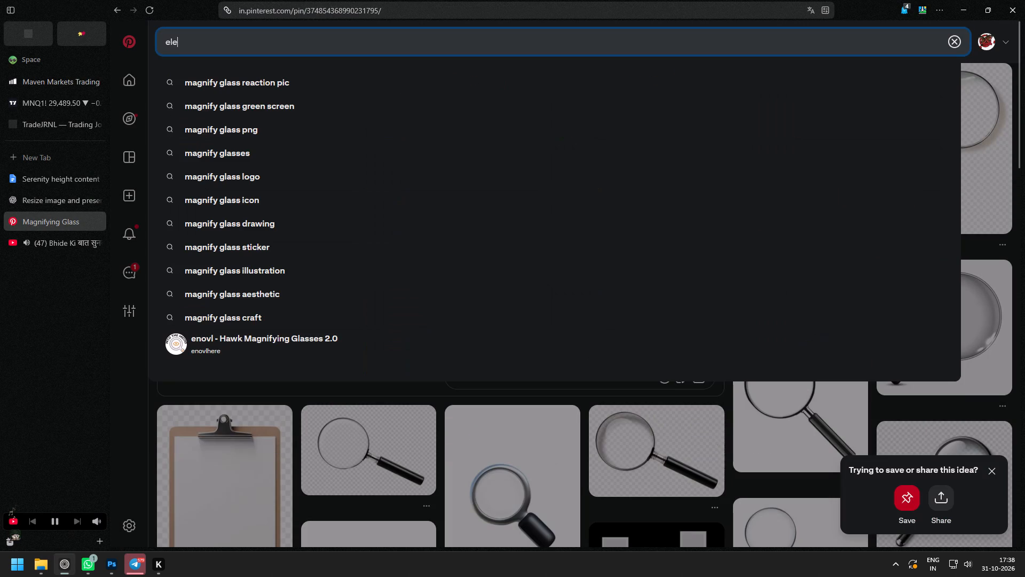
pyautogui.press('BackSpace')
pyautogui.press('BackSpace')
pyautogui.press('BackSpace')
pyautogui.write('alematies design')
pyautogui.press('space')
pyautogui.press('Return')
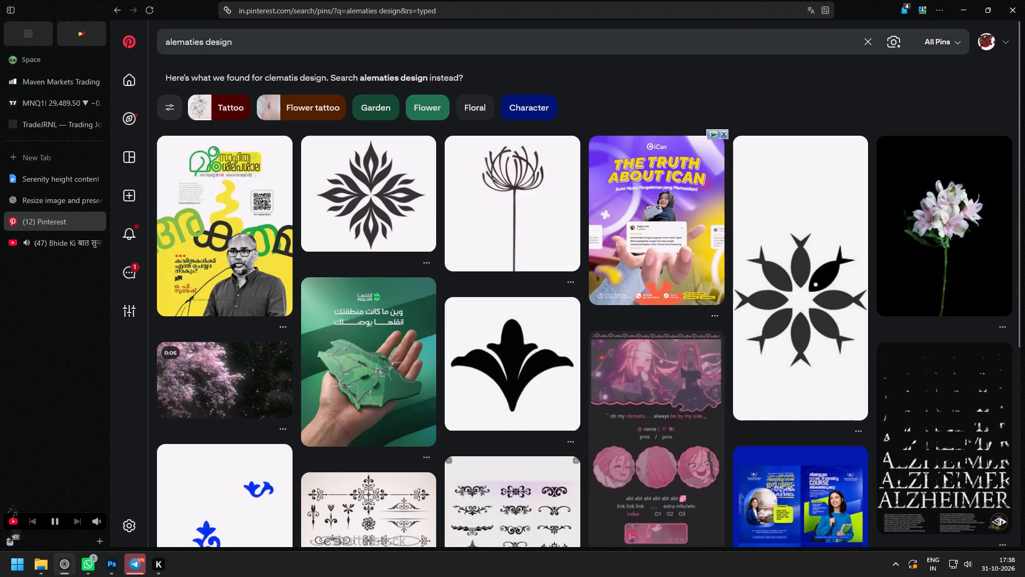
# Shorten the Pinterest search to "alematies" and run it again.
pyautogui.moveTo(241, 46); pyautogui.dragTo(206, 40)
pyautogui.press('BackSpace')
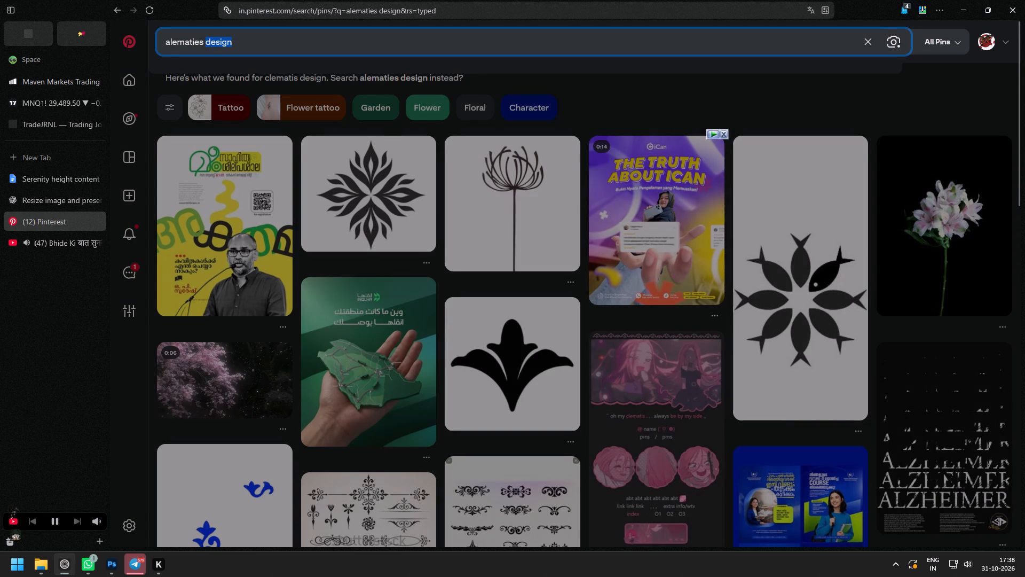
pyautogui.press('Return')
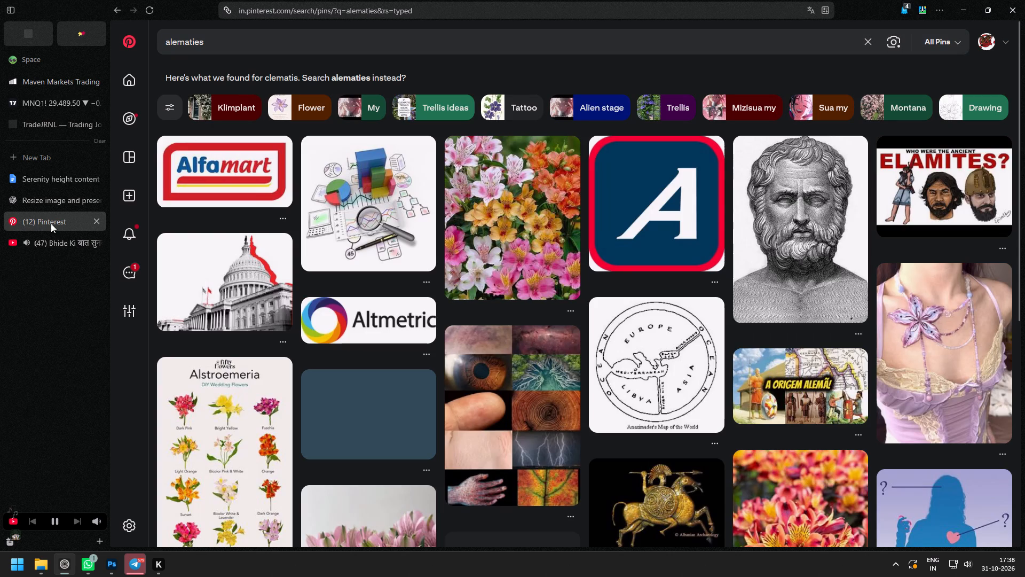
# Return to the Serenity height content document showing the carousel copy.
pyautogui.click(54, 198)
pyautogui.click(49, 219)
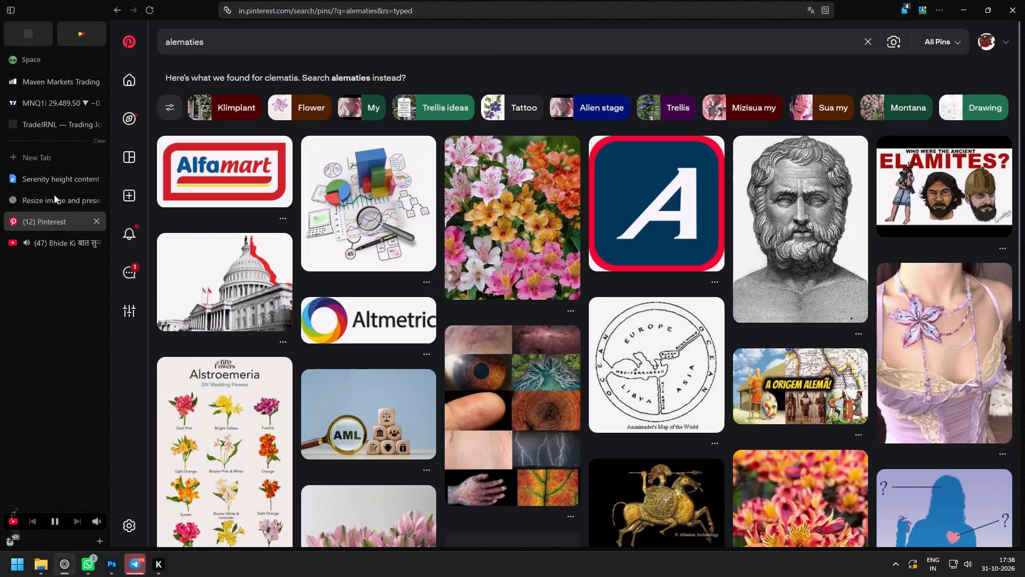
pyautogui.click(57, 175)
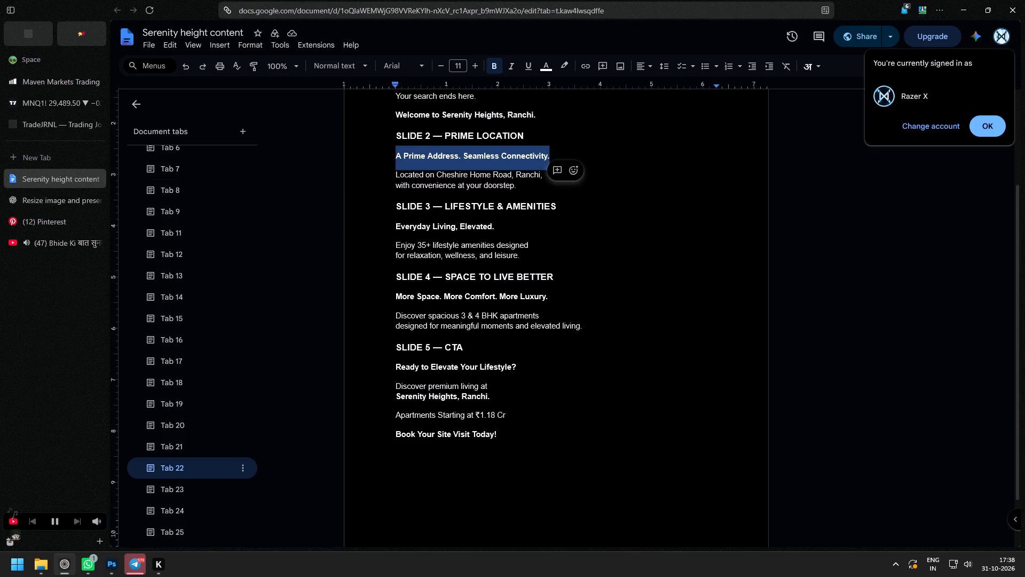
# Copy the word "amenities" from slide 3's body copy and search Pinterest for it.
pyautogui.moveTo(380, 225); pyautogui.dragTo(553, 231)
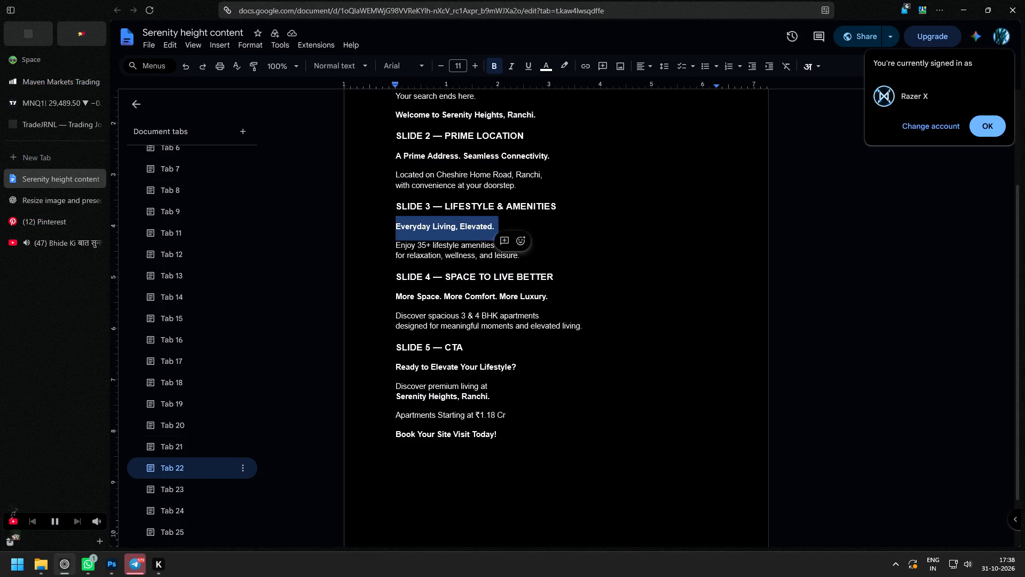
pyautogui.click(420, 250)
pyautogui.doubleClick(479, 245)
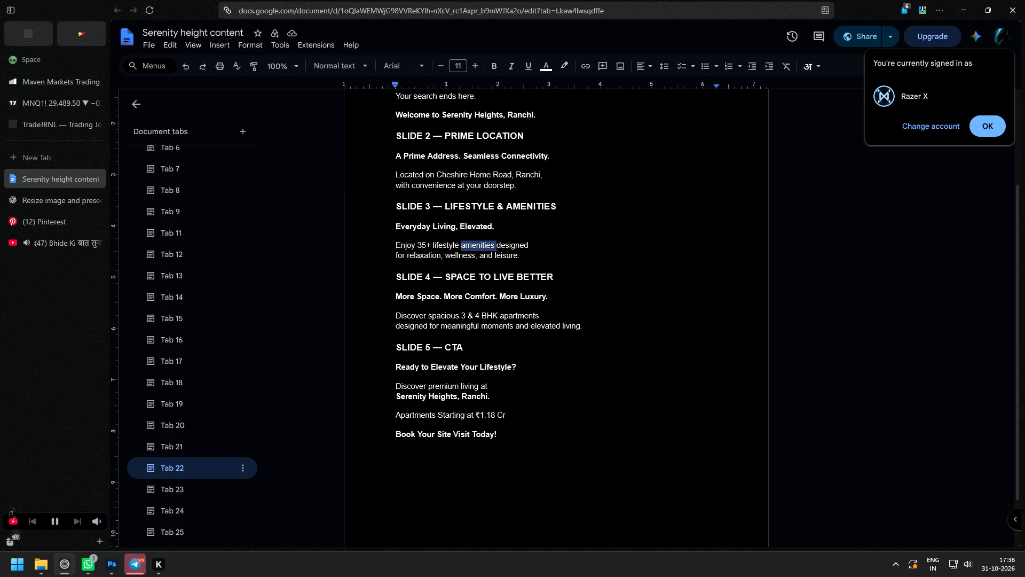
pyautogui.hotkey('ctrl', 'c')
pyautogui.click(50, 202)
pyautogui.click(48, 223)
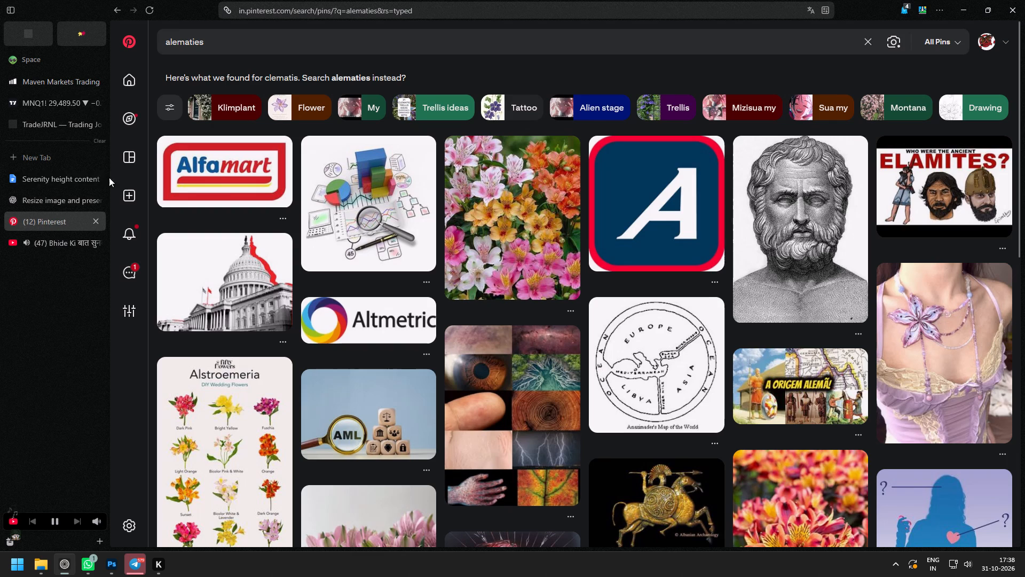
pyautogui.moveTo(253, 41); pyautogui.dragTo(138, 47)
pyautogui.hotkey('ctrl', 'v')
pyautogui.press('Return')
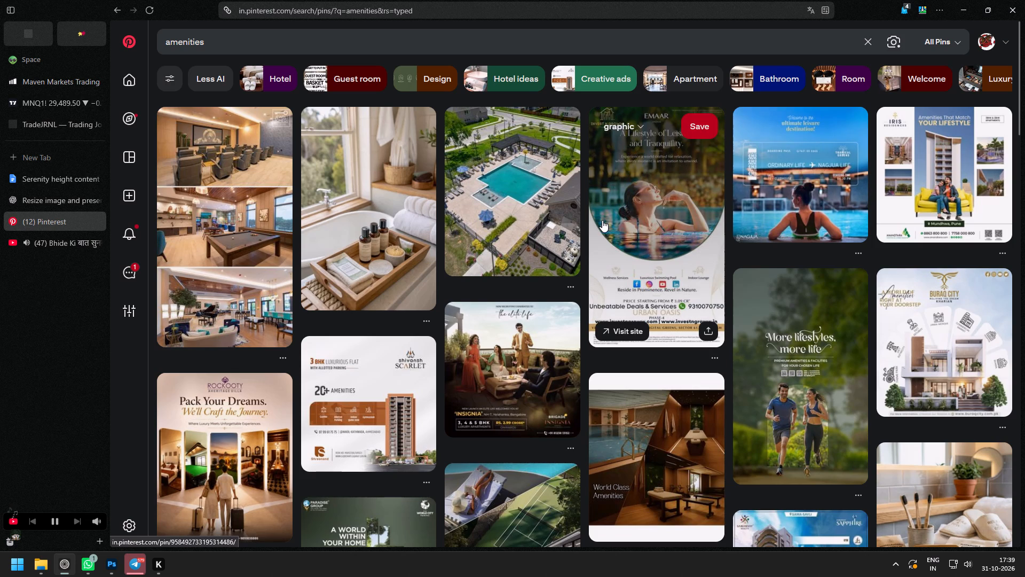
# Browse the amenities pins for design references and open the Surya Ananya "Beyond Homes" poolside ad.
pyautogui.scroll(-1, 735, 256)
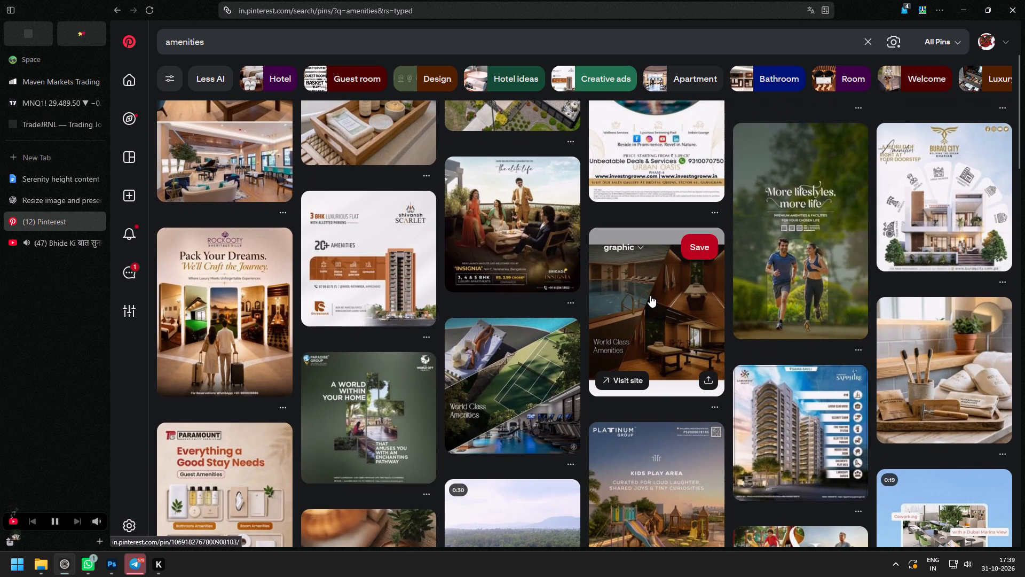
pyautogui.scroll(-1, 650, 295)
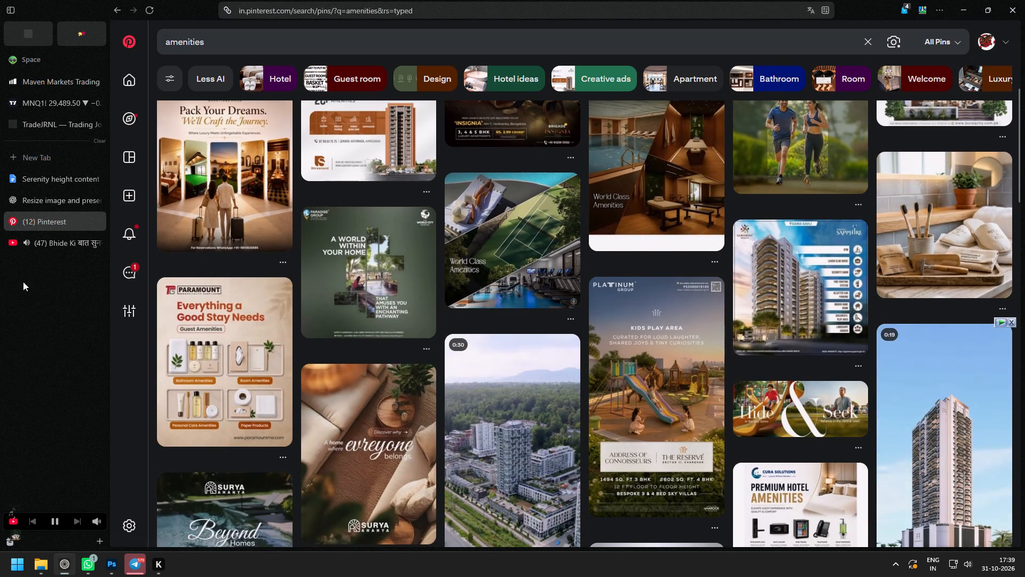
pyautogui.click(60, 240)
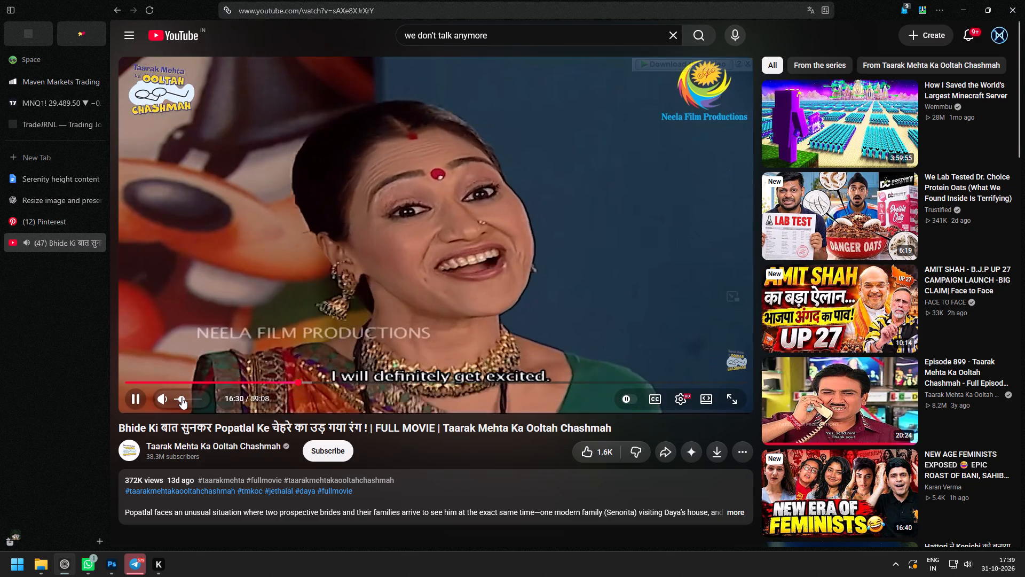
pyautogui.click(177, 398)
pyautogui.click(50, 217)
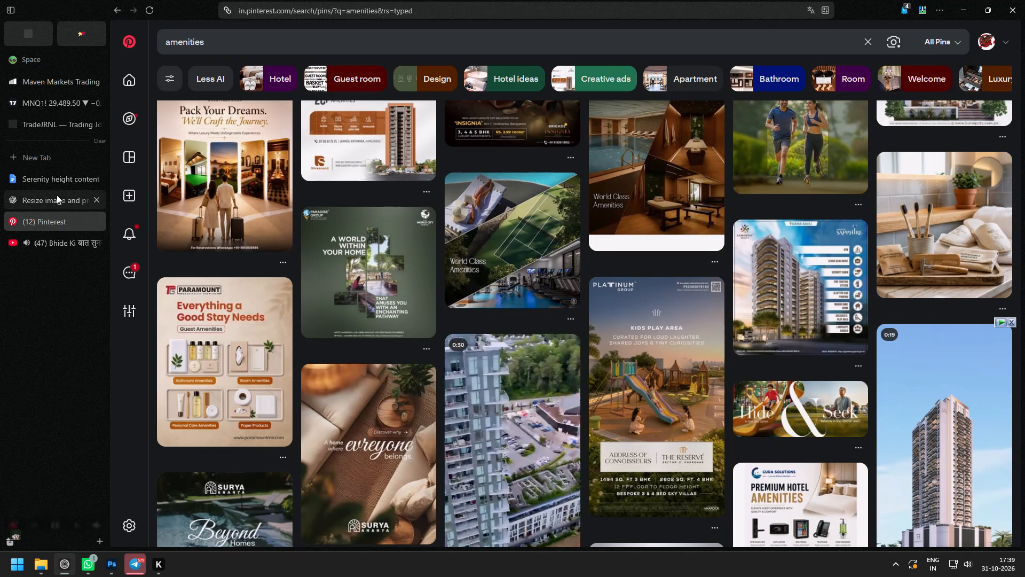
pyautogui.scroll(-2, 384, 266)
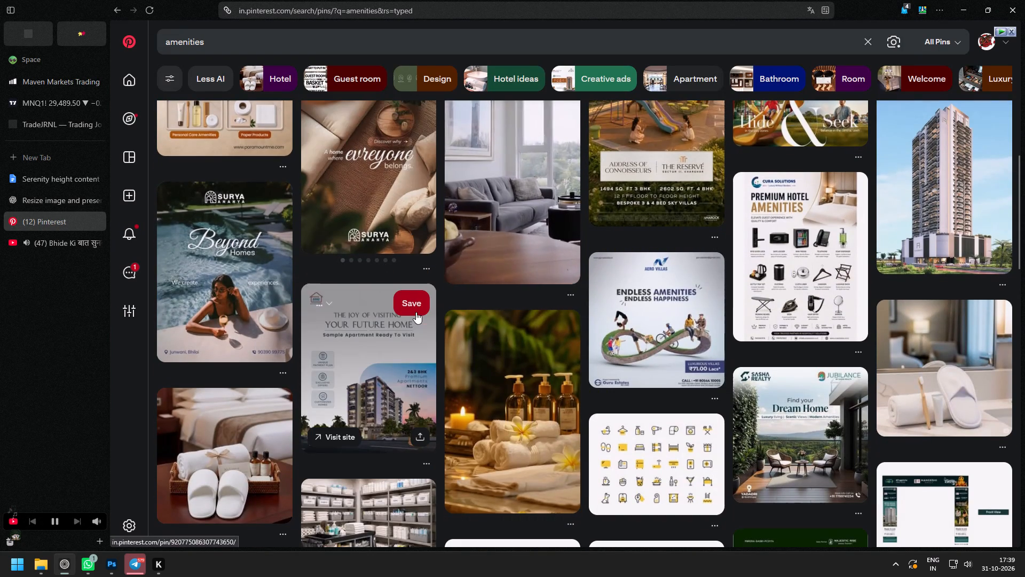
pyautogui.click(227, 277)
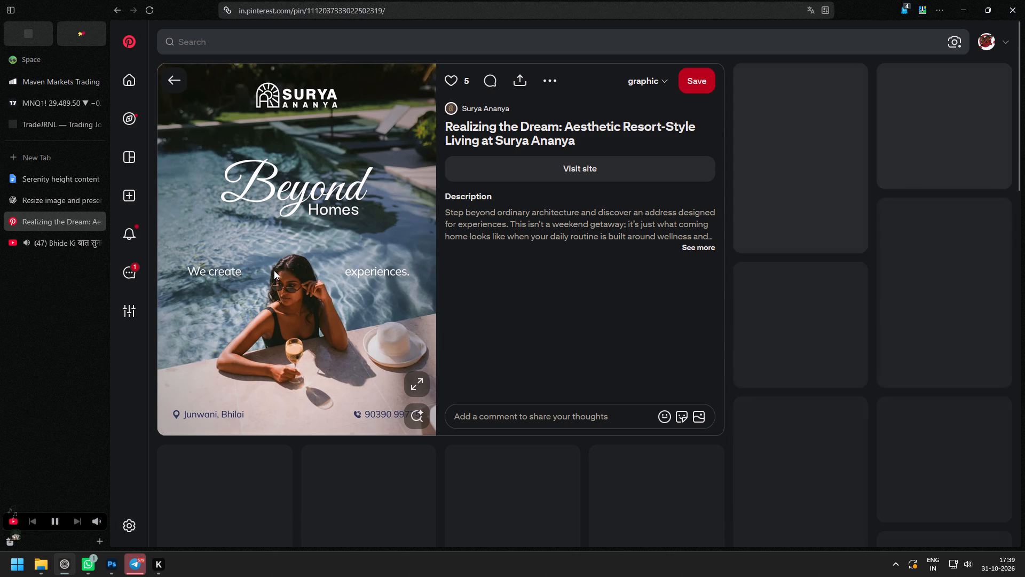
# From the related pins, open the JP Infra "Dive into calm comfort" ad and examine the similar ads below it.
pyautogui.click(44, 566)
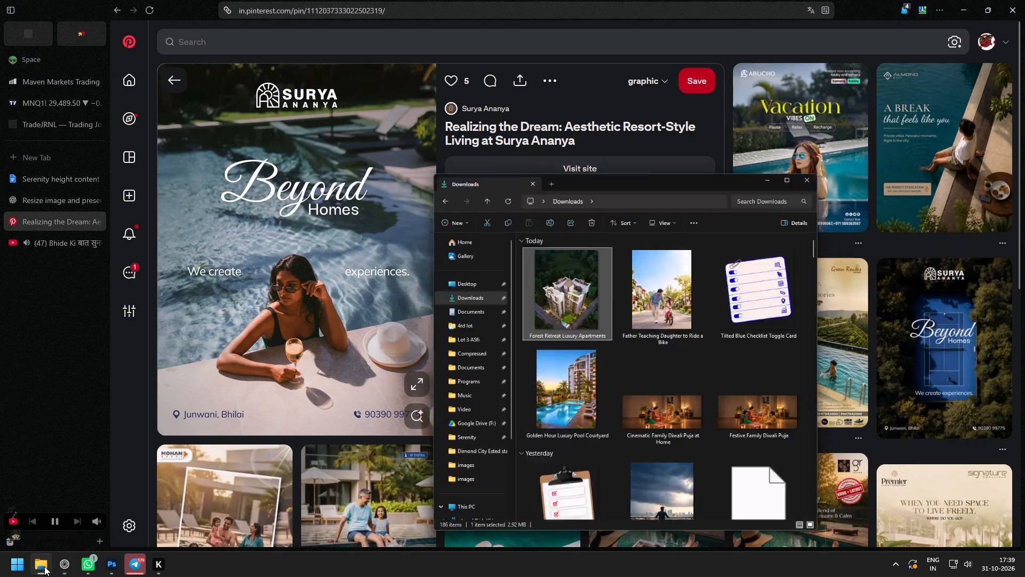
pyautogui.click(44, 566)
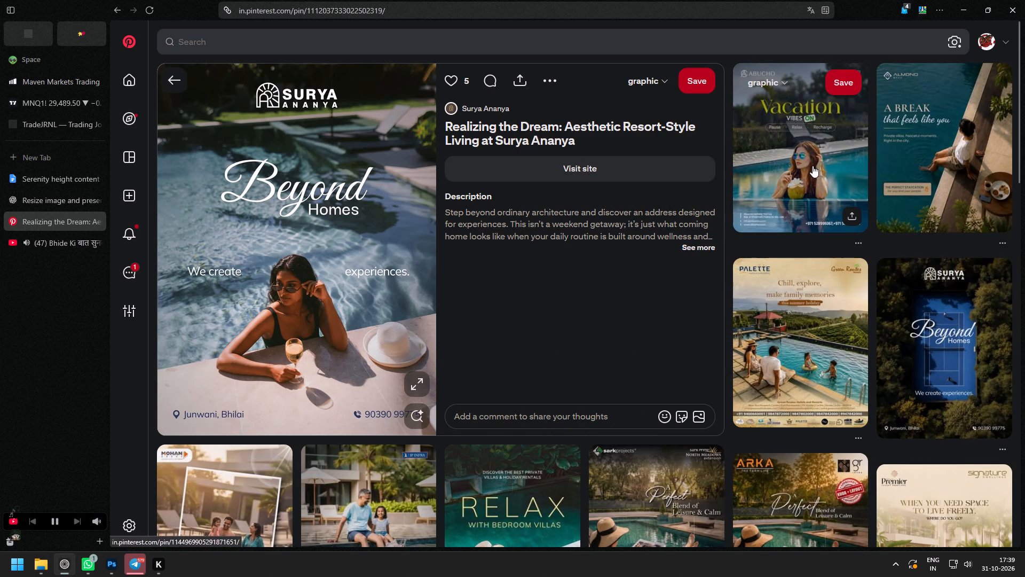
pyautogui.scroll(-1, 813, 166)
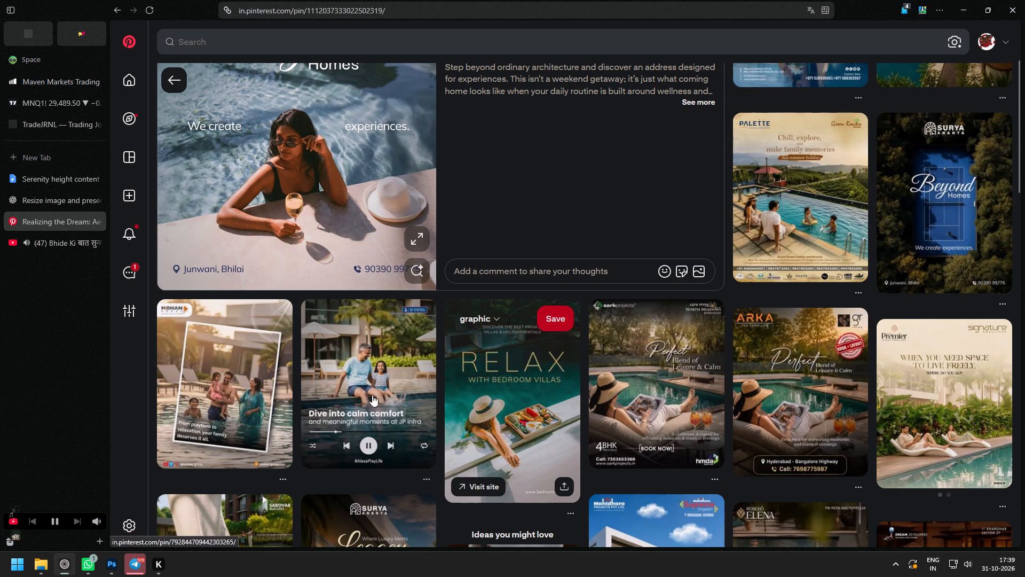
pyautogui.click(352, 390)
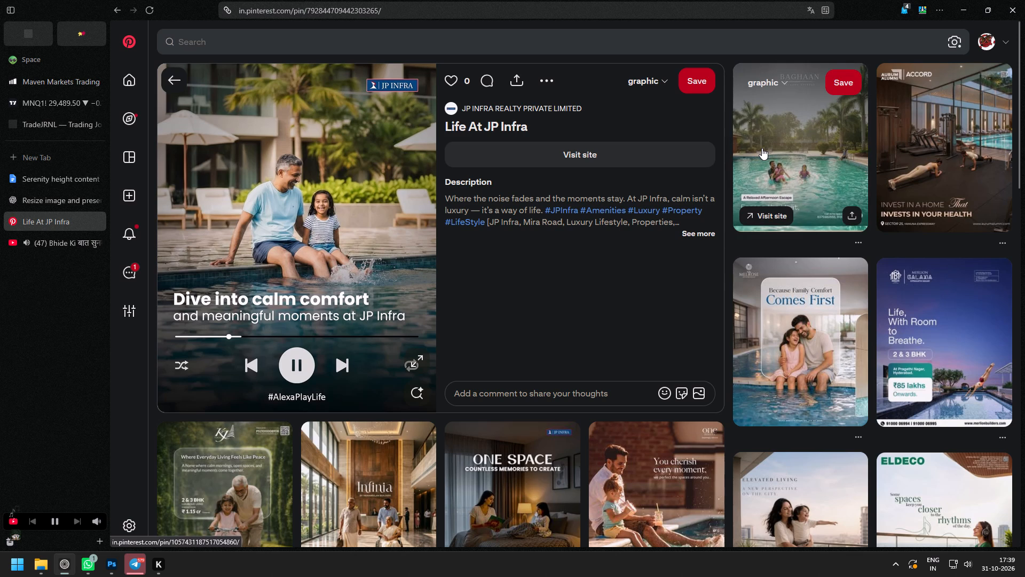
pyautogui.scroll(-1, 762, 148)
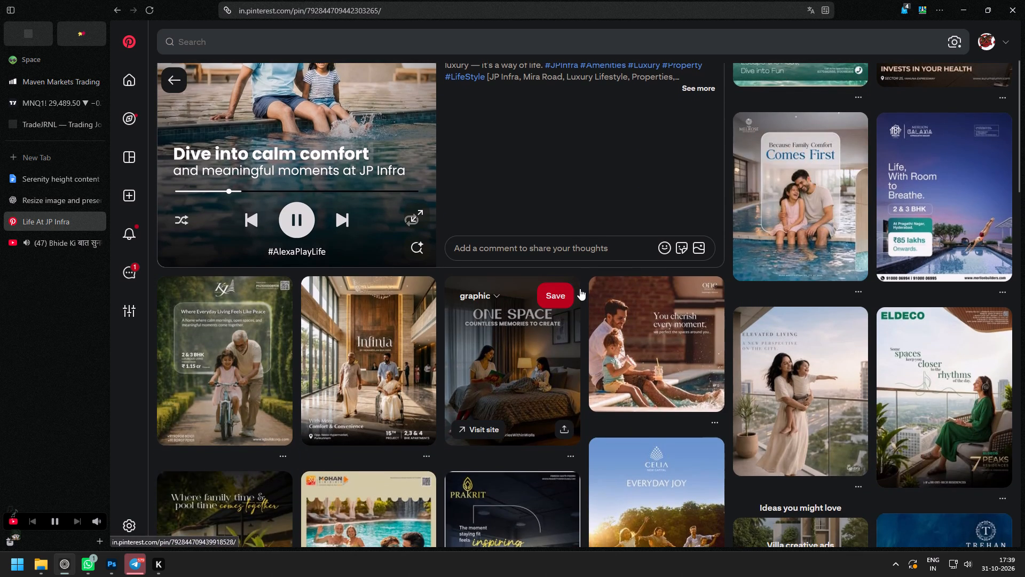
pyautogui.scroll(-2, 580, 288)
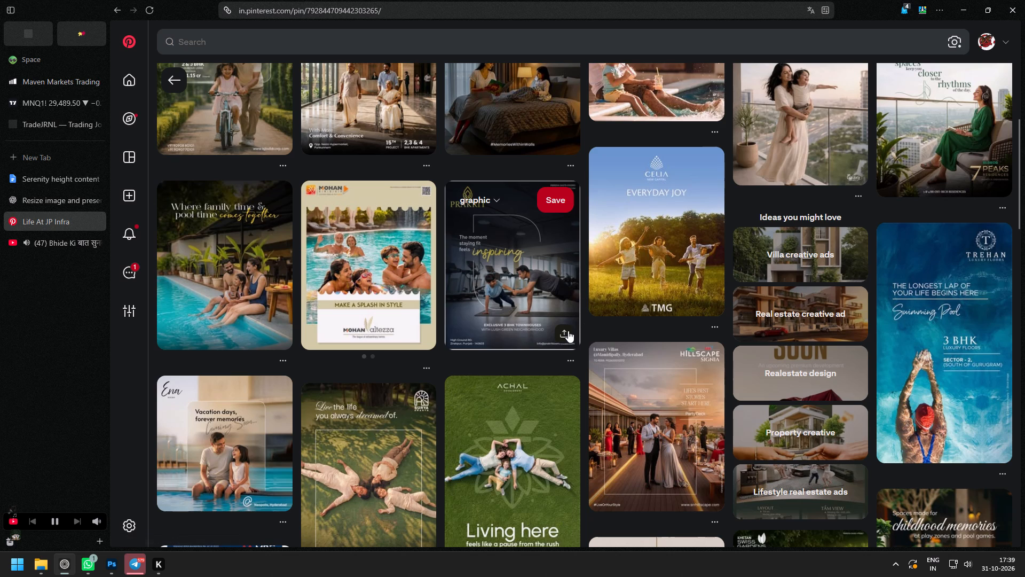
pyautogui.scroll(4, 226, 466)
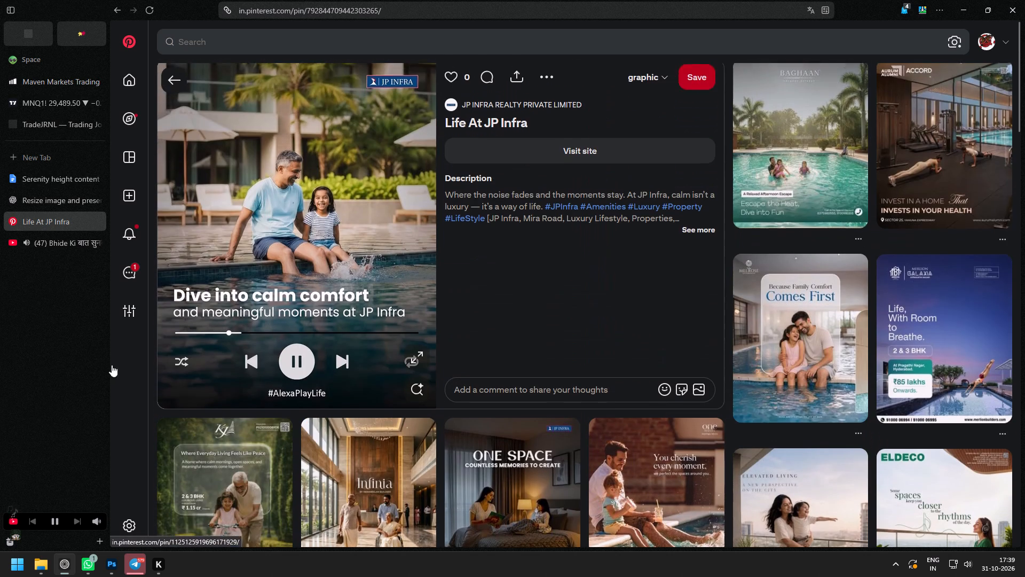
pyautogui.click(66, 245)
pyautogui.click(64, 220)
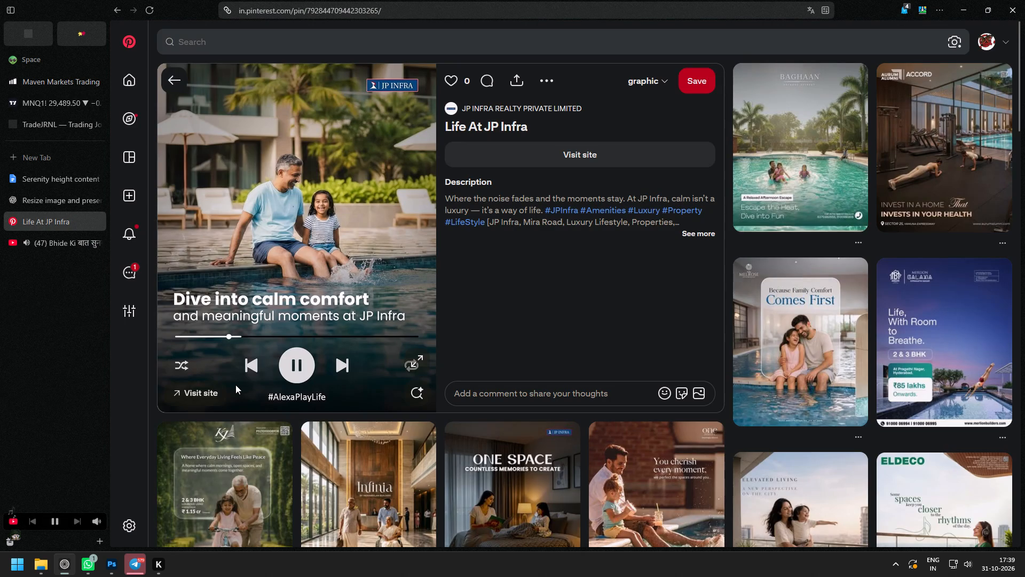
pyautogui.rightClick(266, 232)
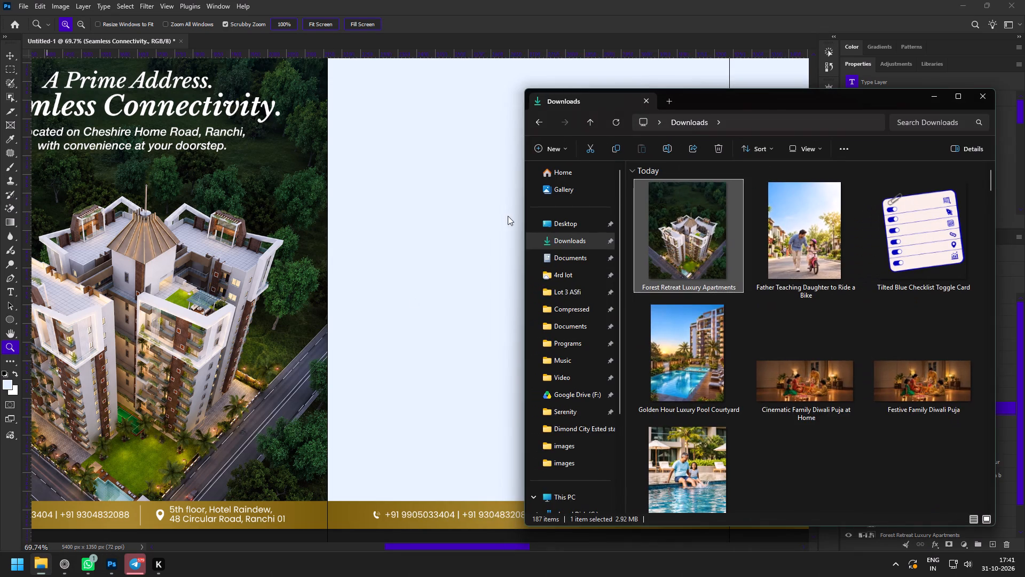
pyautogui.click(559, 237)
pyautogui.moveTo(691, 232); pyautogui.dragTo(430, 230)
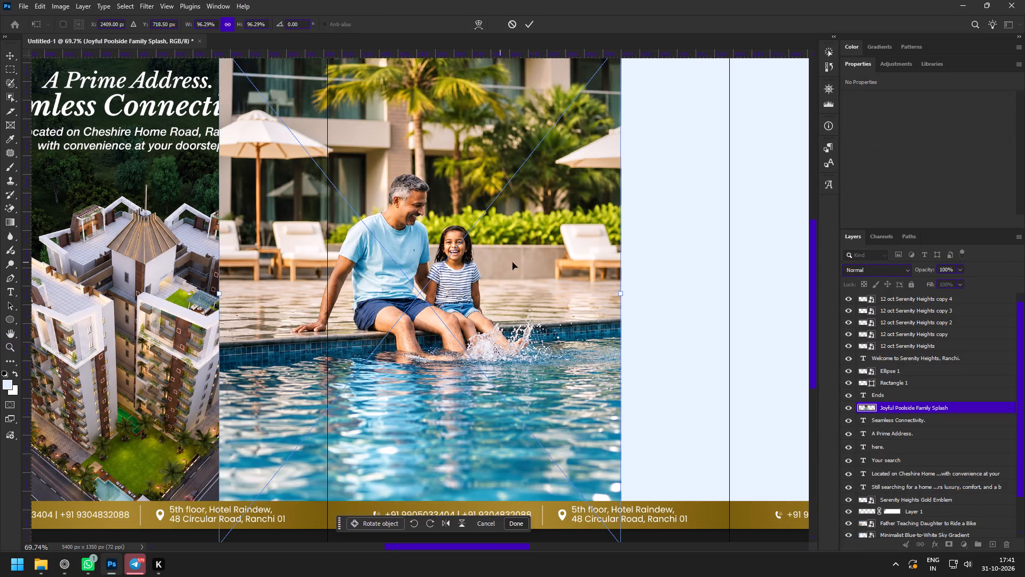
pyautogui.keyDown('shift'); pyautogui.moveTo(540, 266); pyautogui.dragTo(645, 269); pyautogui.keyUp('shift')
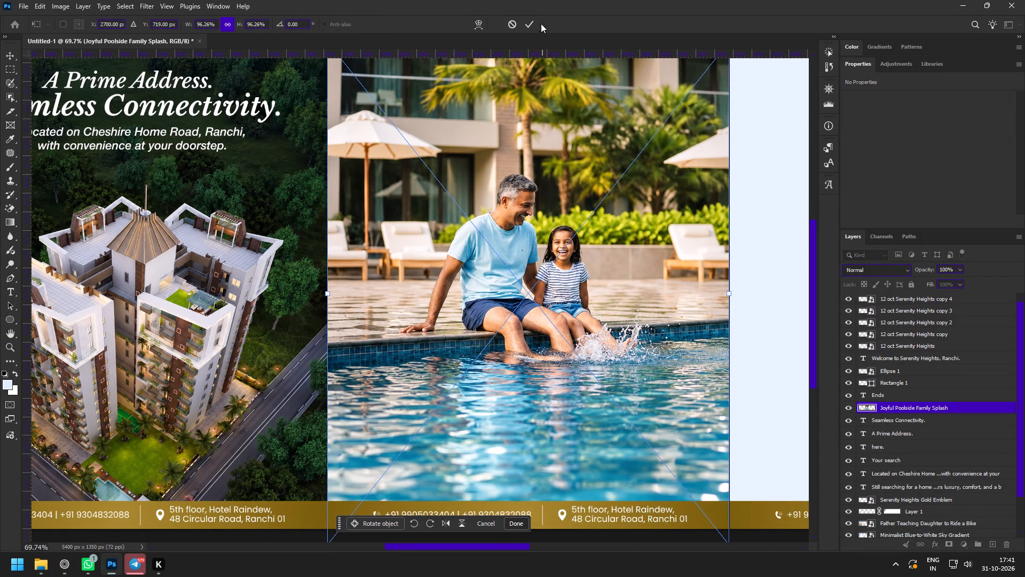
pyautogui.click(532, 25)
# Move the poolside image up to meet slide 3's top edge, at Y 0 px.
pyautogui.press('z')
pyautogui.moveTo(564, 329); pyautogui.dragTo(544, 318)
pyautogui.press('space')
pyautogui.press('space')
pyautogui.moveTo(556, 314); pyautogui.dragTo(537, 345)
pyautogui.press('v')
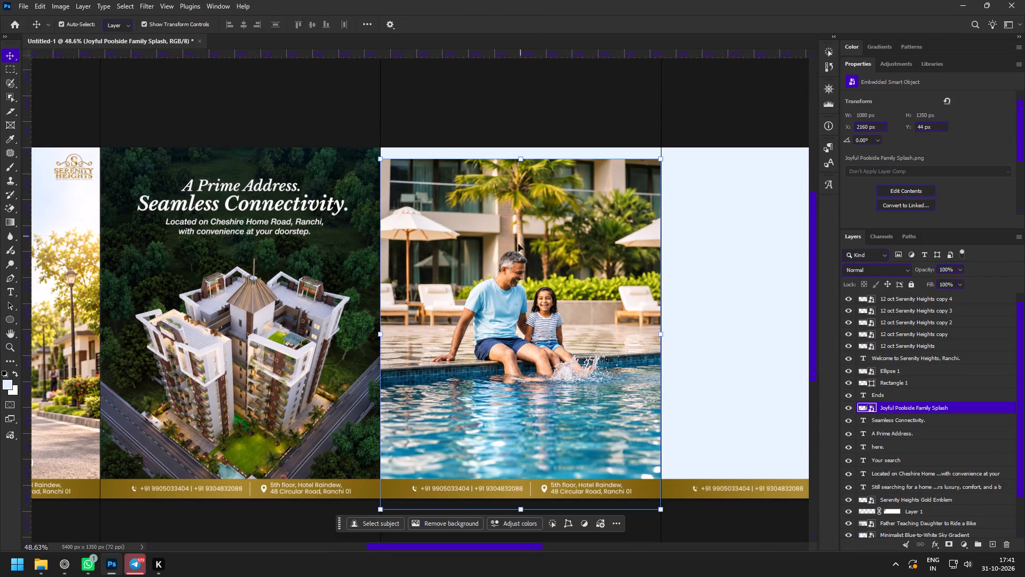
pyautogui.keyDown('shift'); pyautogui.moveTo(525, 324); pyautogui.dragTo(526, 310); pyautogui.keyUp('shift')
# Add a new layer above the poolside image and clip it to that image.
pyautogui.press('z')
pyautogui.moveTo(549, 165); pyautogui.dragTo(562, 189)
pyautogui.press('v')
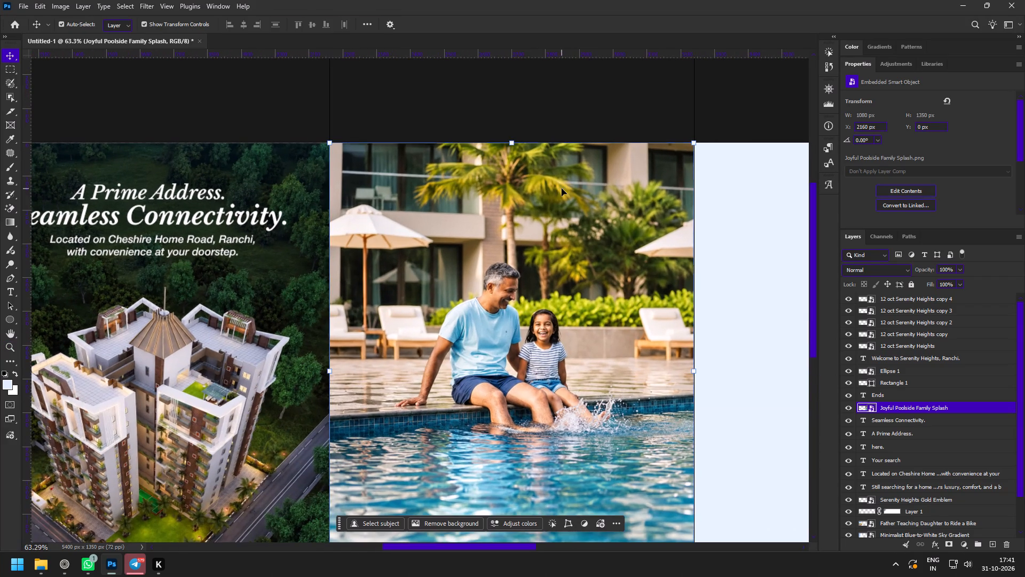
pyautogui.click(989, 544)
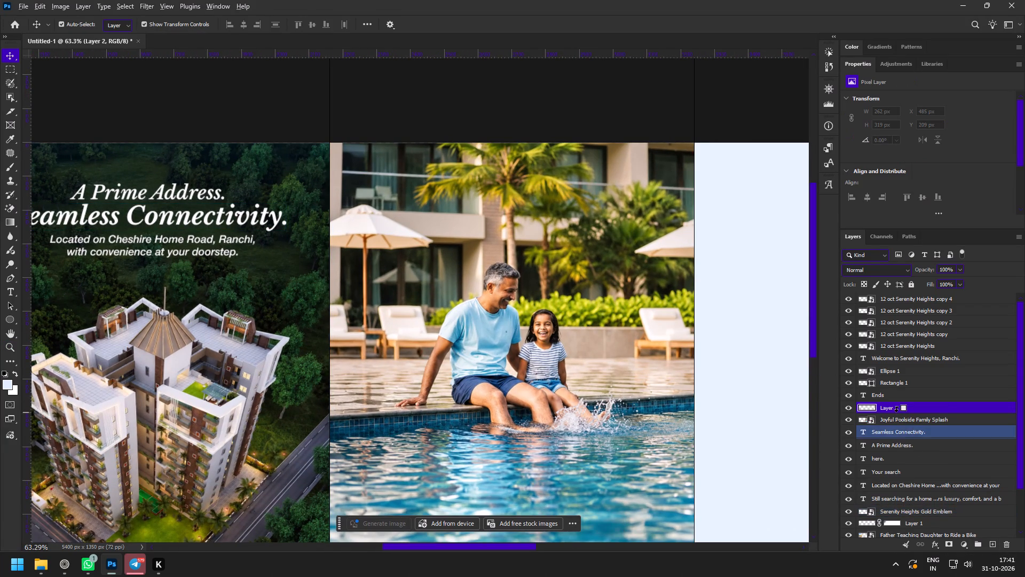
pyautogui.keyDown('alt'); pyautogui.click(895, 412); pyautogui.keyUp('alt')
# Paint soft black shading across the upper part of slide 3's poolside image on the clipped layer.
pyautogui.click(10, 384)
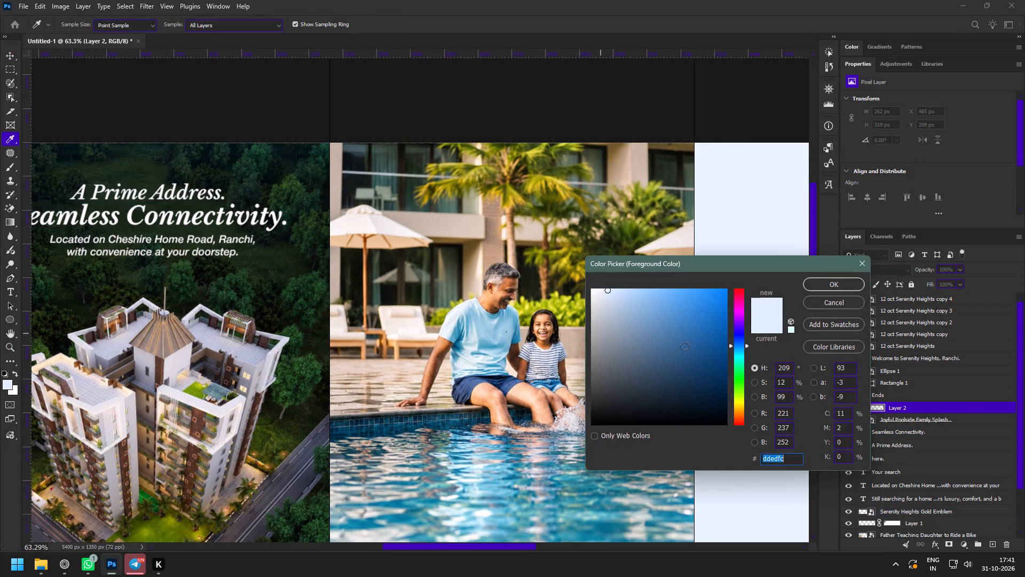
pyautogui.moveTo(664, 364); pyautogui.dragTo(455, 492)
pyautogui.click(814, 284)
pyautogui.press('b')
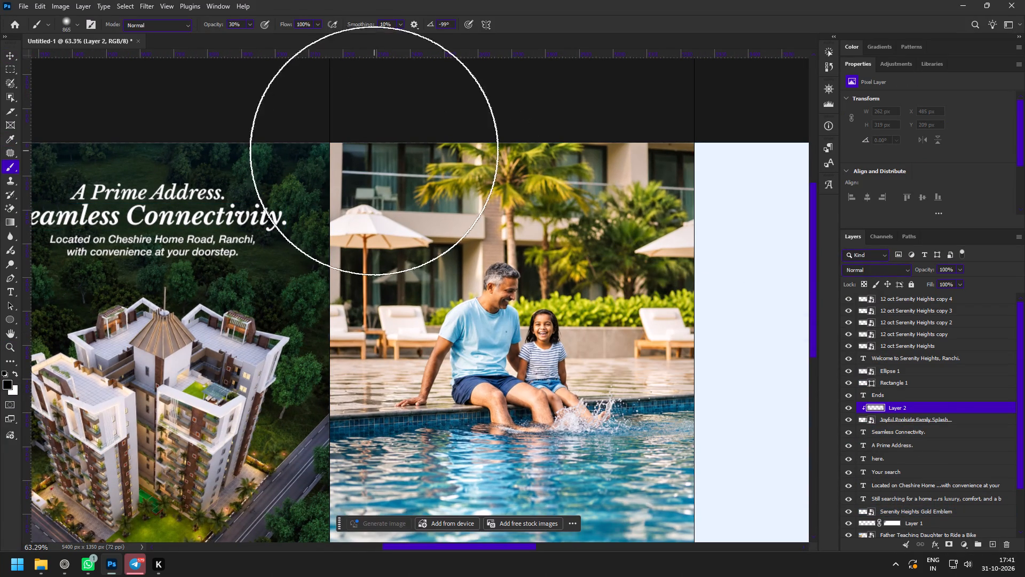
pyautogui.press('space')
pyautogui.press('space')
pyautogui.press('space')
pyautogui.press('space')
pyautogui.press('space')
pyautogui.press('space')
pyautogui.press('space')
pyautogui.press('space')
pyautogui.press('space')
pyautogui.press('space')
pyautogui.press('space')
pyautogui.press('space')
pyautogui.press('space')
pyautogui.press('space')
pyautogui.press('space')
pyautogui.press('space')
pyautogui.press('space')
pyautogui.press('space')
pyautogui.press('space')
pyautogui.press('space')
pyautogui.moveTo(413, 289); pyautogui.dragTo(396, 206)
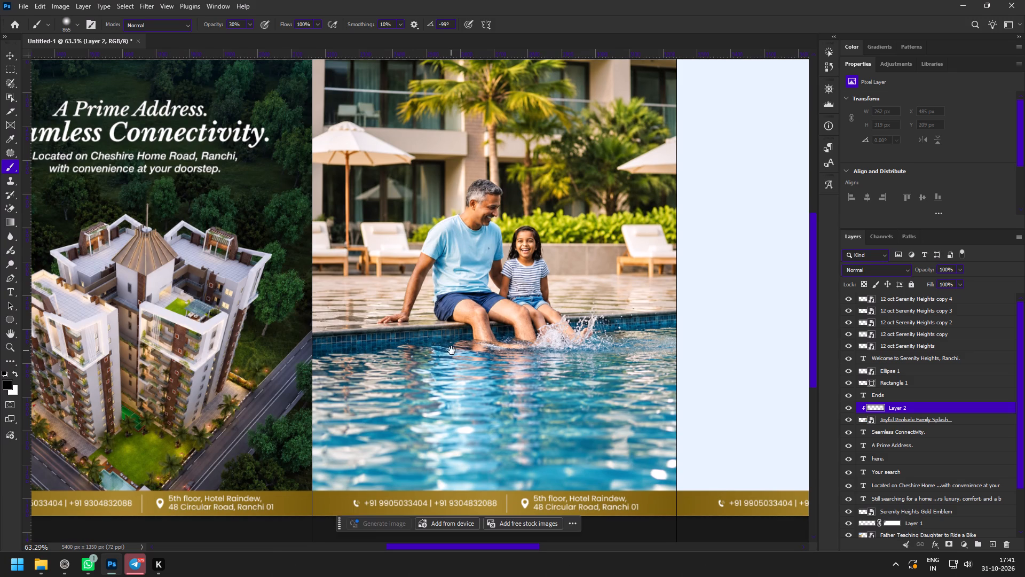
pyautogui.moveTo(451, 345); pyautogui.dragTo(408, 440)
pyautogui.moveTo(262, 190); pyautogui.dragTo(633, 171)
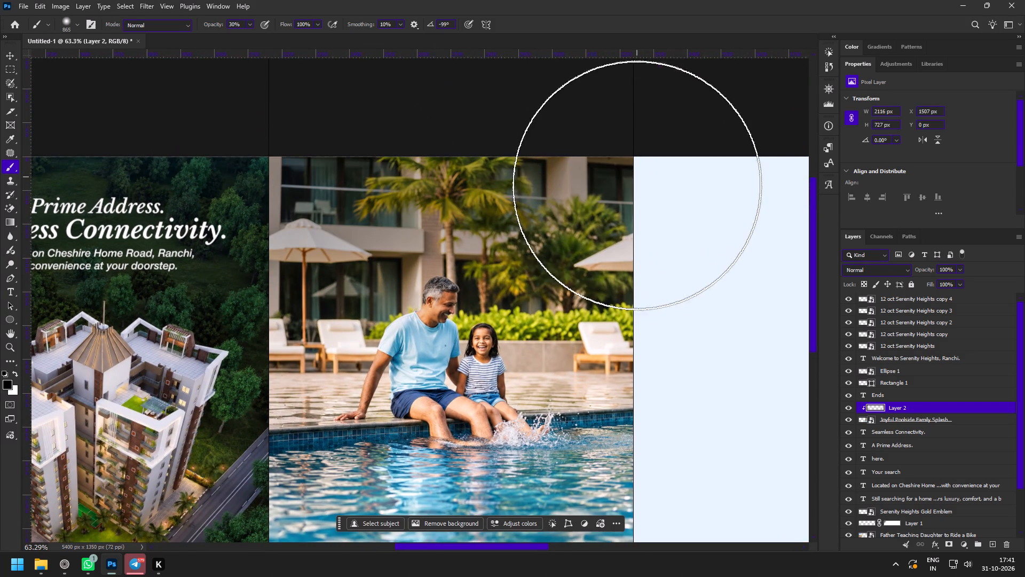
pyautogui.click(679, 209)
pyautogui.moveTo(470, 148); pyautogui.dragTo(294, 161)
pyautogui.click(232, 217)
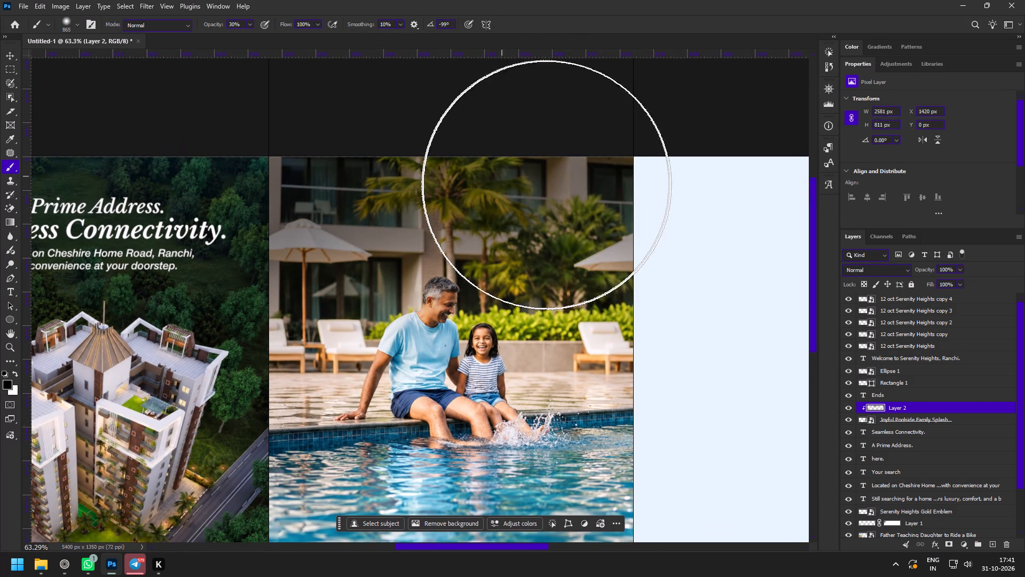
pyautogui.click(234, 269)
pyautogui.click(456, 161)
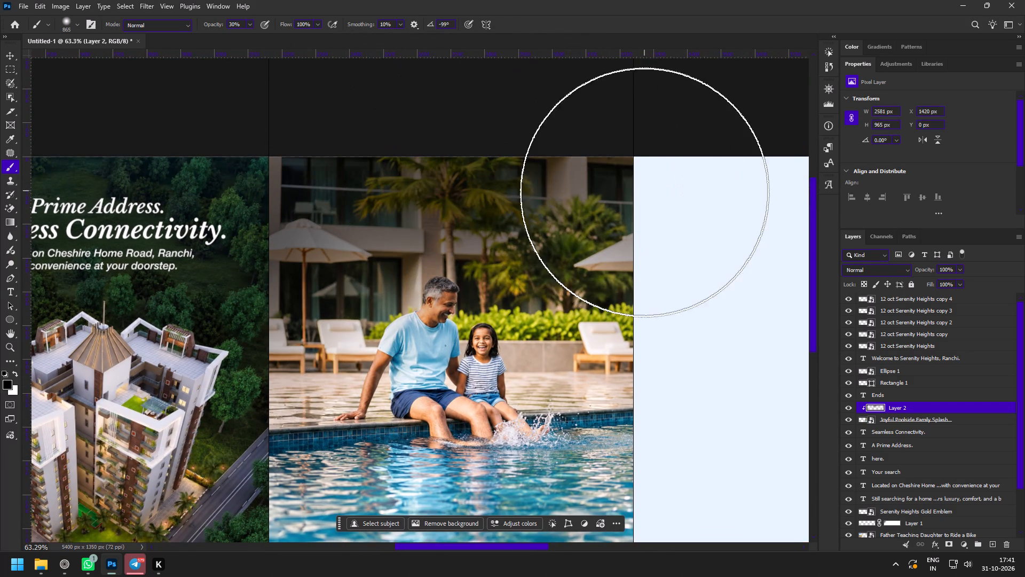
pyautogui.click(665, 214)
pyautogui.click(193, 212)
# Duplicate slide 2's "A Prime Address." headline onto slide 3 and move the copy to the top of the layer stack.
pyautogui.press('z')
pyautogui.moveTo(246, 157); pyautogui.dragTo(263, 171)
pyautogui.press('v')
pyautogui.click(83, 209)
pyautogui.click(89, 226)
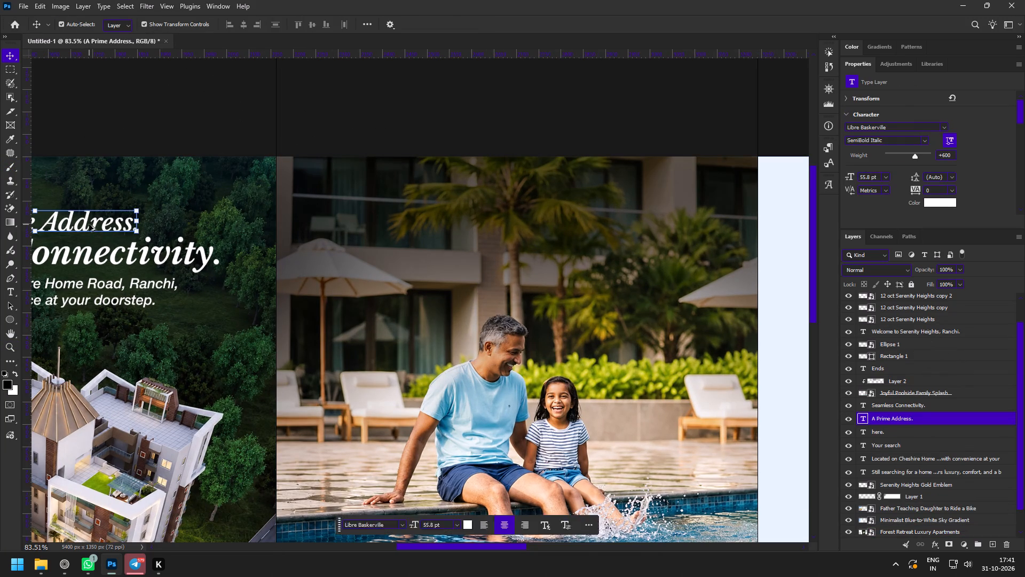
pyautogui.keyDown('alt'); pyautogui.moveTo(89, 224); pyautogui.dragTo(509, 224); pyautogui.keyUp('alt')
pyautogui.moveTo(887, 421); pyautogui.dragTo(893, 247)
# Replace the duplicated headline's text with "Everyday Living, Elevated." copied from the Serenity height content document.
pyautogui.click(62, 574)
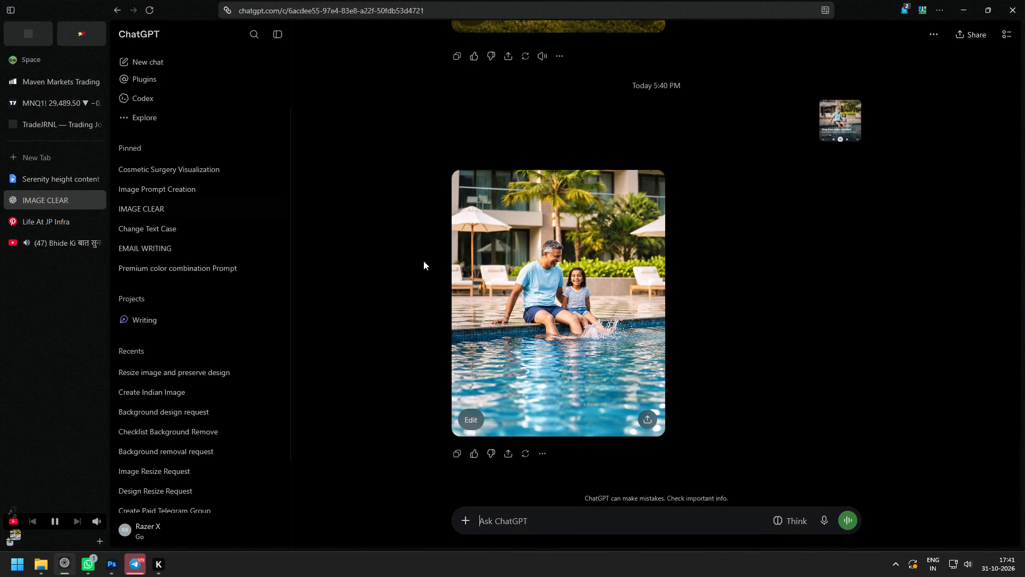
pyautogui.click(51, 184)
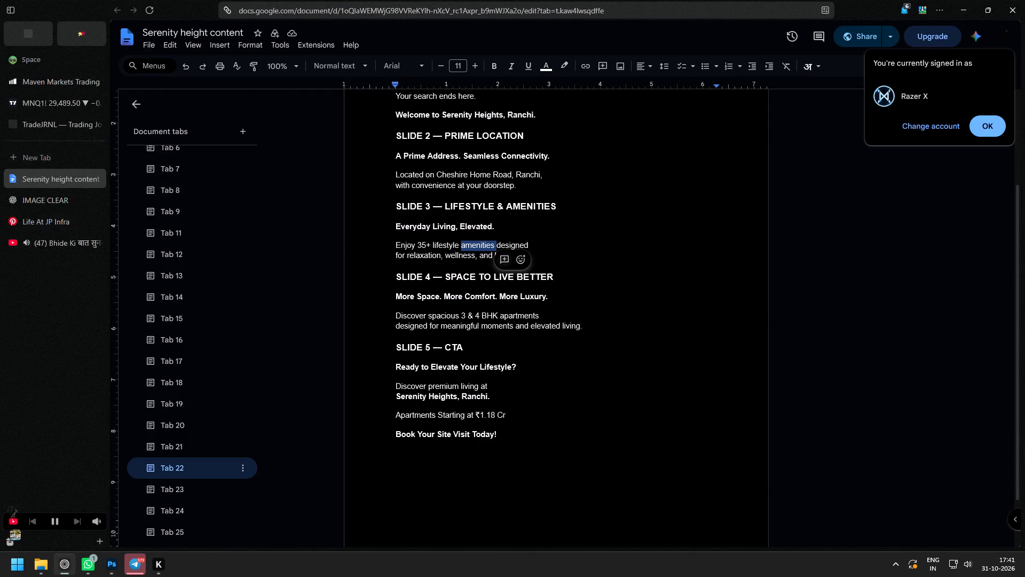
pyautogui.moveTo(382, 231); pyautogui.dragTo(511, 225)
pyautogui.hotkey('ctrl', 'c')
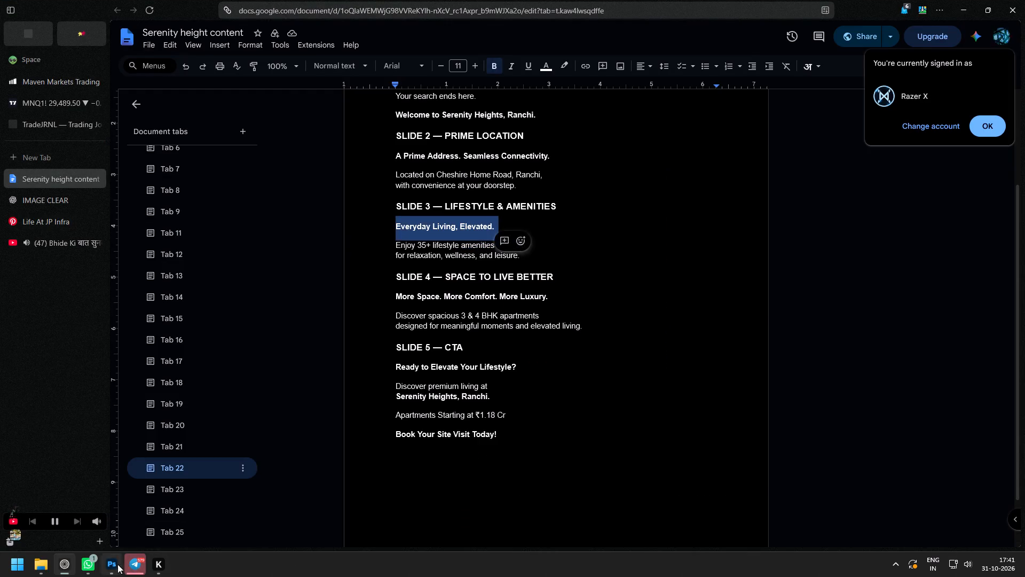
pyautogui.click(117, 564)
pyautogui.doubleClick(494, 222)
pyautogui.hotkey('ctrl', 'v')
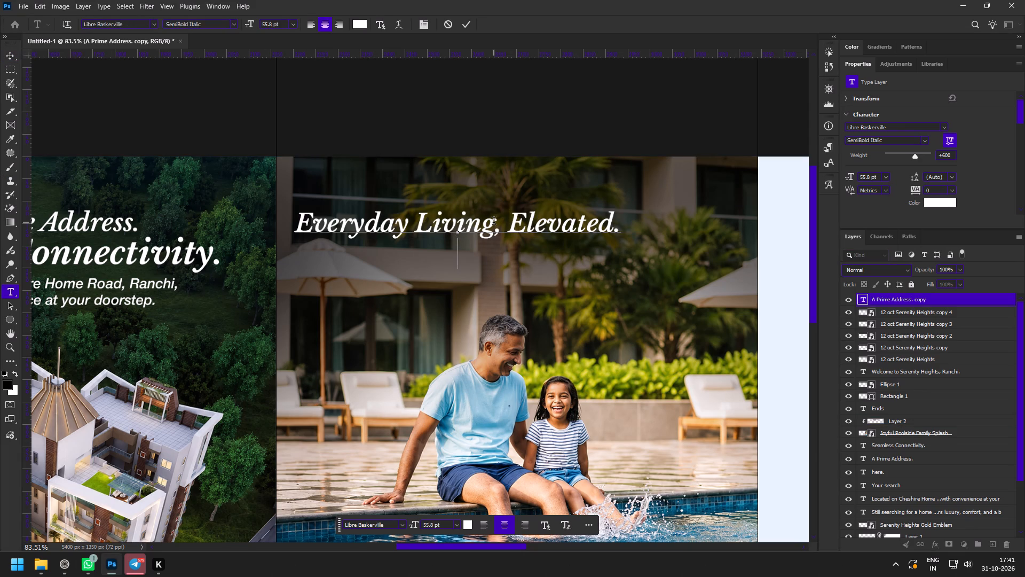
# Cut "Elevated." from the headline and centre the remaining "Everyday Living," line horizontally on slide 3.
pyautogui.moveTo(505, 226); pyautogui.dragTo(724, 231)
pyautogui.hotkey('ctrl', 'x')
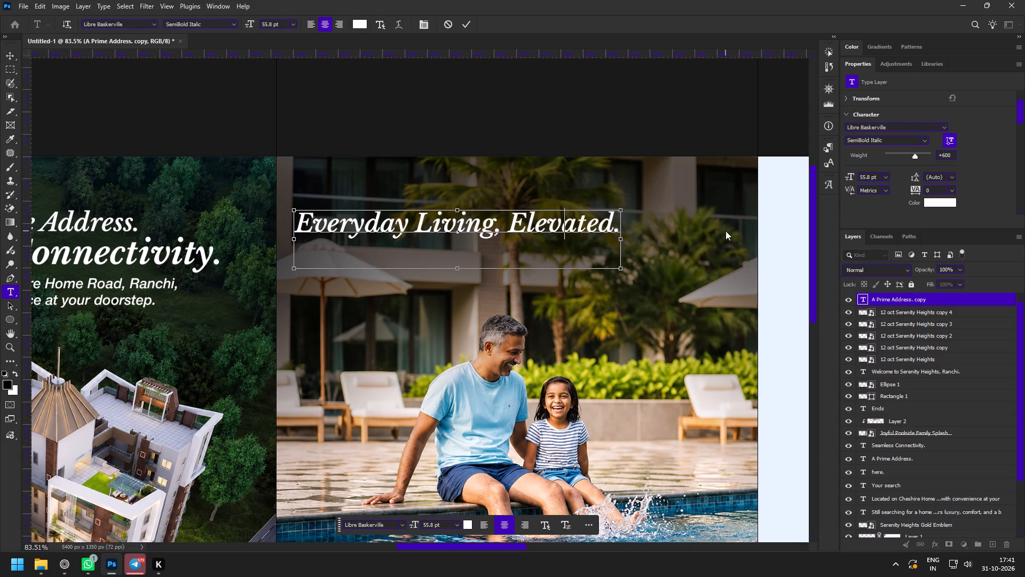
pyautogui.press('BackSpace')
pyautogui.hotkey('ctrl', 'Return')
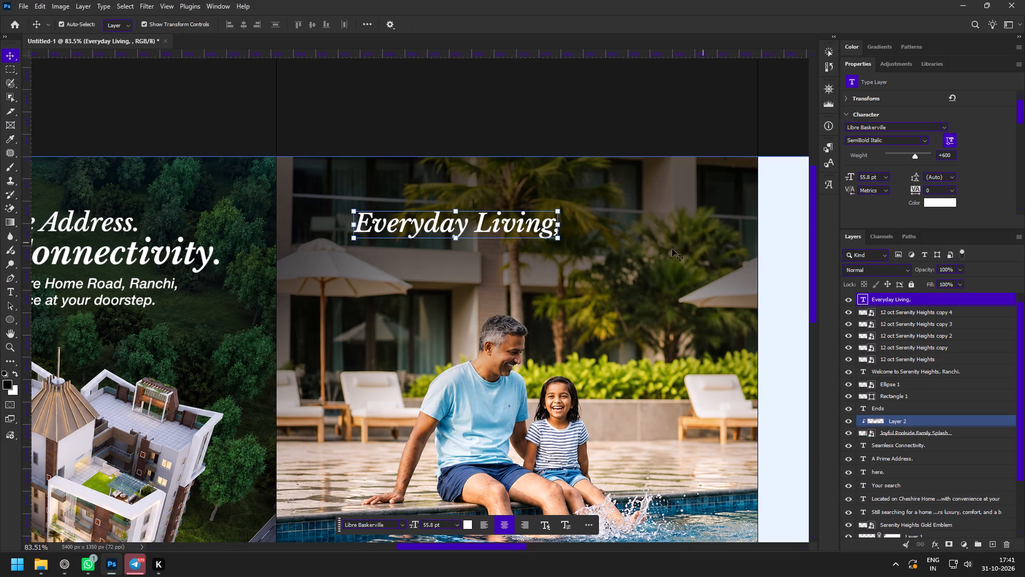
pyautogui.moveTo(502, 228); pyautogui.dragTo(562, 225)
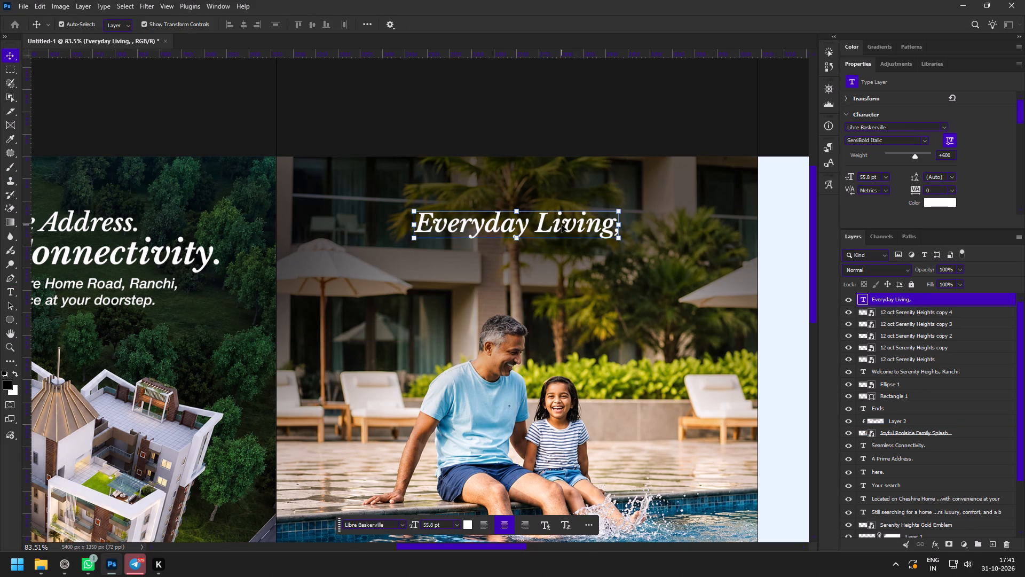
# Duplicate the "Everyday Living," line directly below itself and replace the copy's text with "Elevated.".
pyautogui.keyDown('alt'); pyautogui.keyDown('shift'); pyautogui.moveTo(562, 225); pyautogui.dragTo(557, 256); pyautogui.keyUp('shift'); pyautogui.keyUp('alt')
pyautogui.doubleClick(557, 256)
pyautogui.hotkey('ctrl', 'v')
pyautogui.hotkey('ctrl', 'Return')
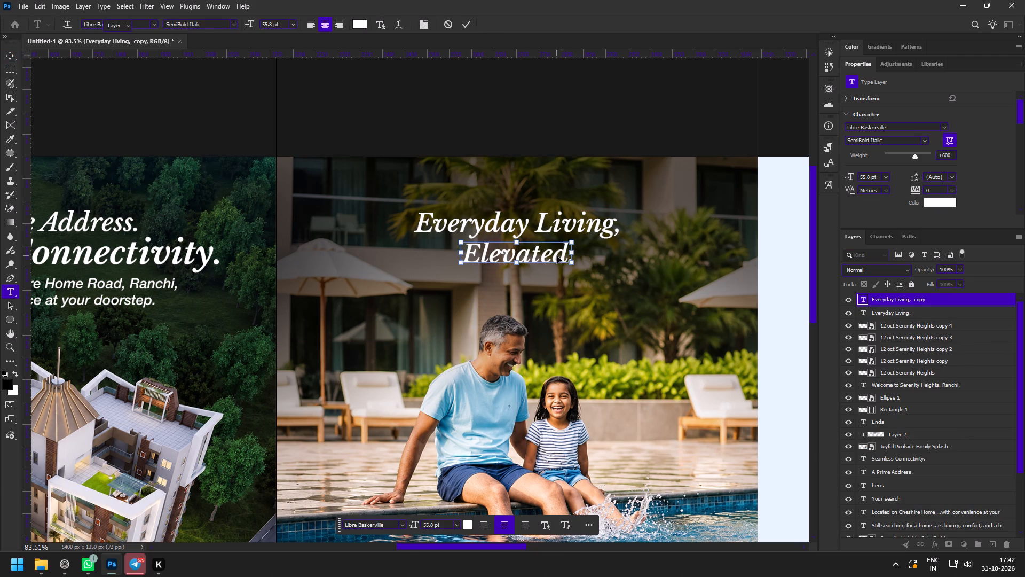
# Enlarge slide 3's "Elevated." line to about 154 pt and shift it slightly down.
pyautogui.moveTo(575, 258); pyautogui.dragTo(675, 255)
pyautogui.click(643, 252)
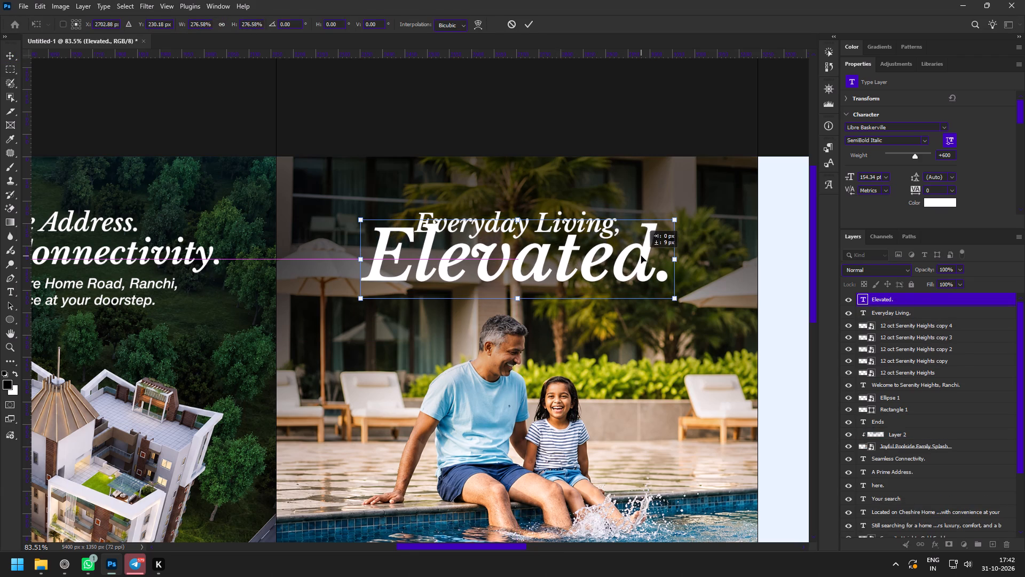
pyautogui.click(534, 20)
# Scale "Everyday Living," down to about 43.6 pt and place it just above "Elevated.", near the slide's horizontal centre.
pyautogui.press('z')
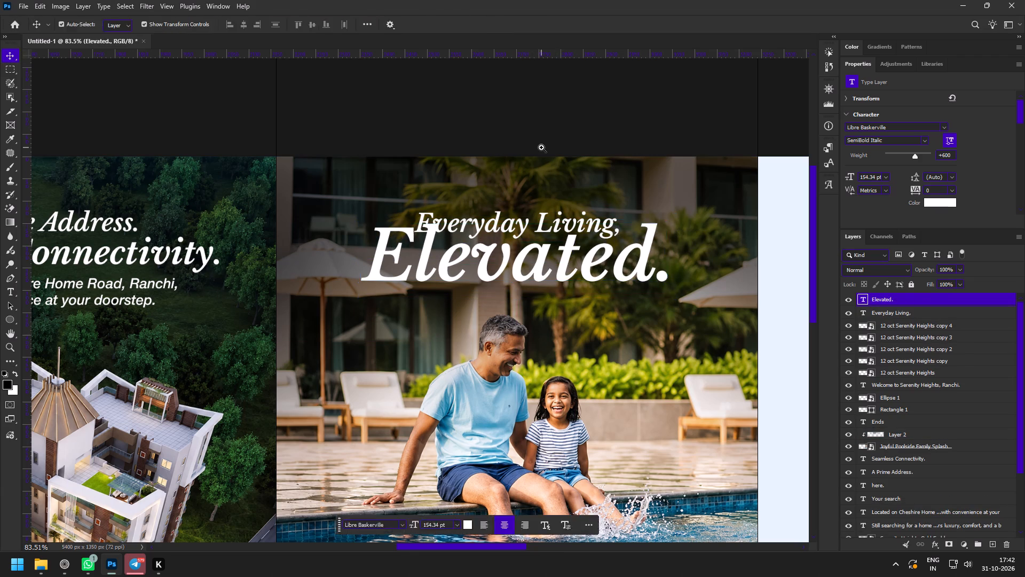
pyautogui.moveTo(542, 150); pyautogui.dragTo(567, 190)
pyautogui.press('v')
pyautogui.click(453, 206)
pyautogui.click(448, 239)
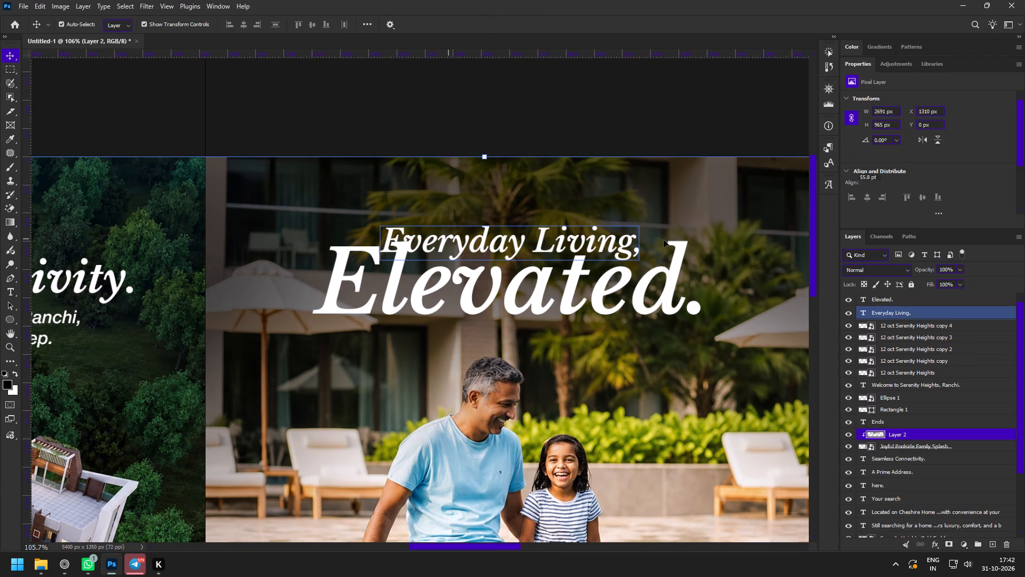
pyautogui.click(642, 244)
pyautogui.moveTo(644, 259); pyautogui.dragTo(615, 261)
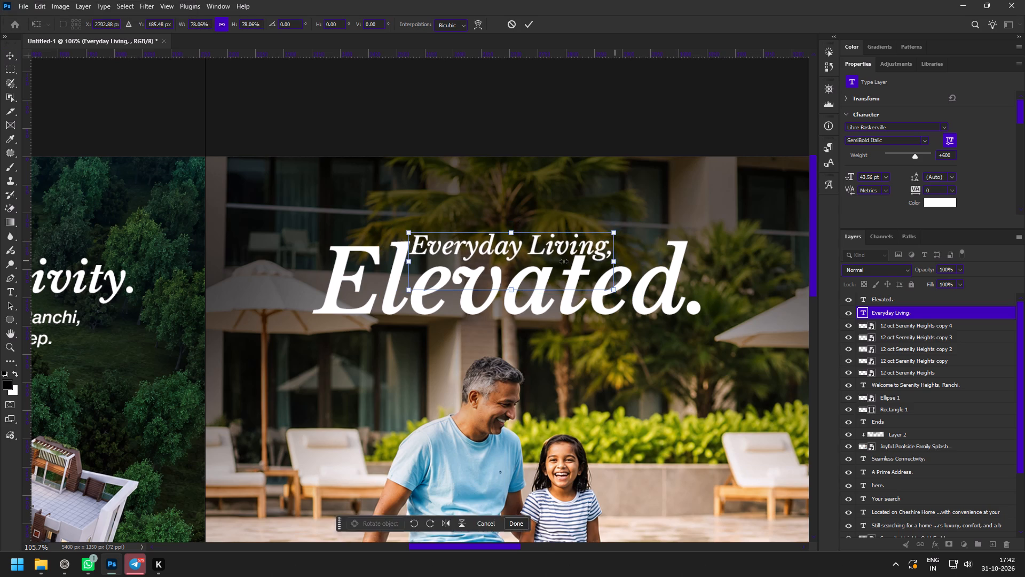
pyautogui.moveTo(567, 259); pyautogui.dragTo(578, 252)
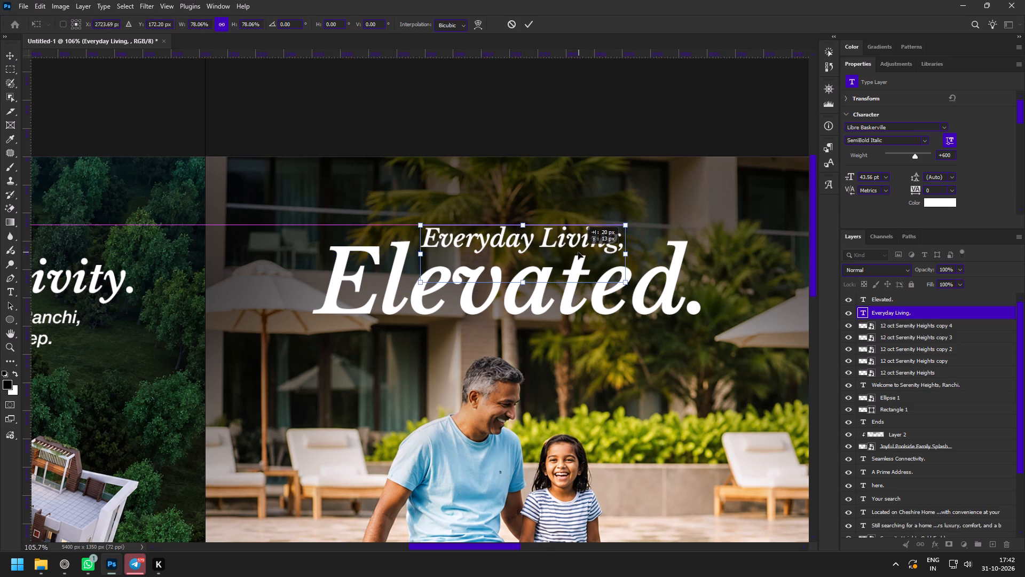
pyautogui.moveTo(578, 252); pyautogui.dragTo(575, 252)
pyautogui.click(526, 21)
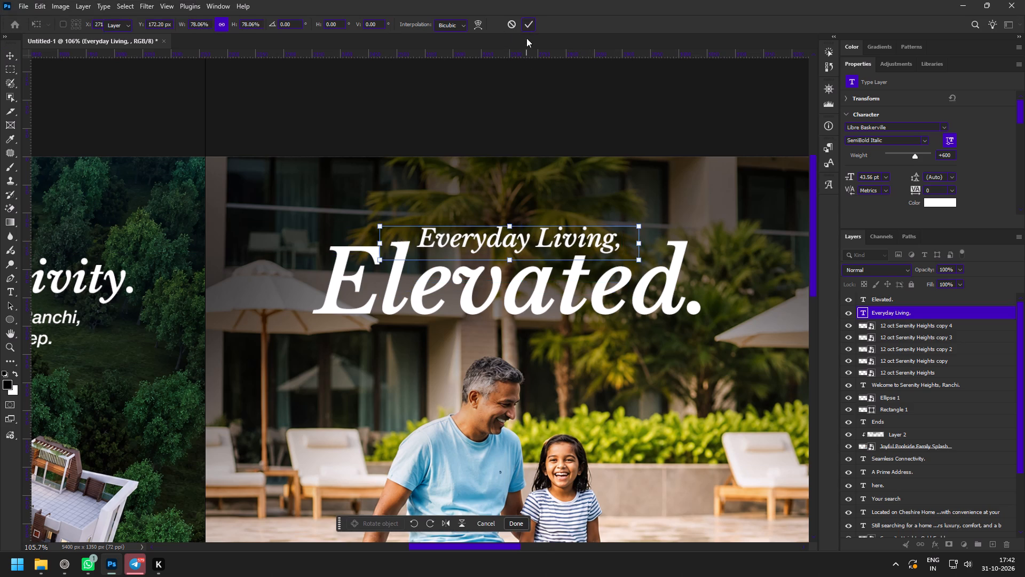
# Scale both slide 3 headline lines down slightly together and move them a little higher.
pyautogui.press('z')
pyautogui.moveTo(590, 343); pyautogui.dragTo(572, 333)
pyautogui.press('v')
pyautogui.keyDown('shift'); pyautogui.click(491, 315); pyautogui.keyUp('shift')
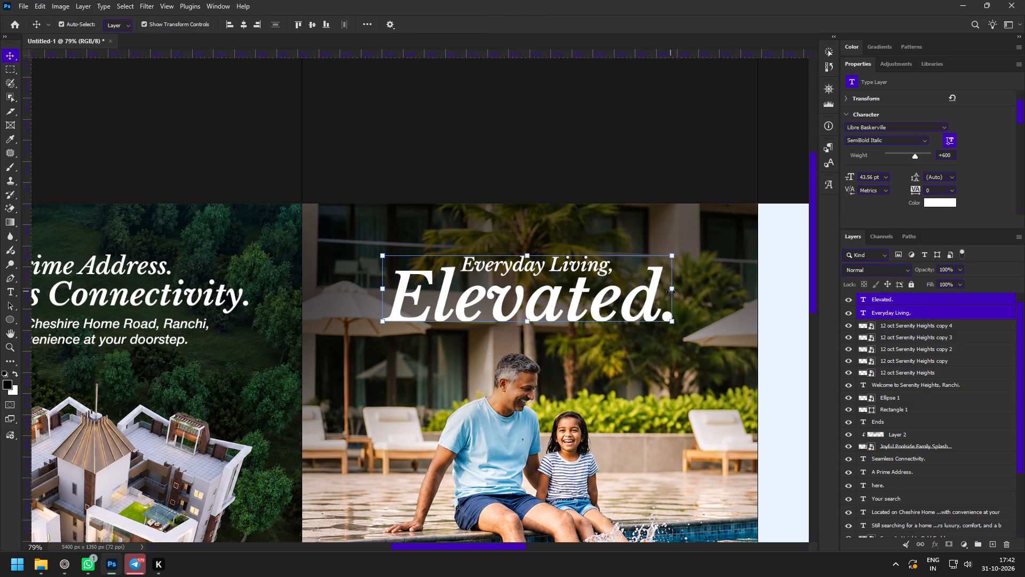
pyautogui.keyDown('alt'); pyautogui.moveTo(672, 289); pyautogui.dragTo(656, 290); pyautogui.keyUp('alt')
pyautogui.moveTo(616, 300); pyautogui.dragTo(616, 291)
pyautogui.click(526, 27)
# Move slide 2's "Located on Cheshire Home Road" text onto slide 3 and place its layer directly beneath "Elevated.".
pyautogui.press('z')
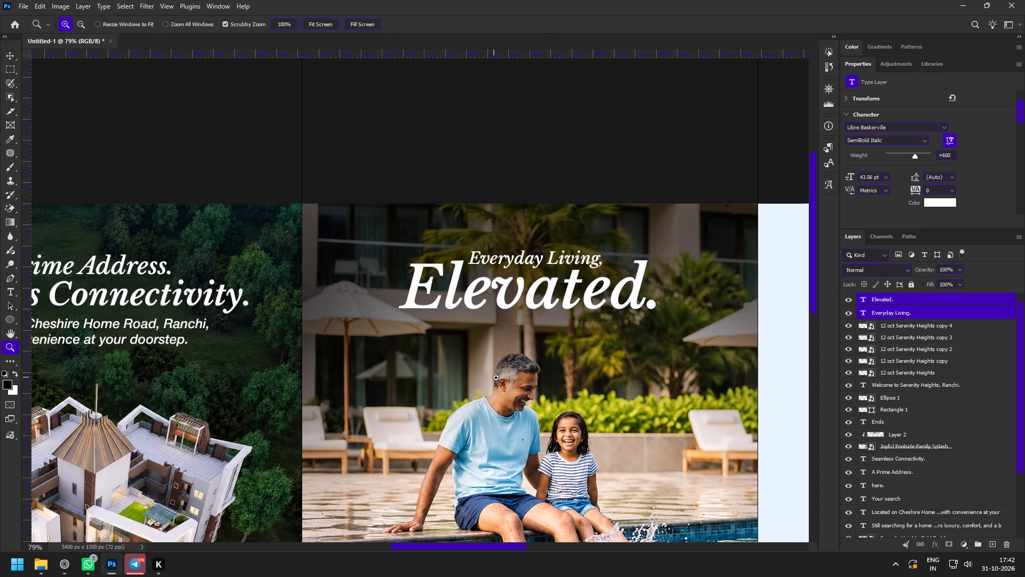
pyautogui.press('space')
pyautogui.press('space')
pyautogui.moveTo(500, 355); pyautogui.dragTo(492, 298)
pyautogui.press('v')
pyautogui.click(114, 278)
pyautogui.moveTo(93, 270); pyautogui.dragTo(402, 307)
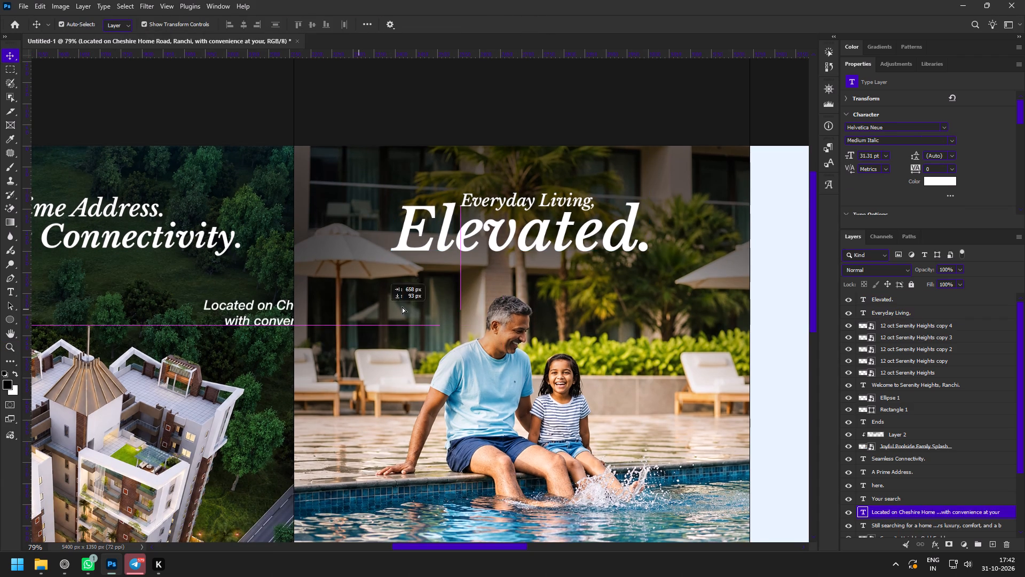
pyautogui.moveTo(402, 307); pyautogui.dragTo(445, 288)
pyautogui.moveTo(896, 513); pyautogui.dragTo(882, 306)
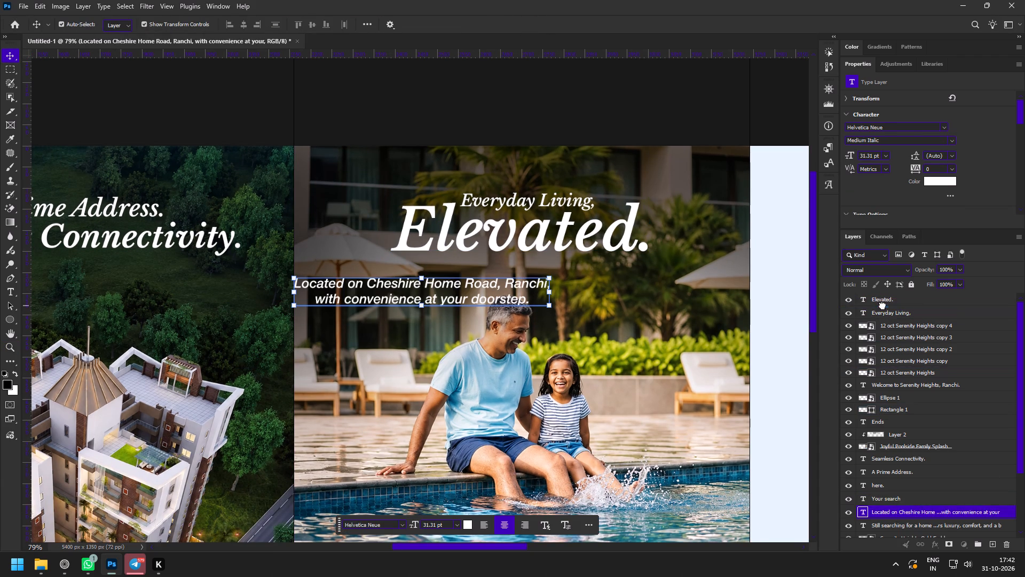
# Copy "Enjoy 35+ lifestyle amenities designed" from slide 3's section of the Serenity height content document and return to Photoshop.
pyautogui.click(59, 563)
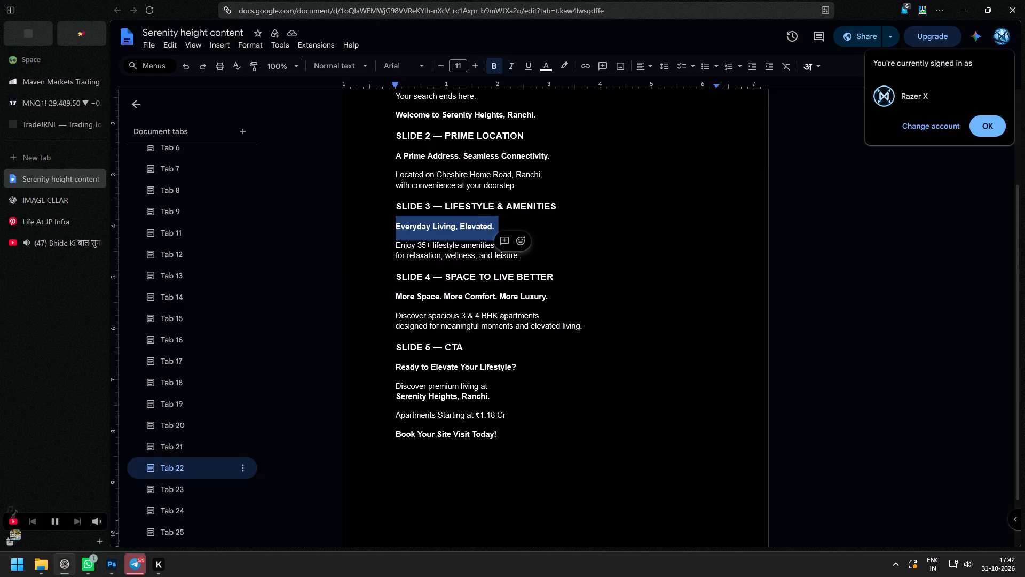
pyautogui.moveTo(388, 245); pyautogui.dragTo(535, 242)
pyautogui.hotkey('ctrl', 'c')
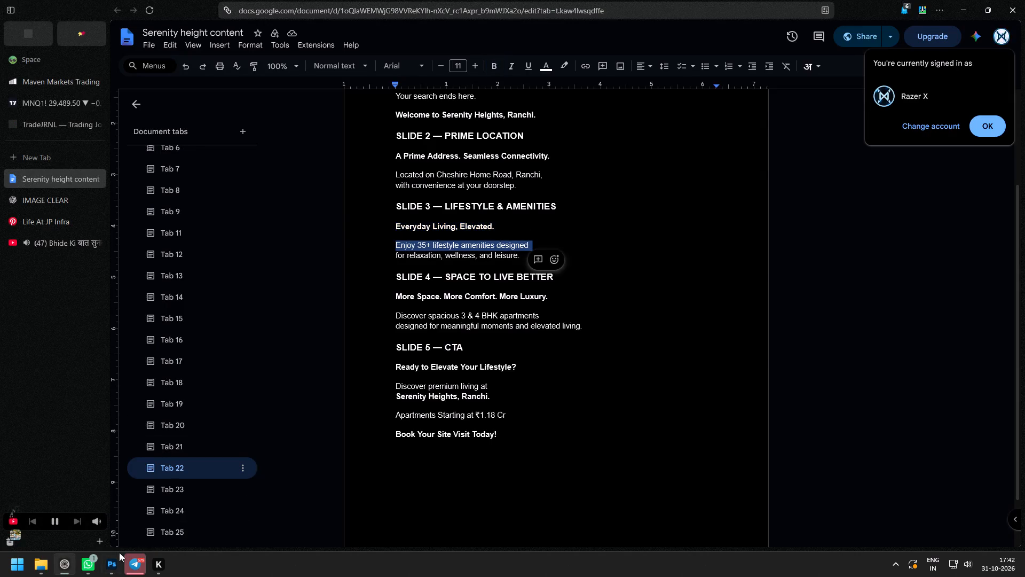
pyautogui.click(105, 560)
# Move the location text below "Elevated.", towards slide 3's right edge.
pyautogui.press('z')
pyautogui.moveTo(413, 243); pyautogui.dragTo(423, 261)
pyautogui.press('v')
pyautogui.moveTo(395, 302); pyautogui.dragTo(541, 287)
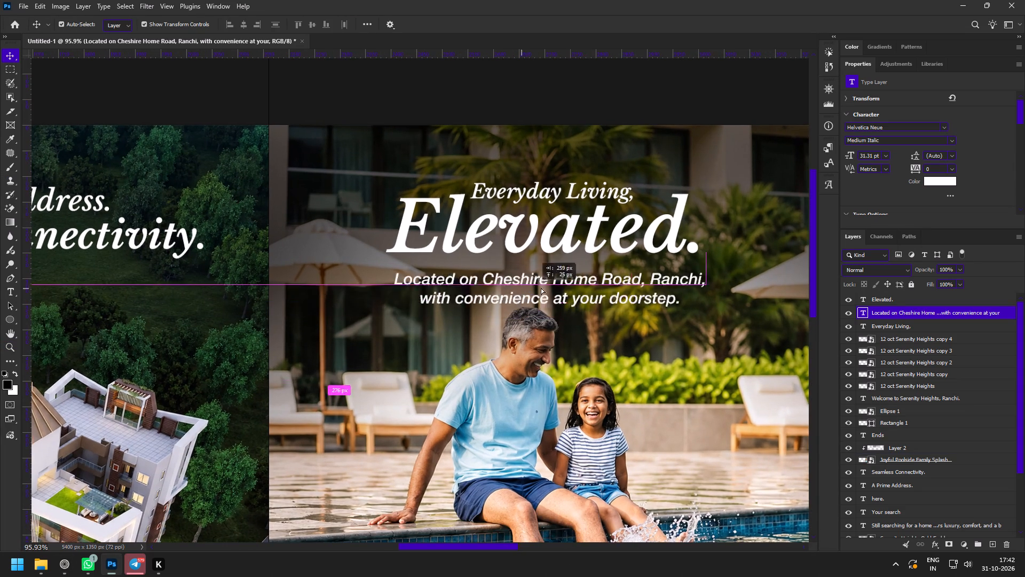
pyautogui.moveTo(541, 287); pyautogui.dragTo(613, 290)
# Draw an unfilled rectangle of about 348 × 125 px at the left of slide 3 below the headline and round its corners.
pyautogui.rightClick(5, 317)
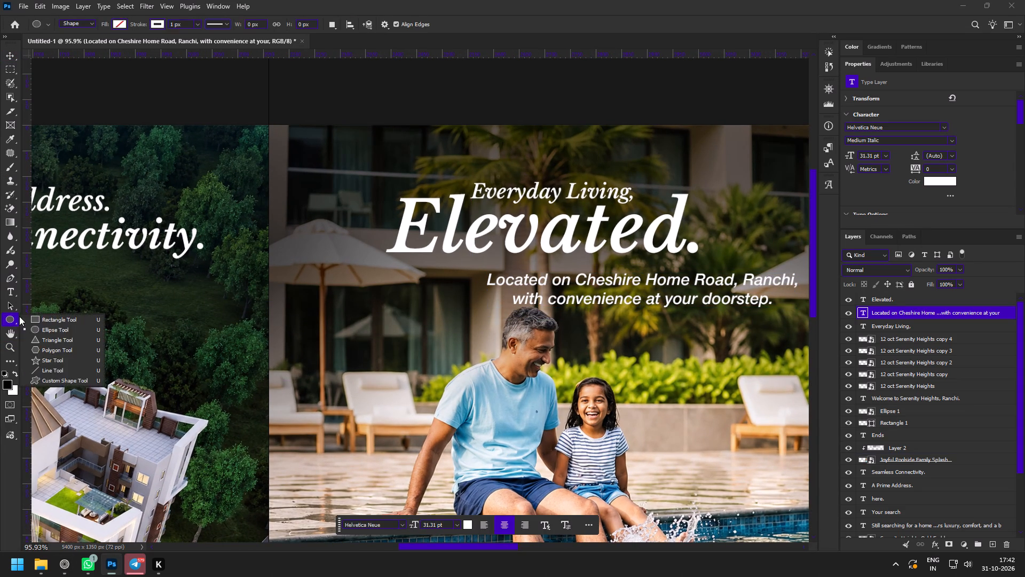
pyautogui.click(48, 315)
pyautogui.moveTo(297, 278); pyautogui.dragTo(453, 342)
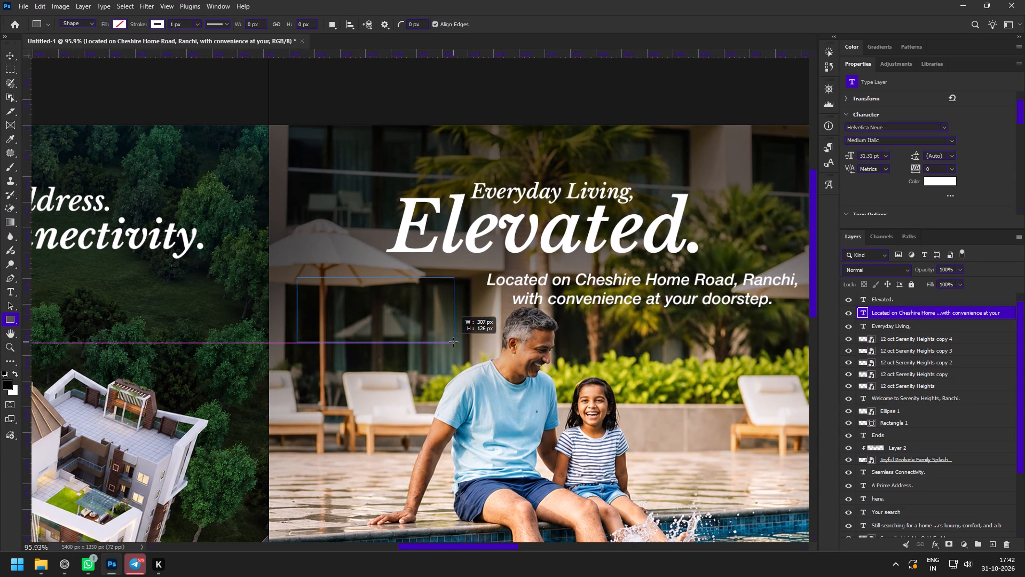
pyautogui.moveTo(453, 342); pyautogui.dragTo(475, 341)
pyautogui.moveTo(462, 288); pyautogui.dragTo(458, 292)
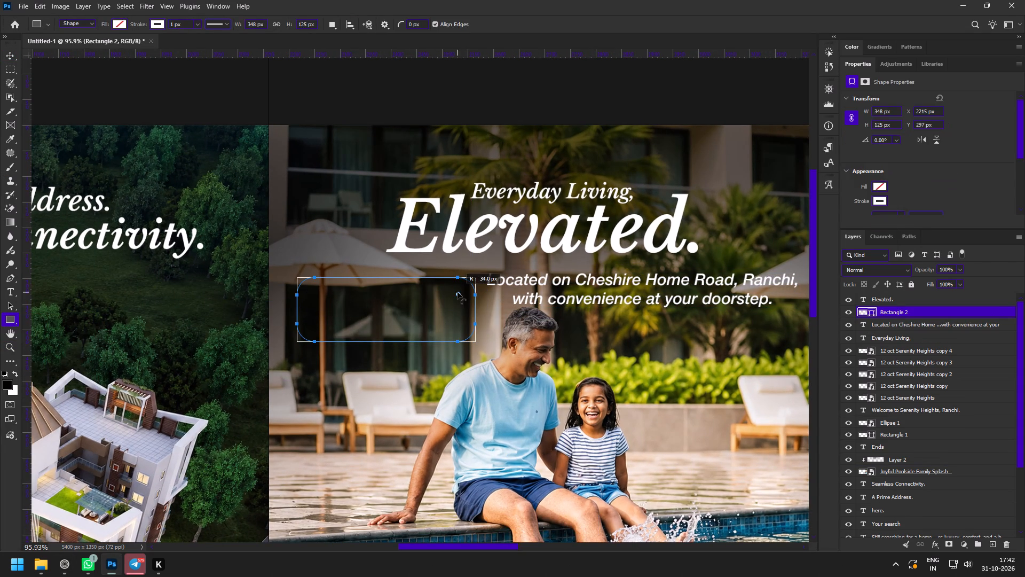
pyautogui.moveTo(458, 292); pyautogui.dragTo(468, 285)
# Set the rounded rectangle's stroke width to 4 px.
pyautogui.press('z')
pyautogui.moveTo(412, 280); pyautogui.dragTo(427, 298)
pyautogui.press('v')
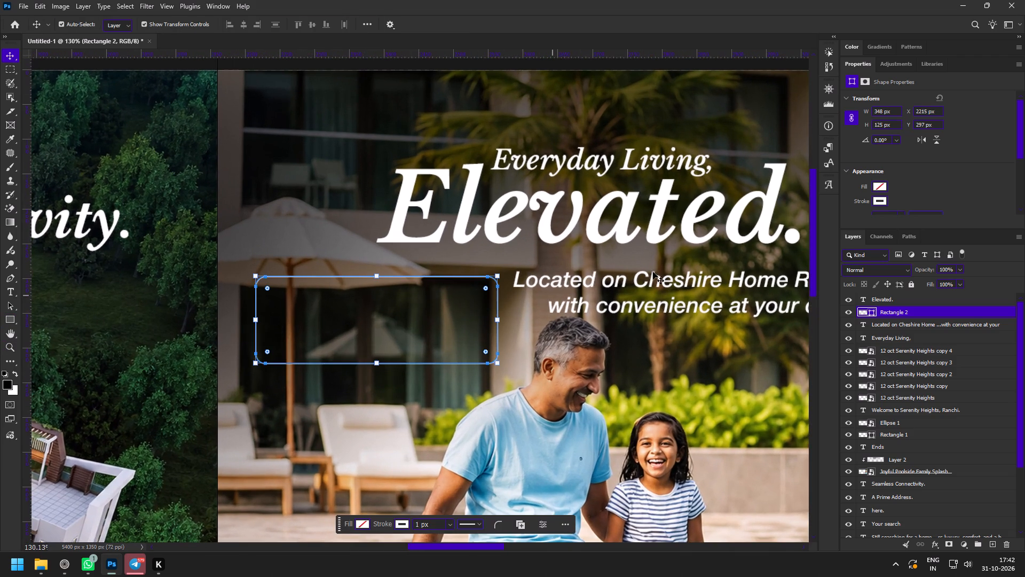
pyautogui.scroll(-2, 865, 184)
pyautogui.moveTo(889, 198); pyautogui.dragTo(854, 203)
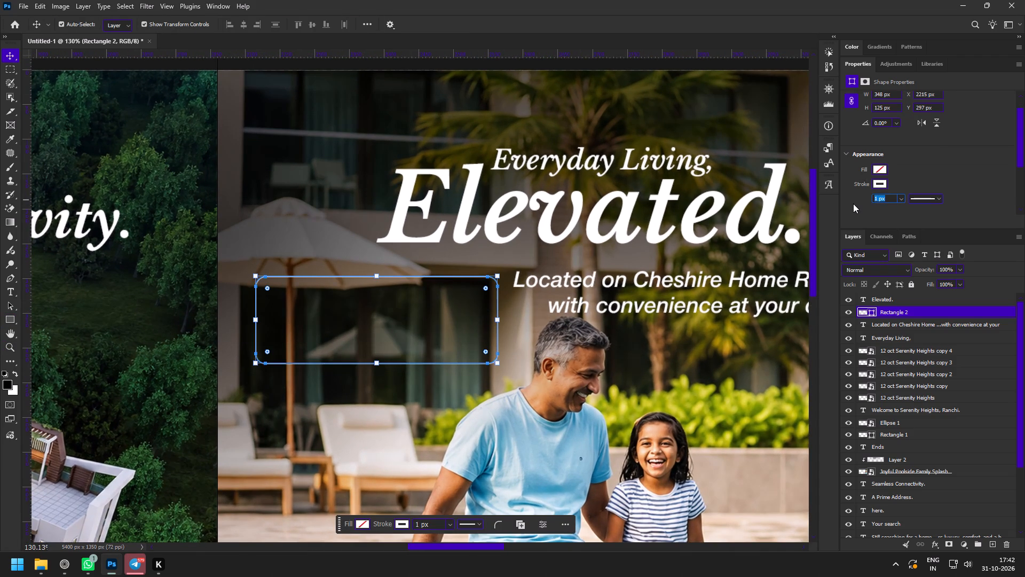
pyautogui.press('4')
pyautogui.press('Return')
# Replace the location text on slide 3 with the copied "Enjoy 35+ lifestyle amenities designed".
pyautogui.press('z')
pyautogui.moveTo(548, 300); pyautogui.dragTo(556, 317)
pyautogui.press('v')
pyautogui.click(621, 288)
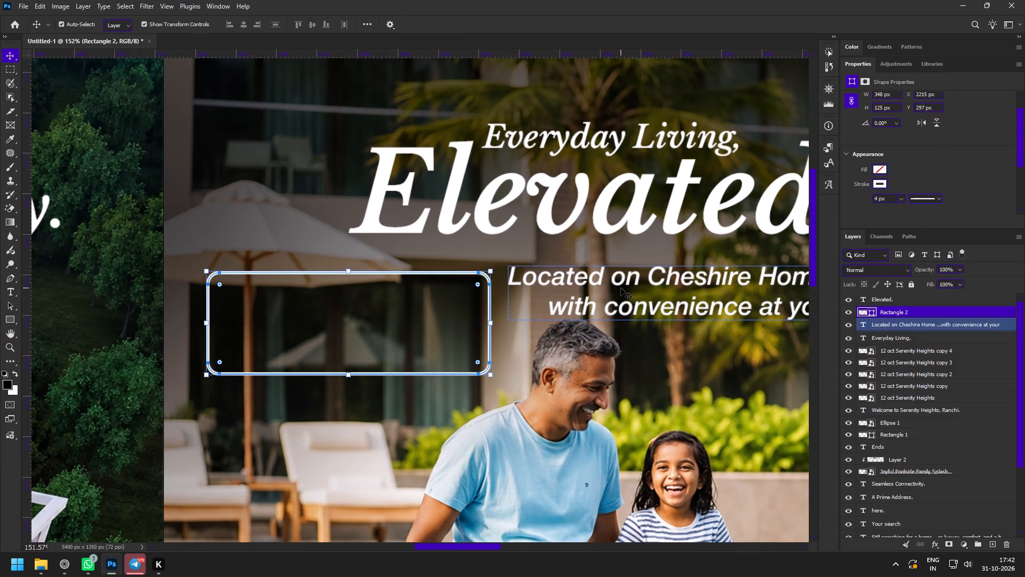
pyautogui.doubleClick(658, 290)
pyautogui.hotkey('ctrl', 'v')
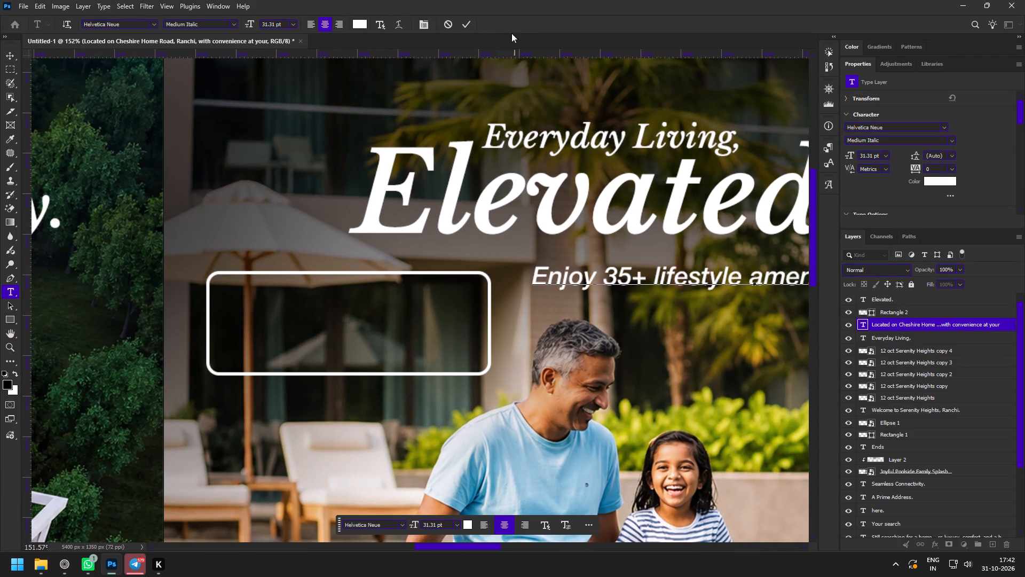
pyautogui.click(471, 24)
# Cut "lifestyle amenities designed" from the text line and move the remaining "Enjoy 35+" into the rounded rectangle.
pyautogui.press('z')
pyautogui.moveTo(578, 294); pyautogui.dragTo(556, 287)
pyautogui.press('space')
pyautogui.press('space')
pyautogui.press('space')
pyautogui.press('space')
pyautogui.press('space')
pyautogui.moveTo(594, 295); pyautogui.dragTo(535, 292)
pyautogui.moveTo(662, 269); pyautogui.dragTo(665, 275)
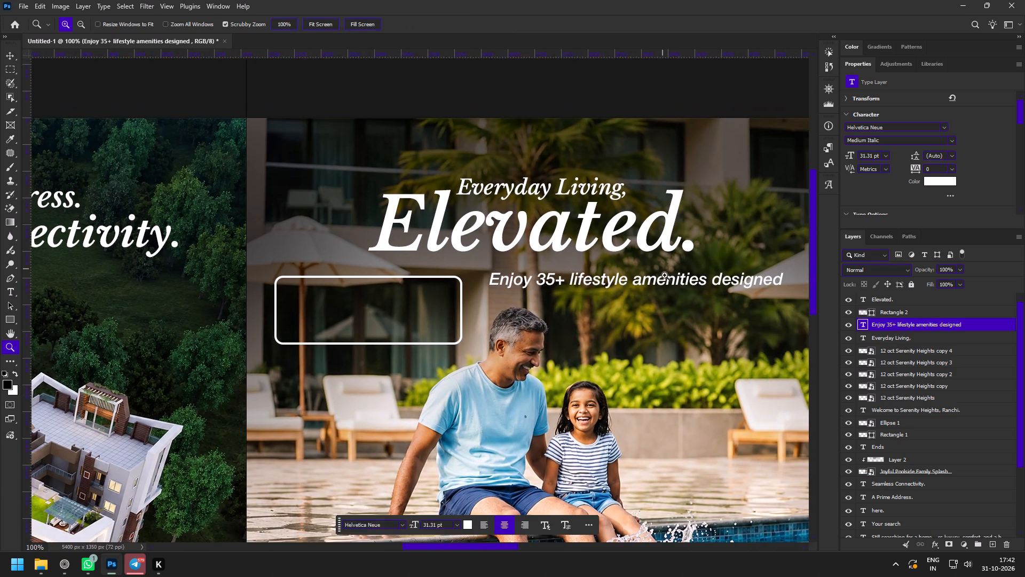
pyautogui.moveTo(665, 275); pyautogui.dragTo(673, 290)
pyautogui.press('v')
pyautogui.doubleClick(541, 282)
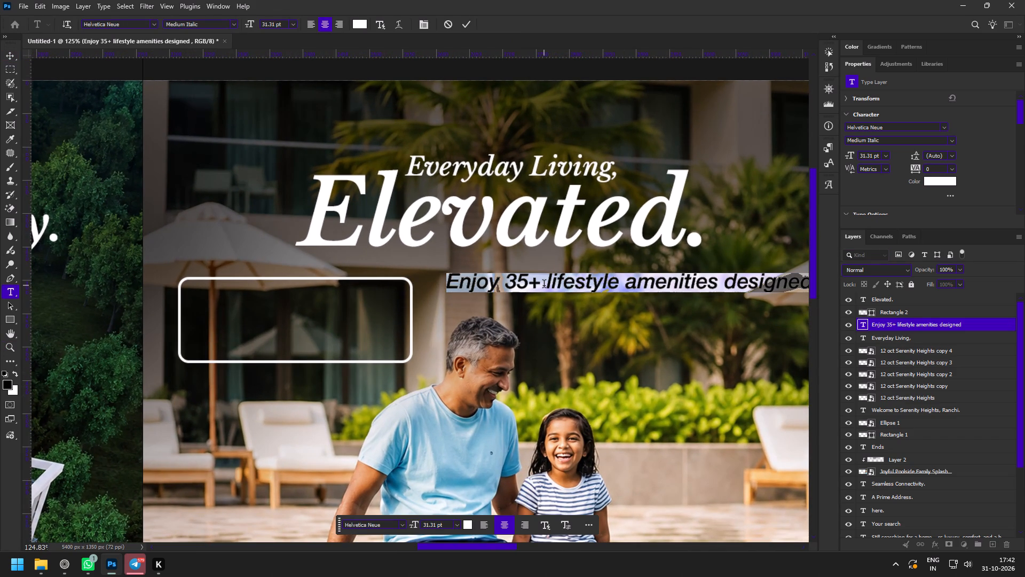
pyautogui.moveTo(544, 285); pyautogui.dragTo(930, 288)
pyautogui.hotkey('ctrl', 'x')
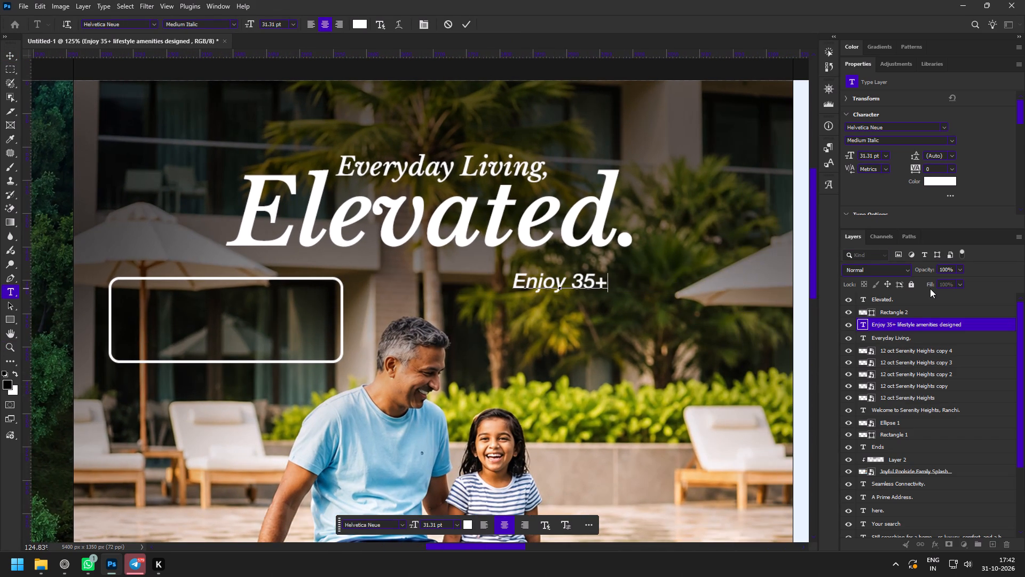
pyautogui.press('BackSpace')
pyautogui.press('+')
pyautogui.hotkey('ctrl', 'Return')
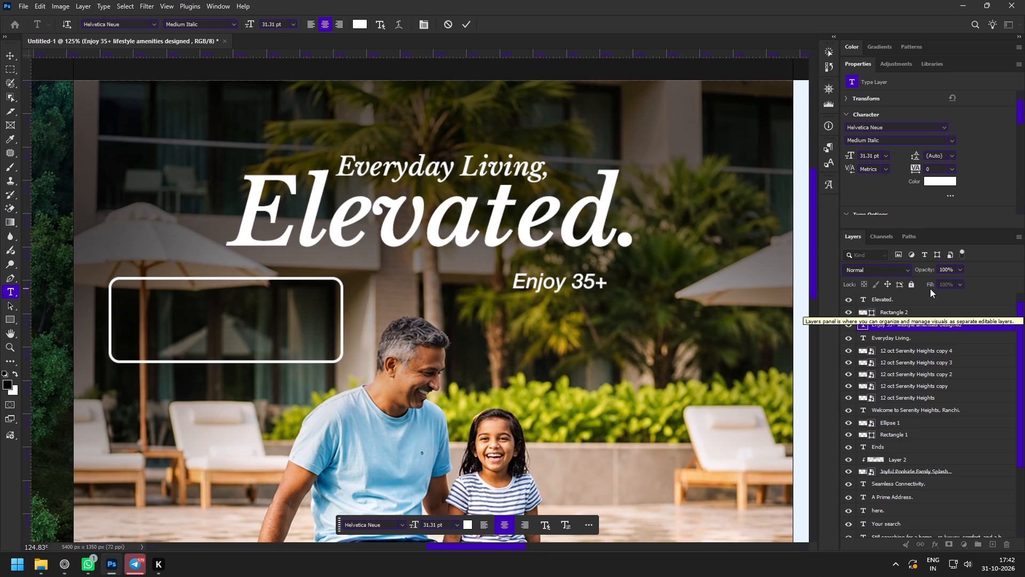
pyautogui.moveTo(541, 284); pyautogui.dragTo(159, 310)
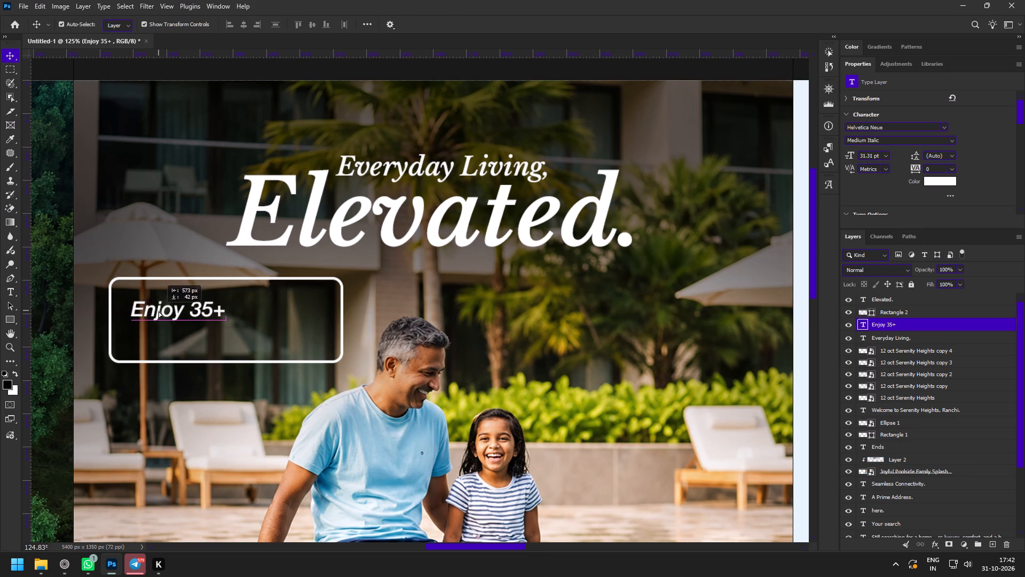
# Duplicate "Enjoy 35+" above the rectangle and replace the copy with "lifestyle amenities designed", left-aligned with a line break before "designed".
pyautogui.press('space')
pyautogui.moveTo(175, 327); pyautogui.dragTo(362, 307)
pyautogui.press('z')
pyautogui.moveTo(391, 278); pyautogui.dragTo(410, 315)
pyautogui.press('v')
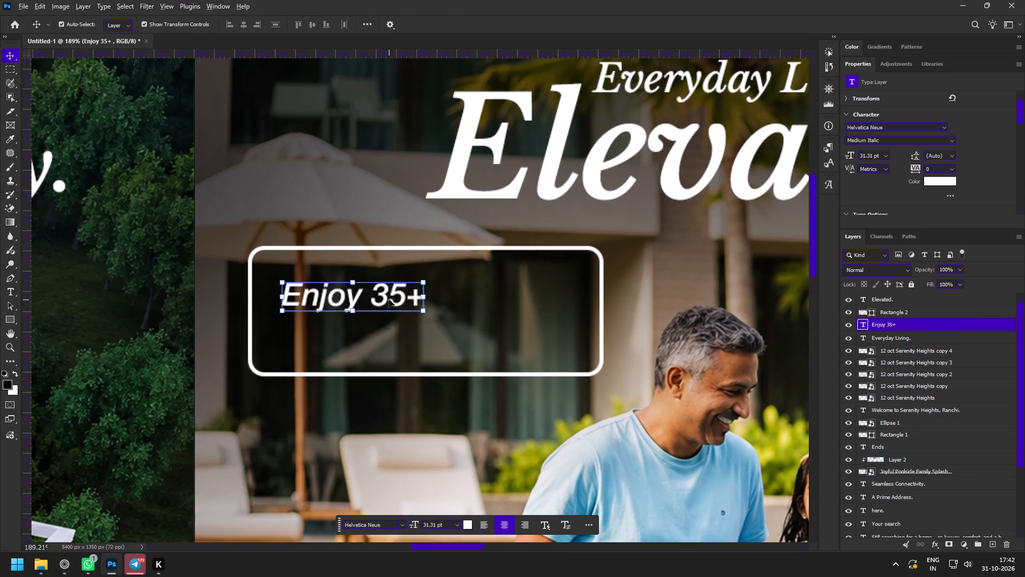
pyautogui.keyDown('alt'); pyautogui.moveTo(389, 300); pyautogui.dragTo(378, 188); pyautogui.keyUp('alt')
pyautogui.doubleClick(378, 188)
pyautogui.hotkey('ctrl', 'v')
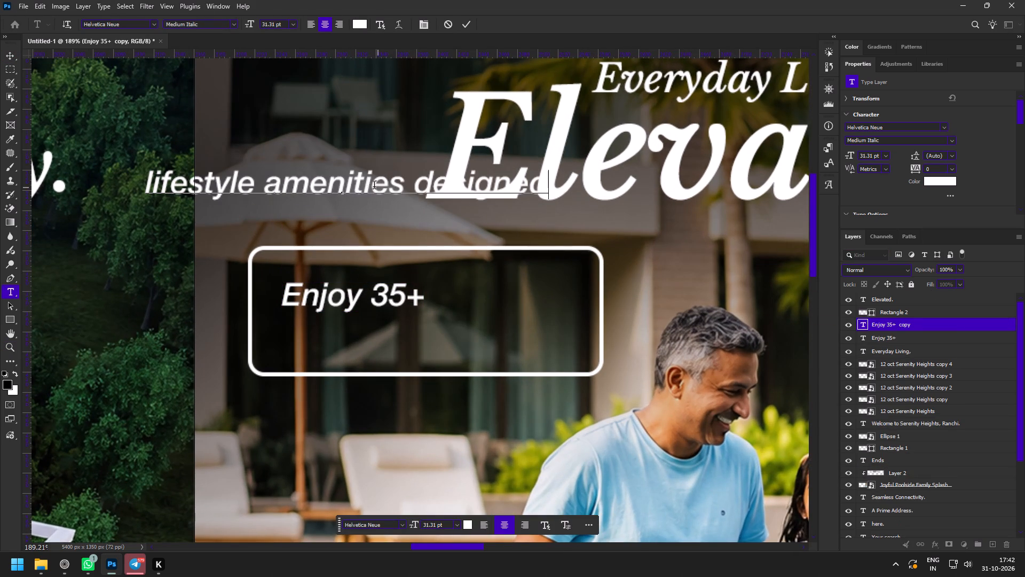
pyautogui.click(416, 191)
pyautogui.press('Return')
pyautogui.hotkey('ctrl', 'a')
pyautogui.click(311, 23)
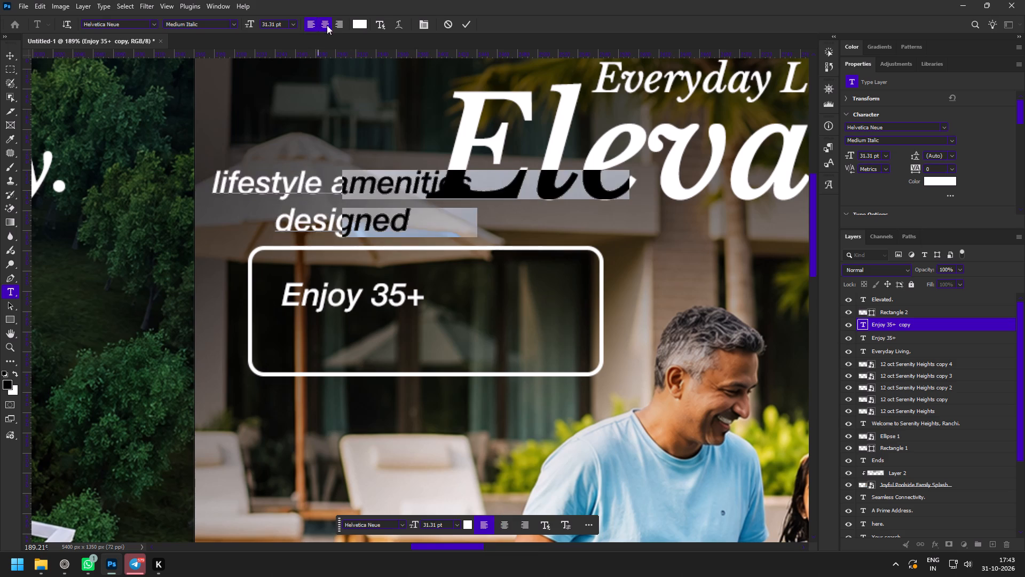
pyautogui.click(460, 22)
# Remove the leading space before "lifestyle" and move the text beside "Enjoy 35+" in the rectangle.
pyautogui.doubleClick(359, 185)
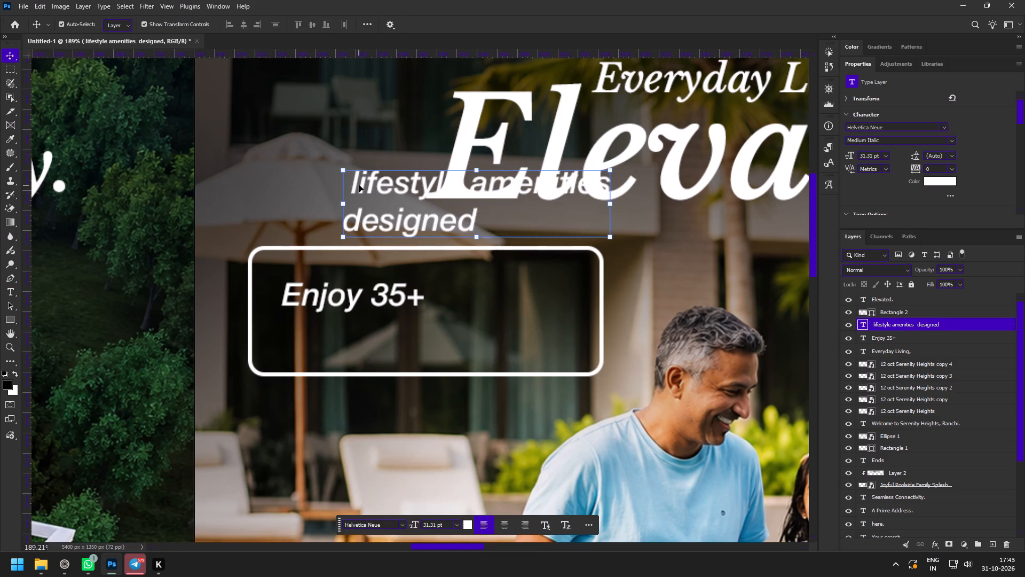
pyautogui.click(353, 181)
pyautogui.press('BackSpace')
pyautogui.click(470, 18)
pyautogui.moveTo(379, 189); pyautogui.dragTo(468, 310)
# Break "lifestyle amenities" after "lifestyle" and move the three-line text up to fit inside the rectangle.
pyautogui.doubleClick(595, 318)
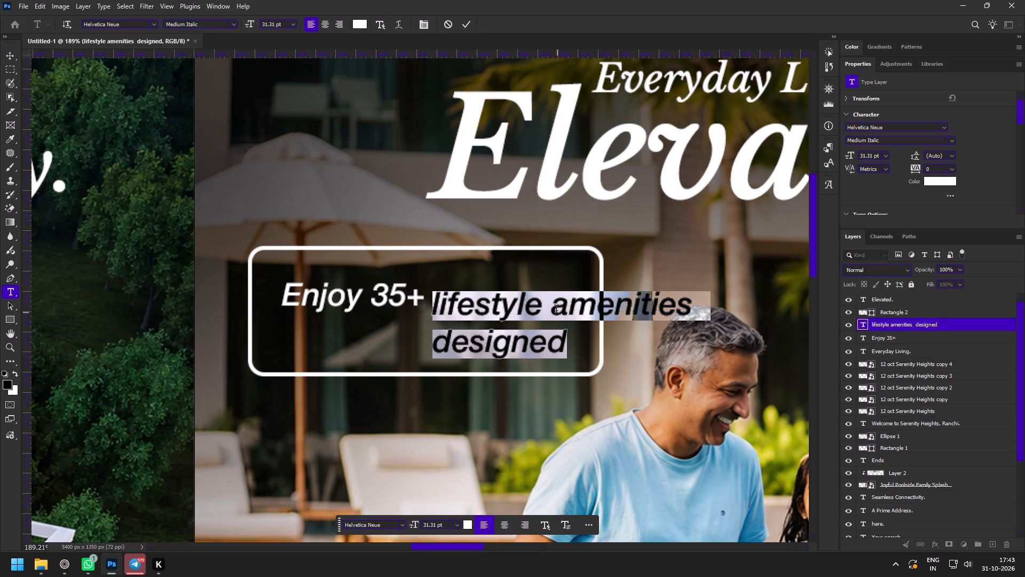
pyautogui.click(556, 310)
pyautogui.press('Return')
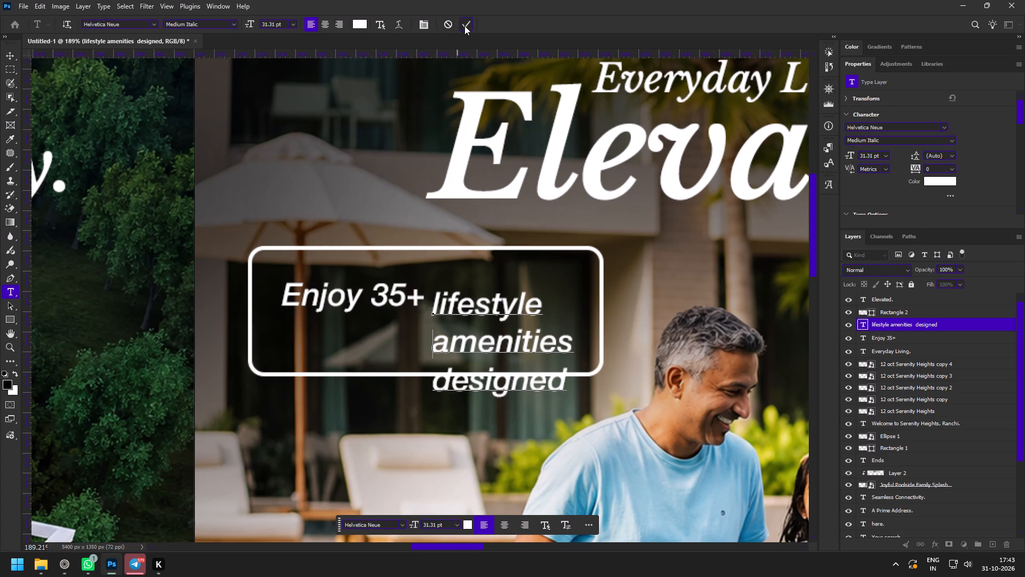
pyautogui.click(465, 26)
pyautogui.moveTo(466, 324); pyautogui.dragTo(464, 297)
# Remove "35+" from the "Enjoy 35+" text in the rounded rectangle, leaving only "Enjoy".
pyautogui.press('z')
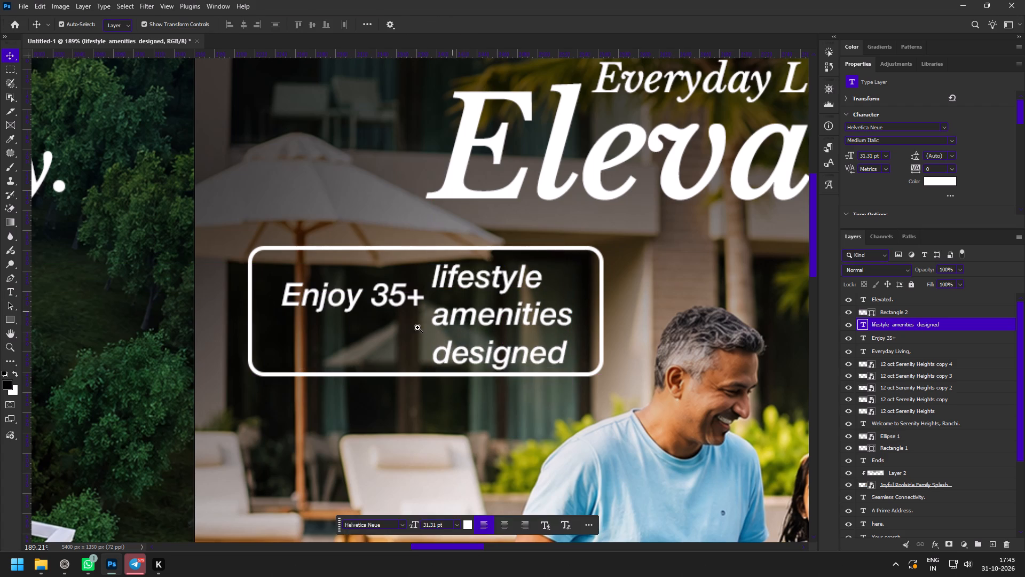
pyautogui.moveTo(318, 280); pyautogui.dragTo(334, 299)
pyautogui.press('v')
pyautogui.click(334, 299)
pyautogui.doubleClick(391, 303)
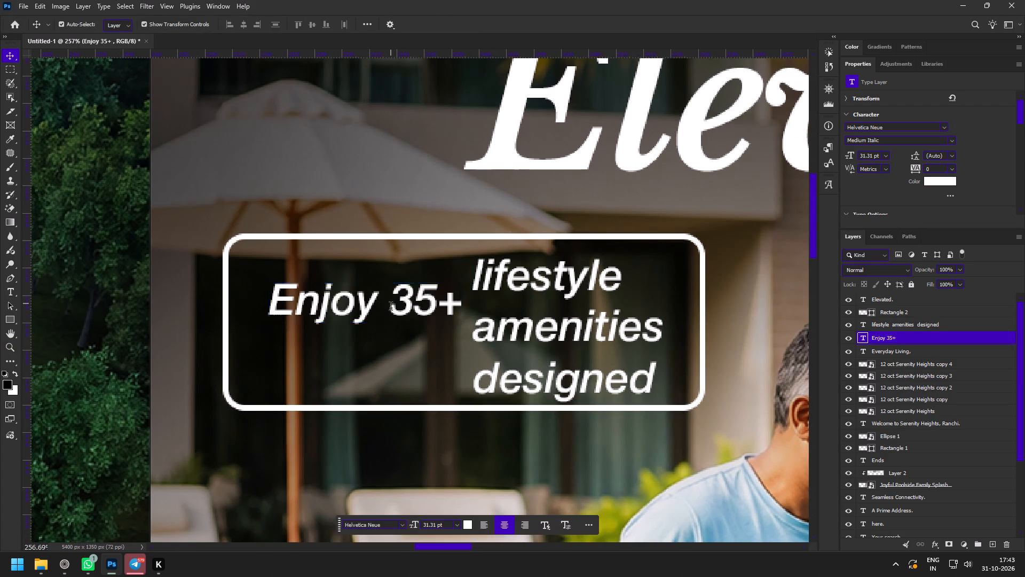
pyautogui.moveTo(388, 308); pyautogui.dragTo(482, 306)
pyautogui.press('Return')
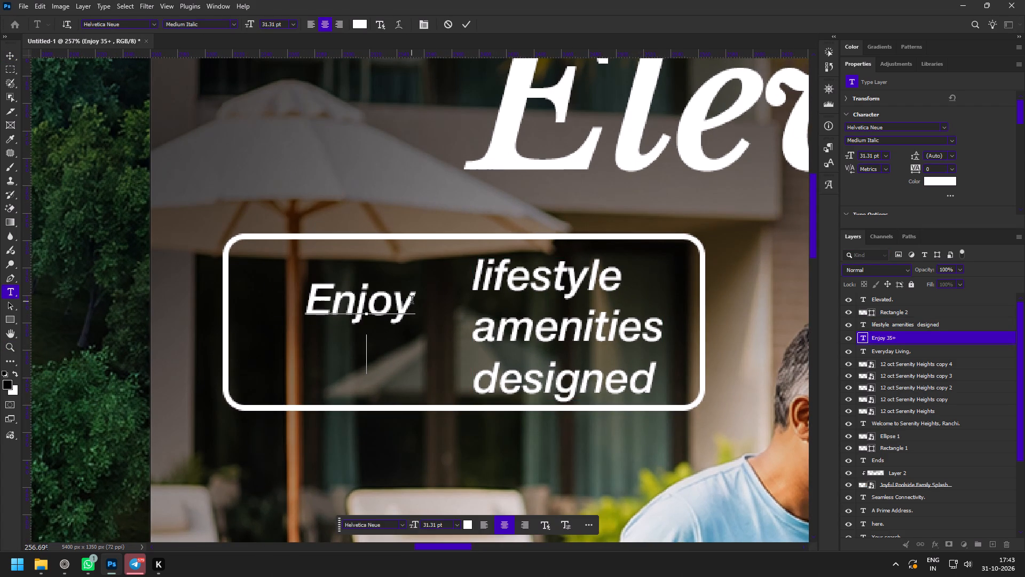
pyautogui.hotkey('ctrl', 'v')
pyautogui.hotkey('ctrl', 'z')
pyautogui.click(473, 27)
# Move "Enjoy" to the rectangle's upper-left area, duplicate it directly below, and replace the copy's text with "35+".
pyautogui.press('z')
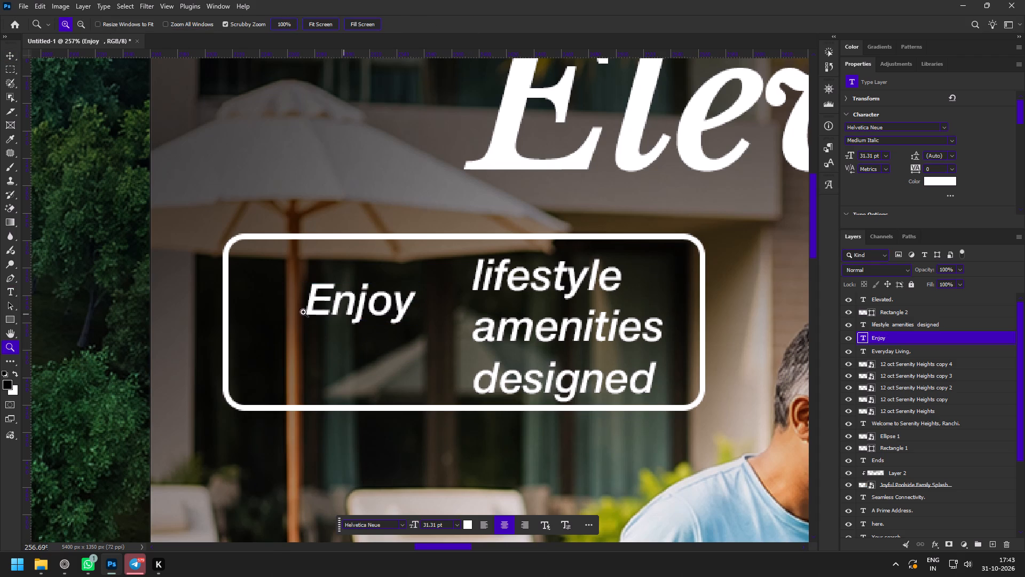
pyautogui.moveTo(301, 307); pyautogui.dragTo(313, 320)
pyautogui.press('v')
pyautogui.moveTo(369, 317); pyautogui.dragTo(332, 285)
pyautogui.keyDown('alt'); pyautogui.moveTo(342, 275); pyautogui.dragTo(343, 348); pyautogui.keyUp('alt')
pyautogui.doubleClick(343, 348)
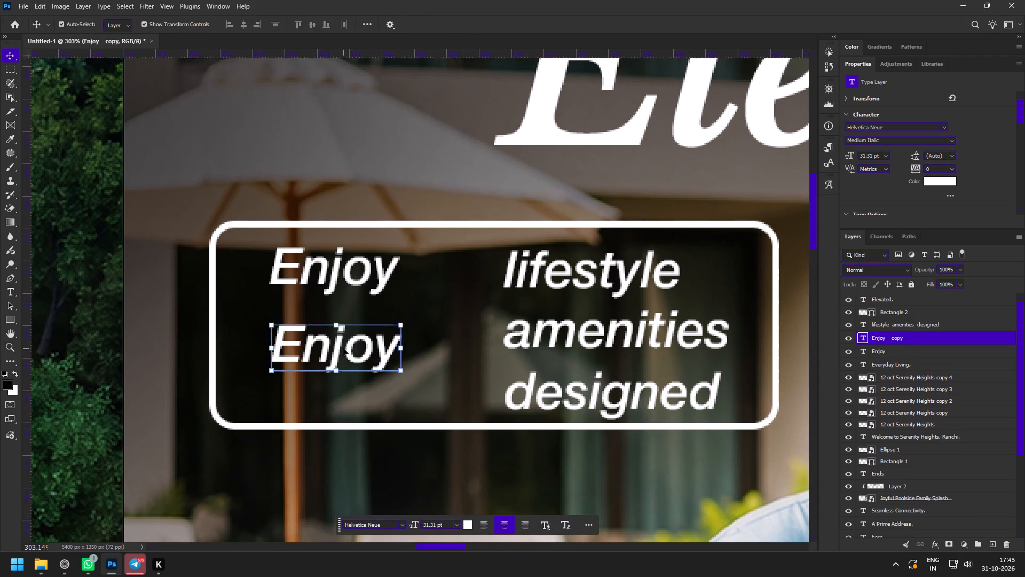
pyautogui.write('35+')
pyautogui.hotkey('ctrl', 'Return')
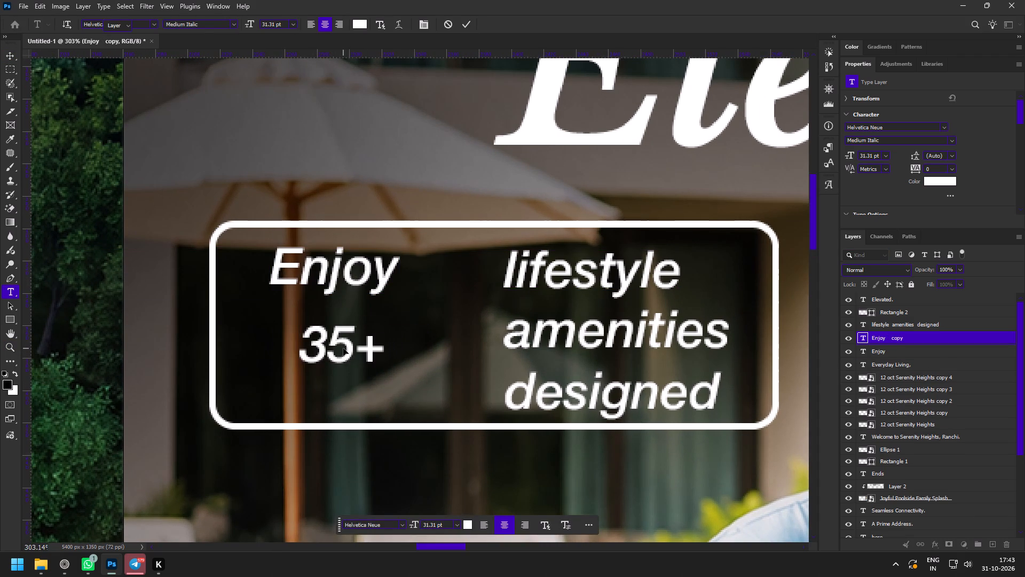
# Enlarge "35+" to about 95 pt and place it low in the rectangle's left half, below "Enjoy".
pyautogui.moveTo(384, 344); pyautogui.dragTo(452, 344)
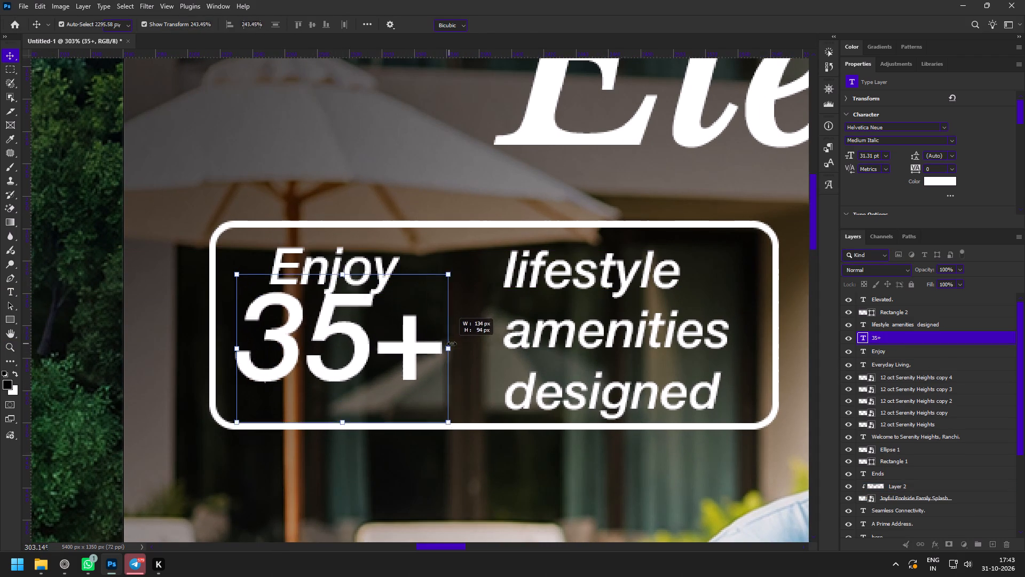
pyautogui.moveTo(452, 344); pyautogui.dragTo(454, 344)
pyautogui.moveTo(432, 337); pyautogui.dragTo(430, 361)
pyautogui.moveTo(458, 372); pyautogui.dragTo(480, 370)
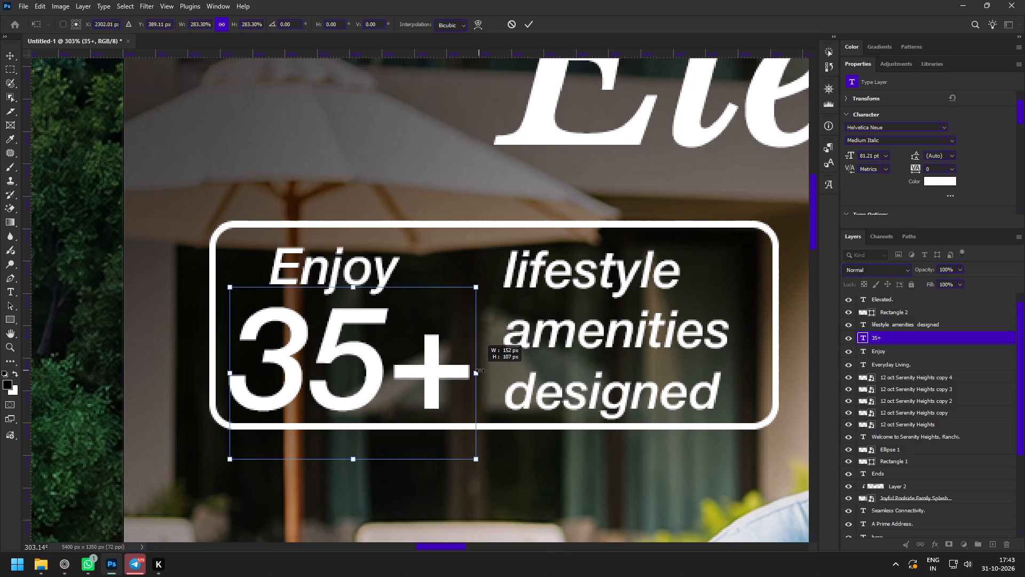
pyautogui.moveTo(480, 370); pyautogui.dragTo(498, 367)
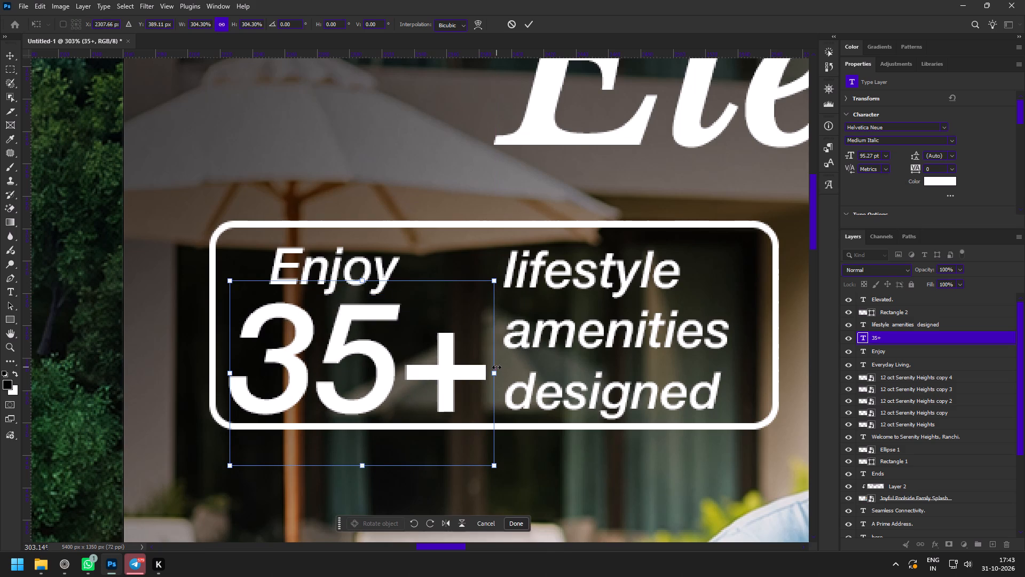
pyautogui.click(534, 19)
# Move "Enjoy" just above the "5+" of "35+", towards the number's right end.
pyautogui.press('z')
pyautogui.moveTo(366, 305); pyautogui.dragTo(373, 314)
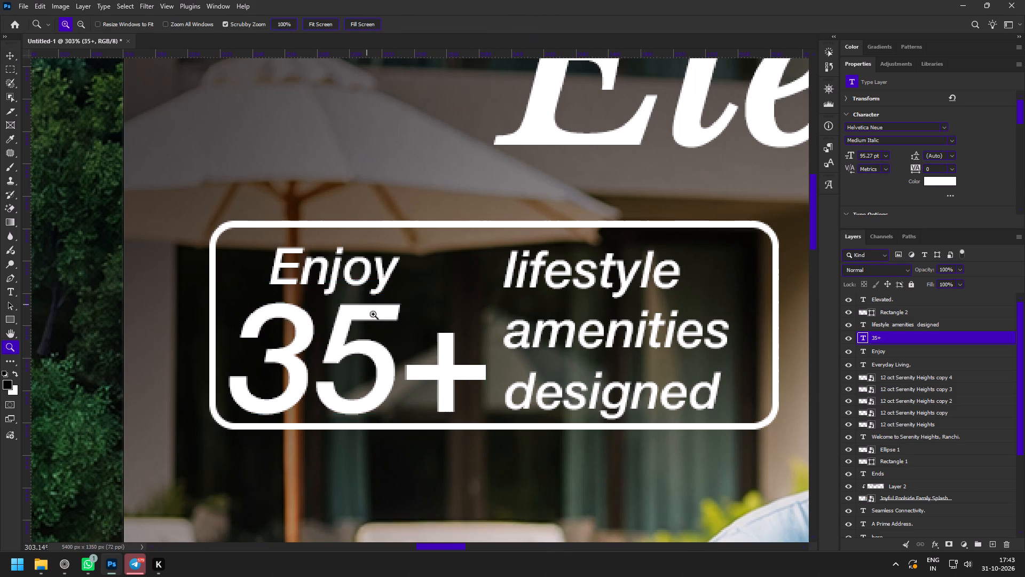
pyautogui.moveTo(373, 314); pyautogui.dragTo(381, 326)
pyautogui.press('v')
pyautogui.click(362, 263)
pyautogui.moveTo(340, 250); pyautogui.dragTo(456, 256)
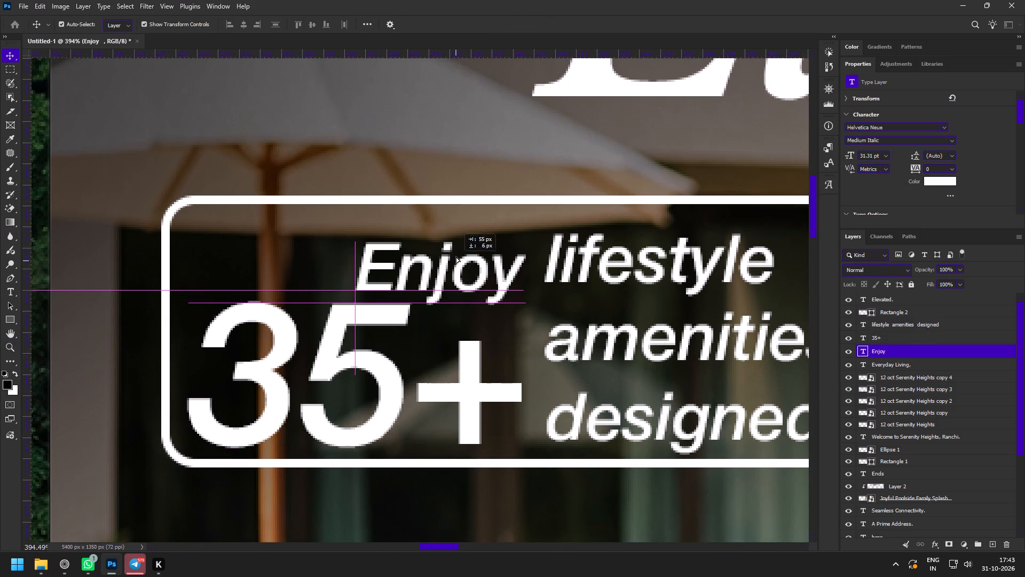
pyautogui.moveTo(456, 256); pyautogui.dragTo(291, 249)
pyautogui.moveTo(305, 248); pyautogui.dragTo(409, 249)
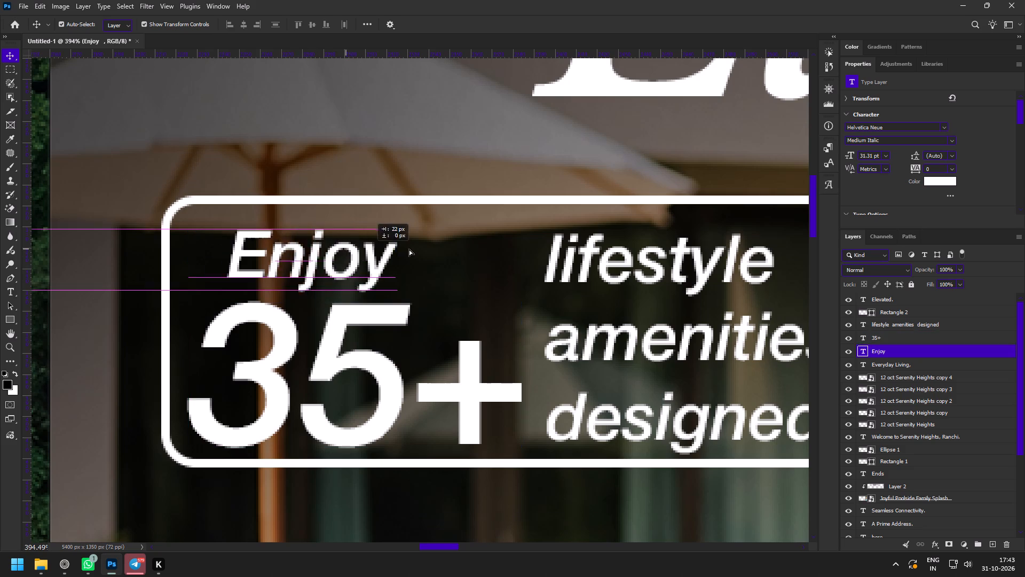
pyautogui.moveTo(409, 249); pyautogui.dragTo(461, 266)
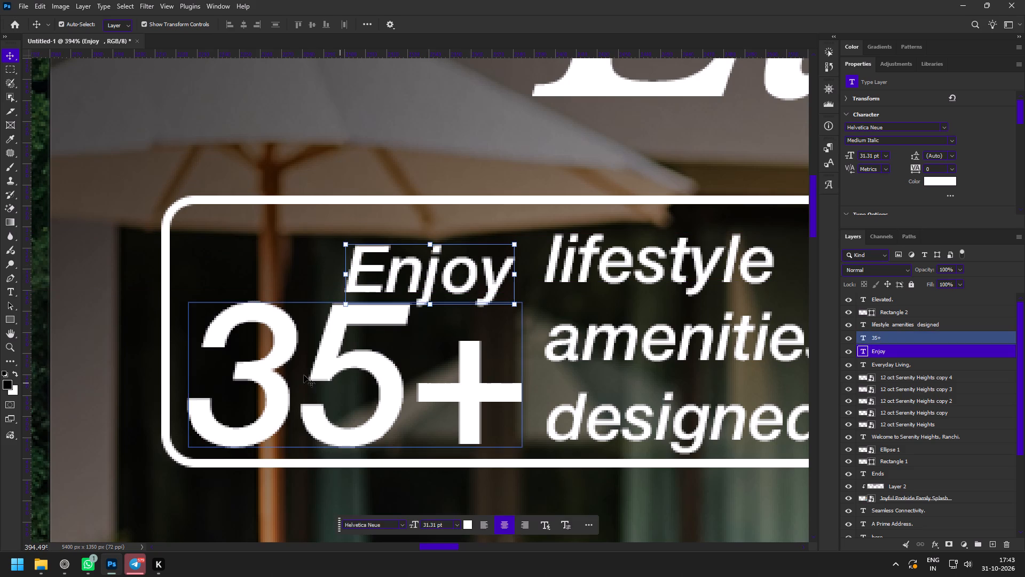
# Select "Enjoy" and "35+" together and nudge them slightly up inside the rectangle.
pyautogui.keyDown('shift'); pyautogui.click(302, 374); pyautogui.keyUp('shift')
pyautogui.moveTo(344, 383); pyautogui.dragTo(345, 374)
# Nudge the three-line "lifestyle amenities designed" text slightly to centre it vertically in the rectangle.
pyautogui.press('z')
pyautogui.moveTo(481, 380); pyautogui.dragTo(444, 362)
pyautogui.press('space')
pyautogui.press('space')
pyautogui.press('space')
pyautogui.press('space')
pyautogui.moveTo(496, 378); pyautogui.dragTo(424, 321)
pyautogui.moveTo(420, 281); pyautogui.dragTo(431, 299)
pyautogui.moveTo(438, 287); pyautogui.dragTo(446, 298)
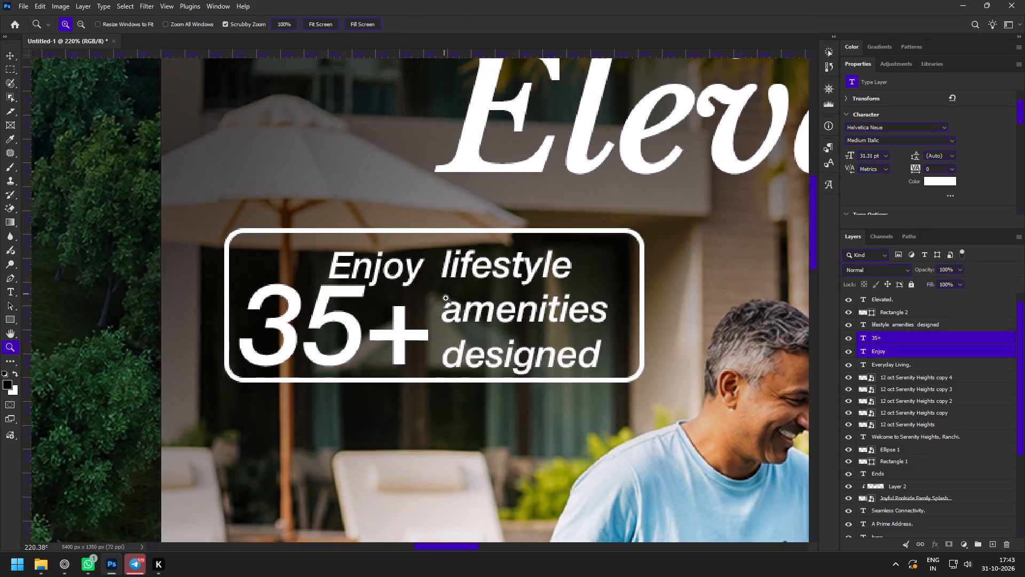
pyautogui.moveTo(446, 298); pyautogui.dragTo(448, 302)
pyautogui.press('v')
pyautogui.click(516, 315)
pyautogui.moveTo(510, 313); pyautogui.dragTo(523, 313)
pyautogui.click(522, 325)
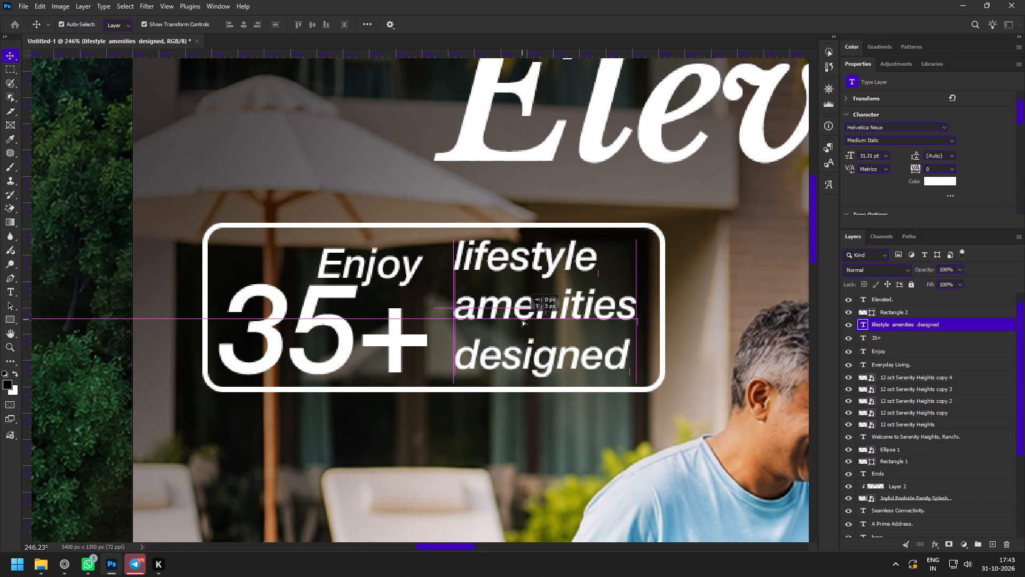
# Nudge "Enjoy" and "35+" together about 3 px up, lining "Enjoy" up with the top of "lifestyle".
pyautogui.press('z')
pyautogui.moveTo(350, 257); pyautogui.dragTo(357, 269)
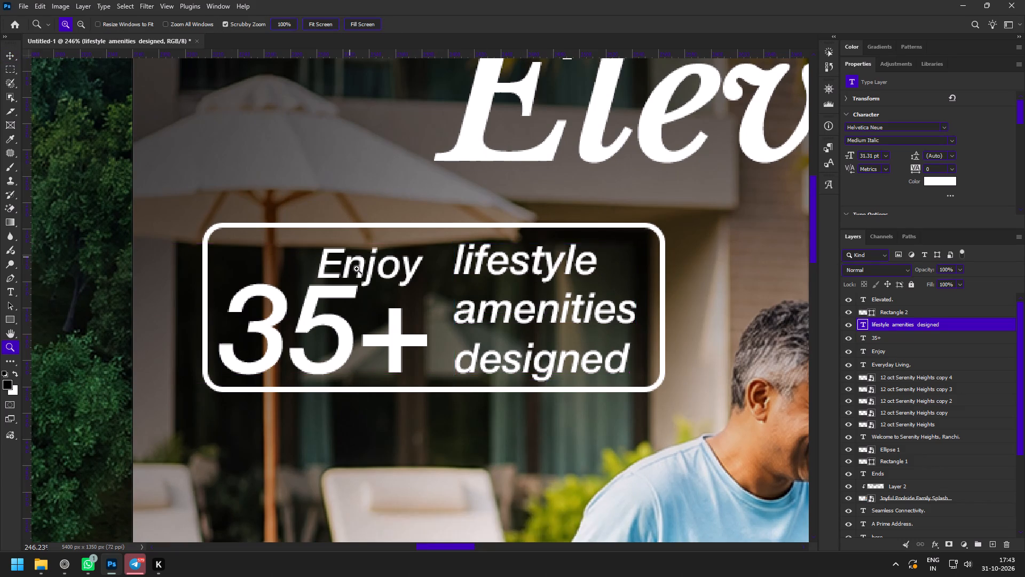
pyautogui.moveTo(357, 269); pyautogui.dragTo(374, 288)
pyautogui.press('v')
pyautogui.click(380, 262)
pyautogui.keyDown('shift'); pyautogui.click(259, 364); pyautogui.keyUp('shift')
pyautogui.moveTo(287, 383); pyautogui.dragTo(289, 375)
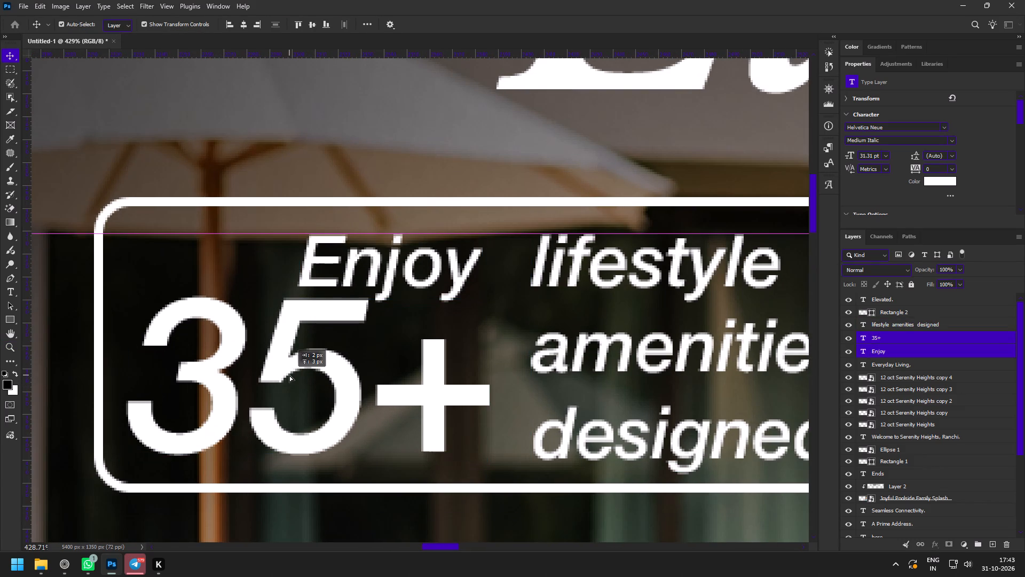
pyautogui.moveTo(289, 375); pyautogui.dragTo(291, 375)
# Examine the callout's size and placement against the headline and the whole third slide.
pyautogui.press('z')
pyautogui.moveTo(416, 395); pyautogui.dragTo(367, 368)
pyautogui.press('space')
pyautogui.press('space')
pyautogui.press('space')
pyautogui.press('space')
pyautogui.press('space')
pyautogui.moveTo(495, 389); pyautogui.dragTo(309, 318)
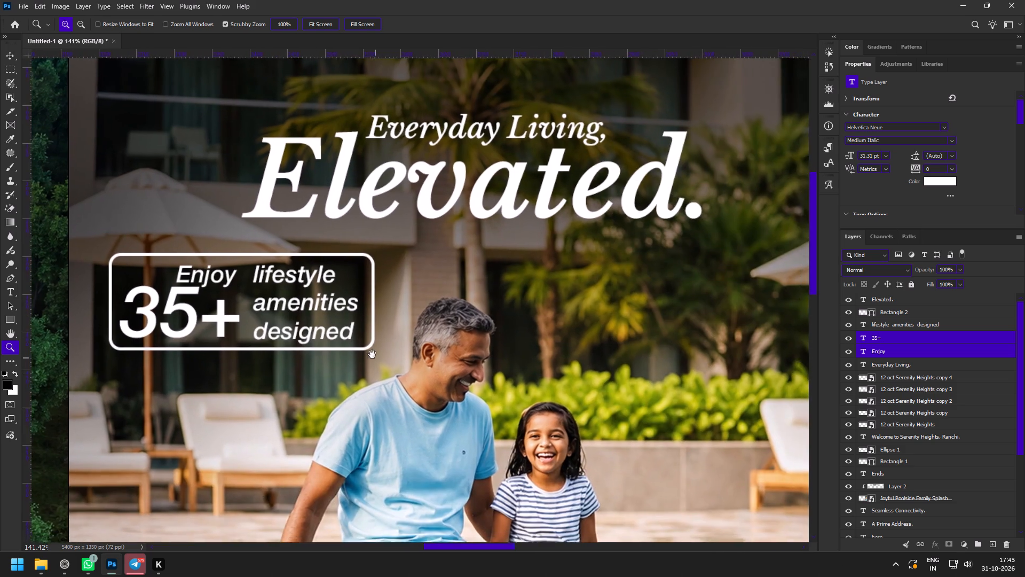
pyautogui.moveTo(378, 371); pyautogui.dragTo(336, 347)
pyautogui.press('space')
pyautogui.press('space')
pyautogui.press('space')
pyautogui.moveTo(372, 373); pyautogui.dragTo(340, 316)
pyautogui.moveTo(317, 297); pyautogui.dragTo(332, 328)
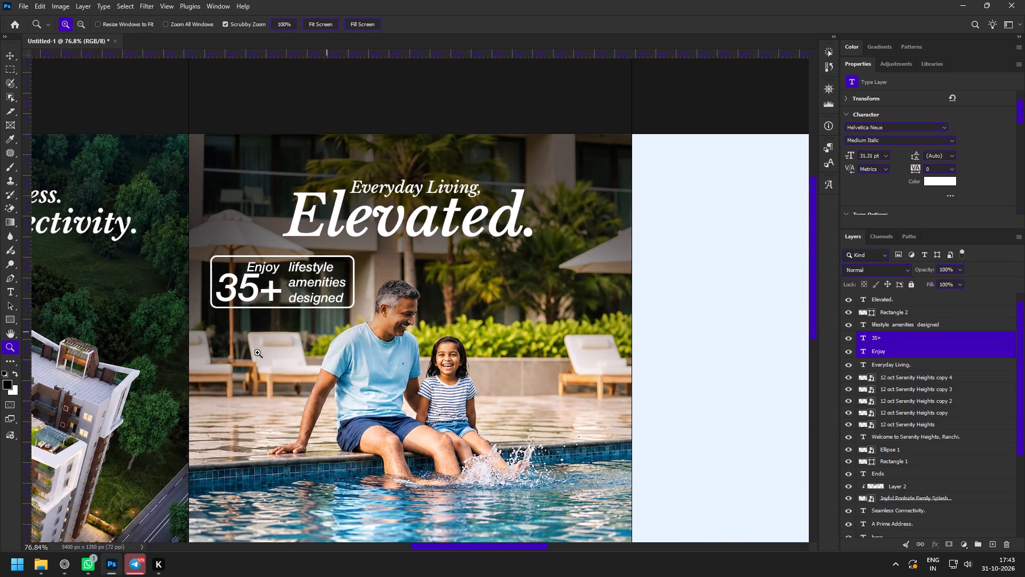
# Switch to the content document in Zen and copy slide 3's line "for relaxation, wellness, and leisure.".
pyautogui.click(65, 563)
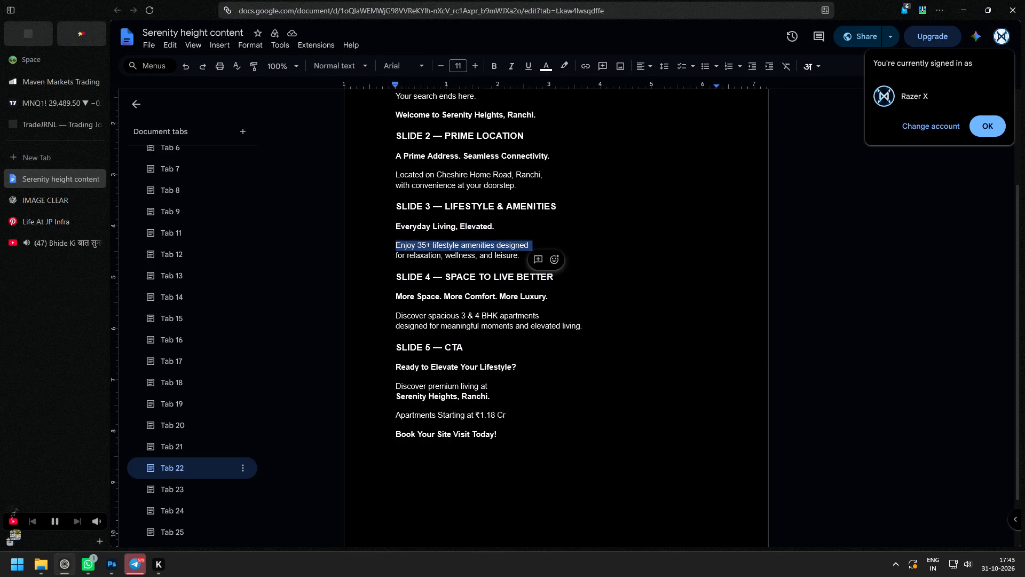
pyautogui.moveTo(384, 259); pyautogui.dragTo(535, 259)
pyautogui.hotkey('ctrl', 'c')
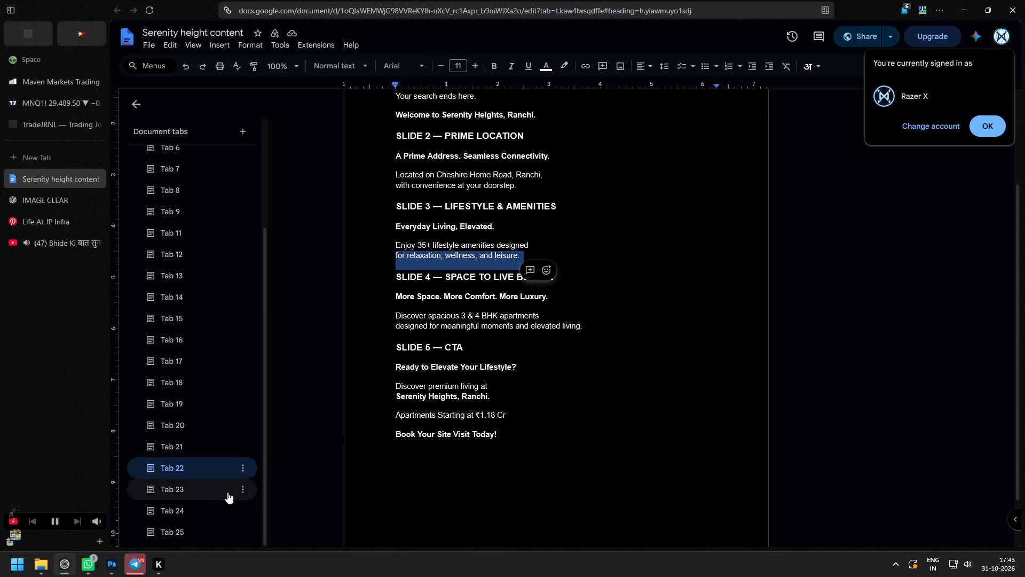
# Back in Photoshop, duplicate the three-line text outside the rectangle and replace the copy with "for relaxation, wellness, and leisure.".
pyautogui.click(113, 572)
pyautogui.press('z')
pyautogui.moveTo(291, 263); pyautogui.dragTo(320, 298)
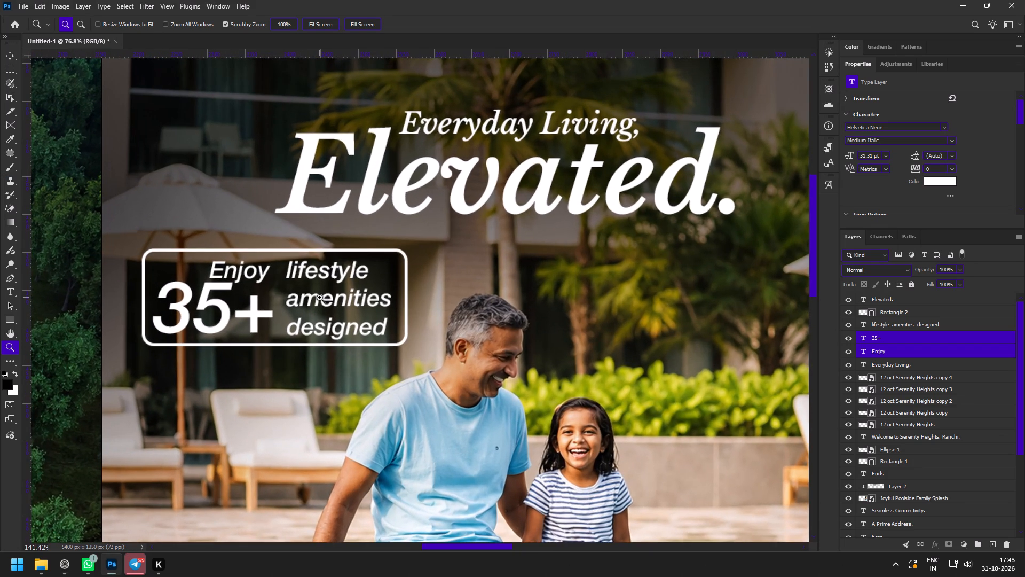
pyautogui.moveTo(323, 274); pyautogui.dragTo(337, 293)
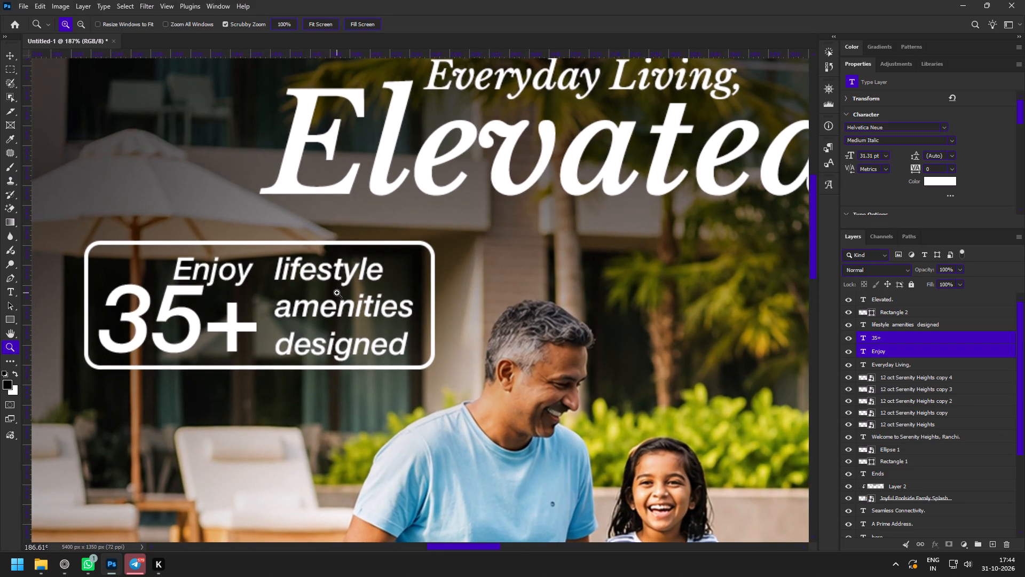
pyautogui.press('v')
pyautogui.click(379, 418)
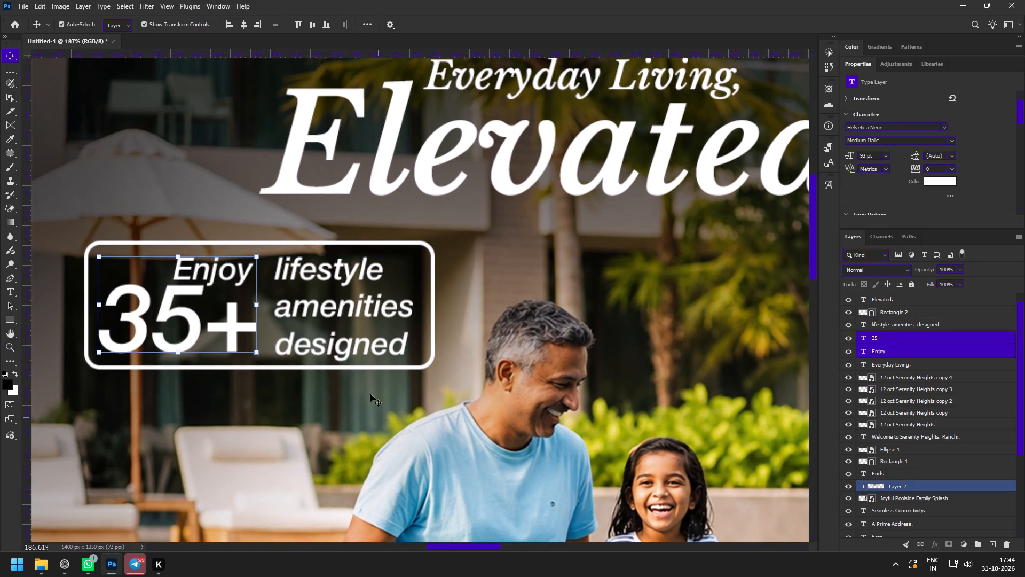
pyautogui.click(337, 278)
pyautogui.keyDown('alt'); pyautogui.moveTo(324, 290); pyautogui.dragTo(595, 287); pyautogui.keyUp('alt')
pyautogui.doubleClick(611, 278)
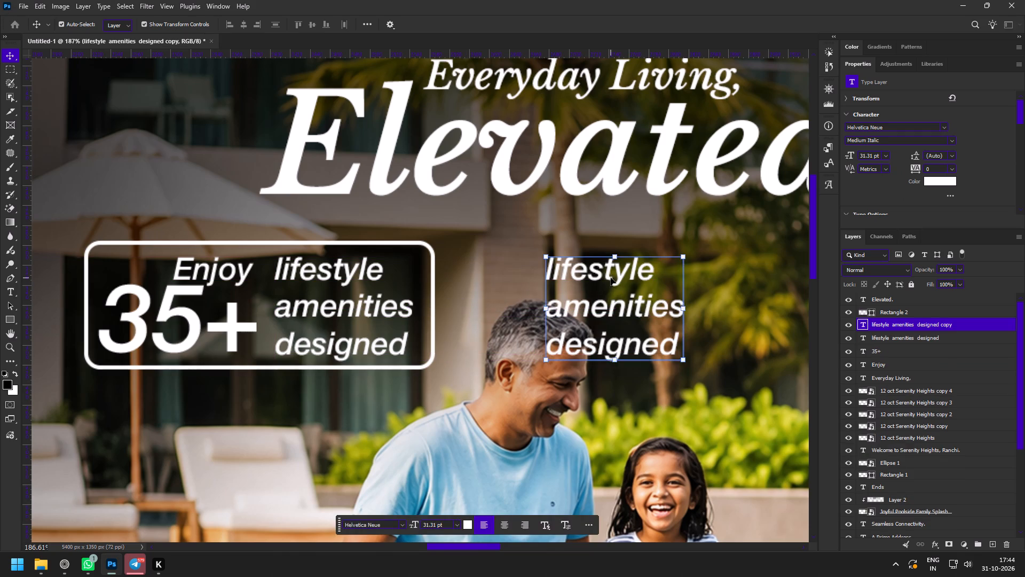
pyautogui.hotkey('ctrl', 'v')
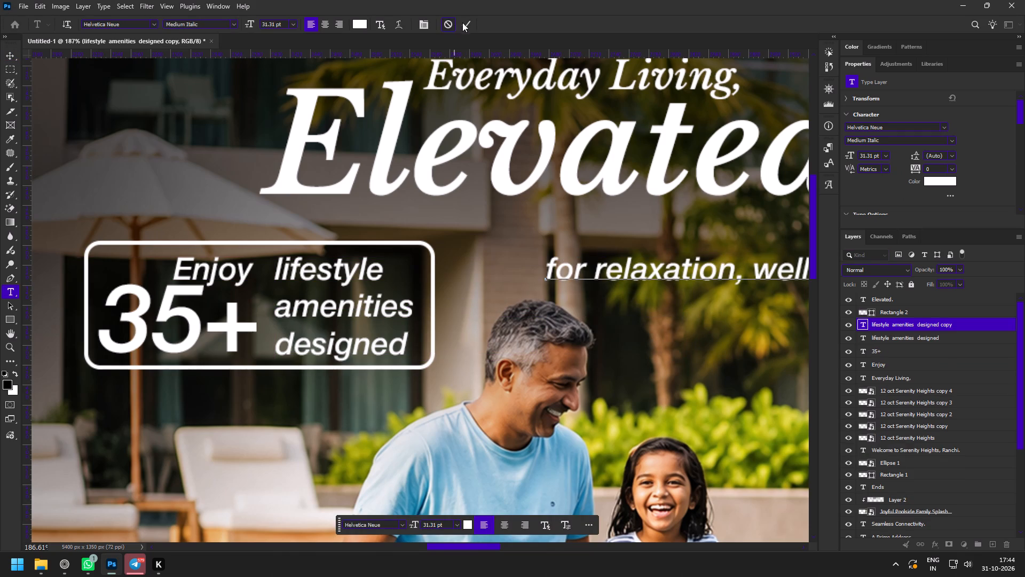
pyautogui.press('BackSpace')
pyautogui.click(463, 21)
# Move the "for relaxation, wellness, and leisure." line close beside the rectangle, below the headline.
pyautogui.press('z')
pyautogui.moveTo(605, 338); pyautogui.dragTo(584, 327)
pyautogui.press('space')
pyautogui.press('space')
pyautogui.press('space')
pyautogui.press('space')
pyautogui.press('space')
pyautogui.moveTo(628, 338); pyautogui.dragTo(497, 311)
pyautogui.moveTo(585, 235); pyautogui.dragTo(593, 255)
pyautogui.press('v')
pyautogui.moveTo(512, 276); pyautogui.dragTo(439, 268)
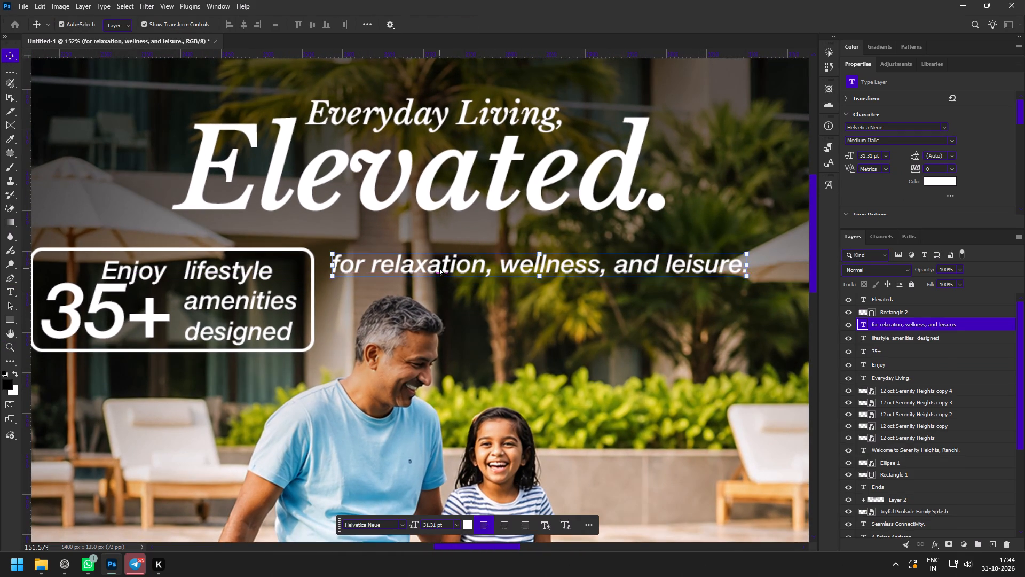
# Widen the rounded rectangle to about 908 px so it also encloses the "for relaxation, wellness, and leisure." line.
pyautogui.press('z')
pyautogui.moveTo(531, 306); pyautogui.dragTo(488, 286)
pyautogui.press('space')
pyautogui.moveTo(472, 321); pyautogui.dragTo(488, 295)
pyautogui.moveTo(598, 259); pyautogui.dragTo(616, 290)
pyautogui.moveTo(554, 244); pyautogui.dragTo(570, 266)
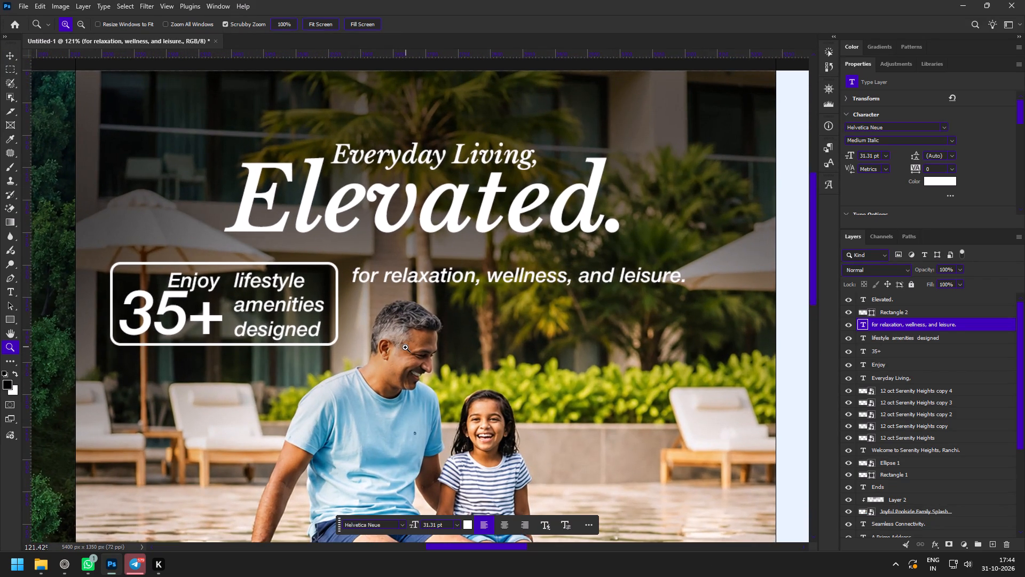
pyautogui.press('v')
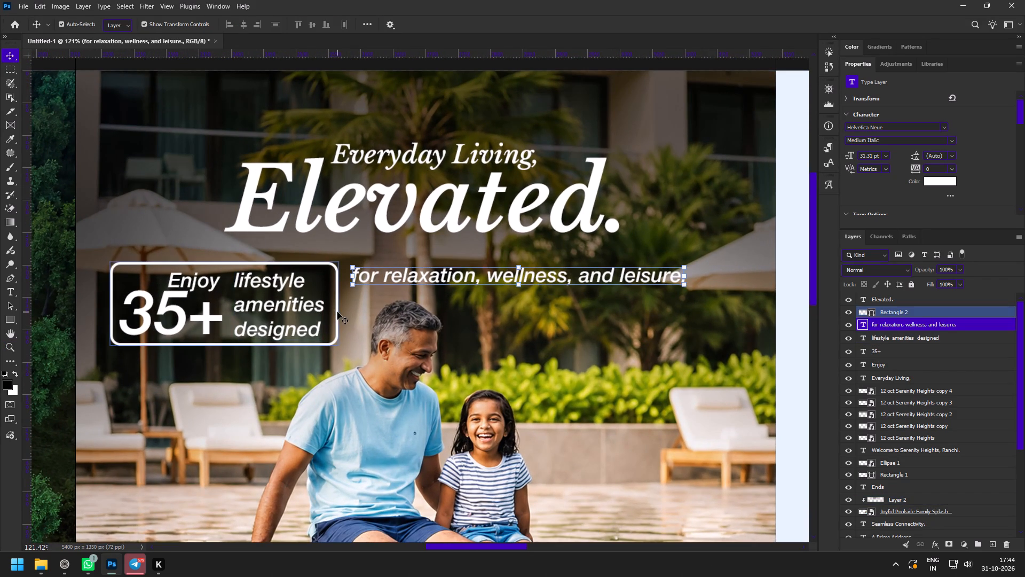
pyautogui.click(337, 312)
pyautogui.moveTo(337, 303); pyautogui.dragTo(704, 307)
pyautogui.click(539, 20)
pyautogui.click(530, 21)
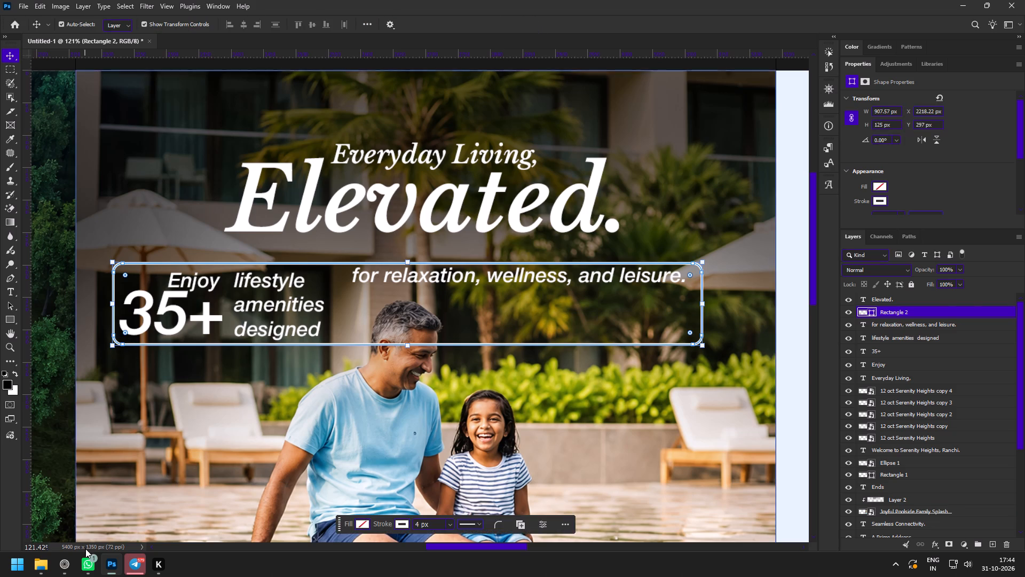
# Switch to the content document in Zen and copy "lifestyle amenities designed for relaxation, wellness, and leisure." from slide 3.
pyautogui.click(73, 567)
pyautogui.click(389, 256)
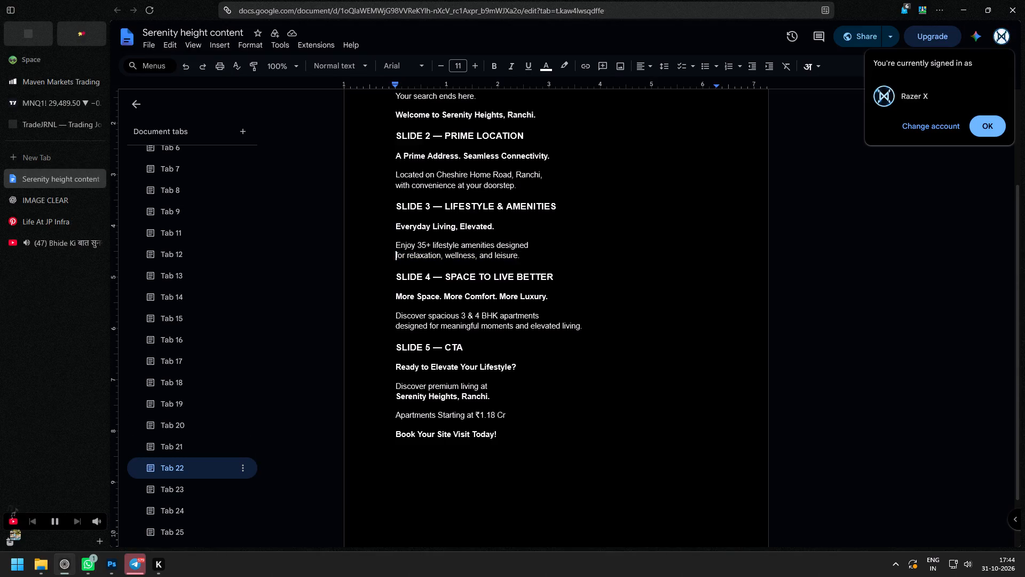
pyautogui.moveTo(430, 243); pyautogui.dragTo(540, 258)
pyautogui.hotkey('ctrl', 'c')
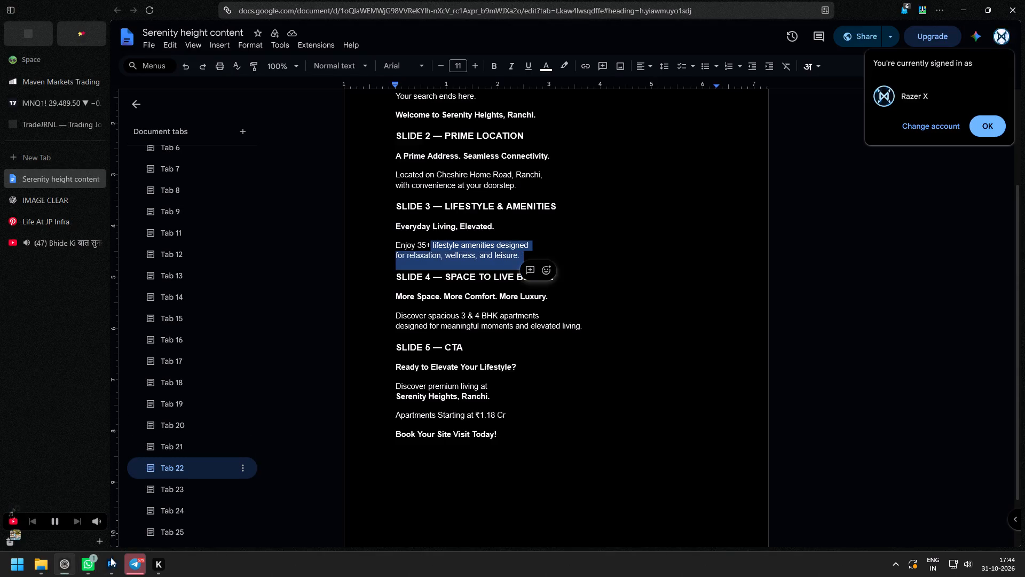
# Switch back to Photoshop and delete the three-line "lifestyle amenities designed" text inside the rounded rectangle.
pyautogui.click(116, 573)
pyautogui.click(261, 283)
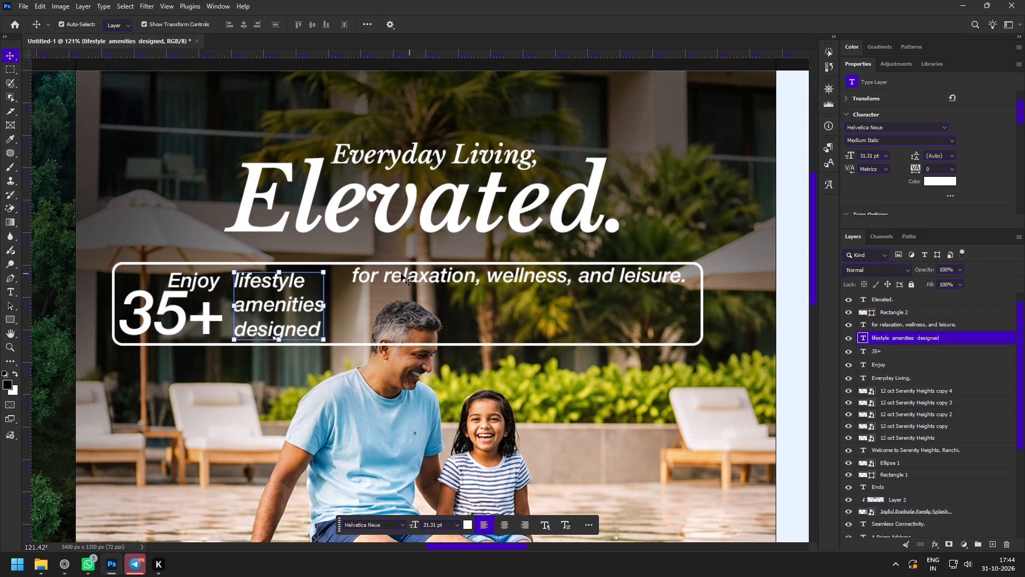
pyautogui.press('Delete')
# Paste the copied phrase into the remaining callout text, arranged as two lines: "lifestyle amenities designed for relaxation," and "wellness, and leisure.".
pyautogui.doubleClick(366, 277)
pyautogui.hotkey('ctrl', 'v')
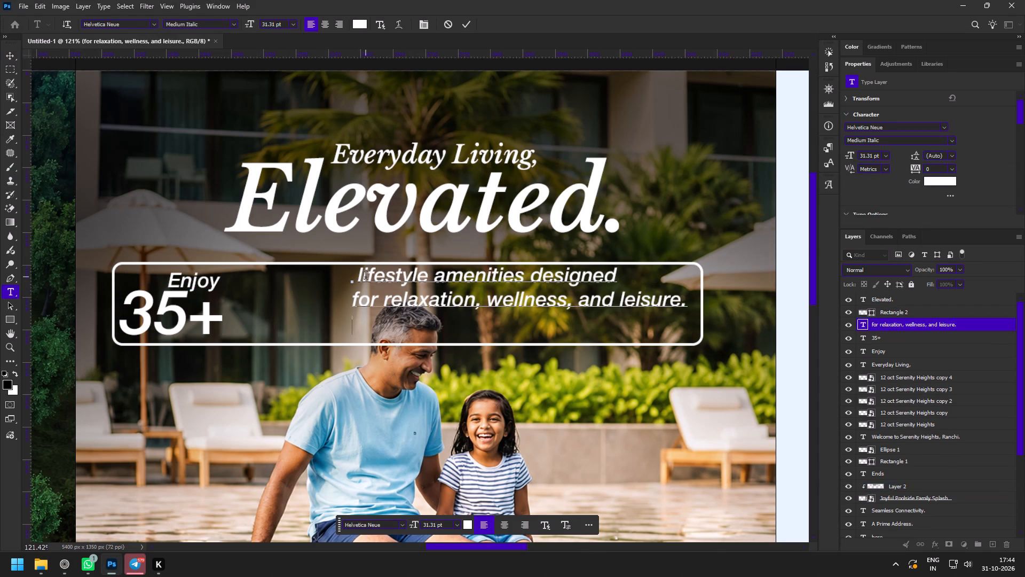
pyautogui.click(345, 299)
pyautogui.click(351, 305)
pyautogui.press('BackSpace')
pyautogui.press('space')
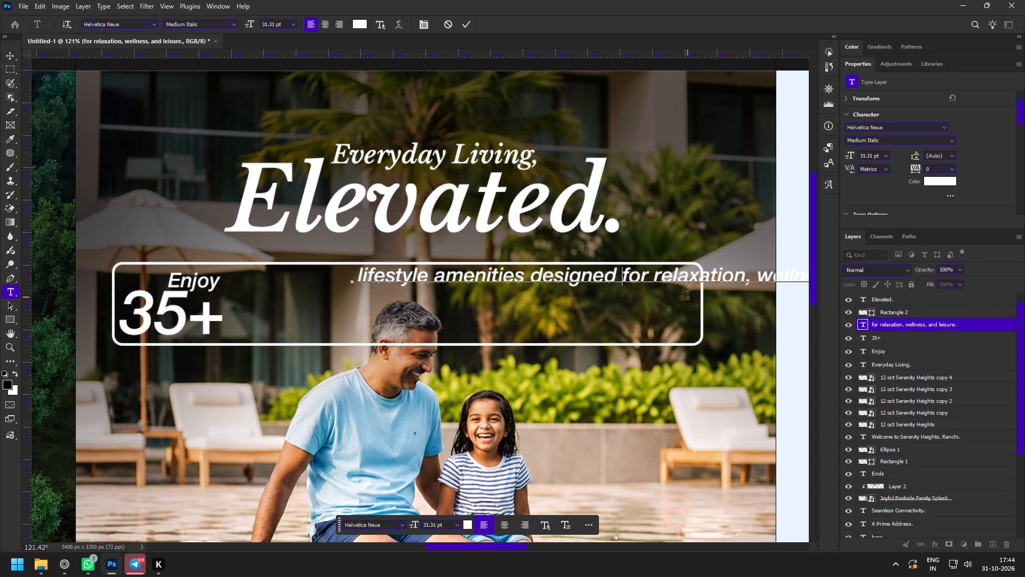
pyautogui.click(759, 278)
pyautogui.press('Return')
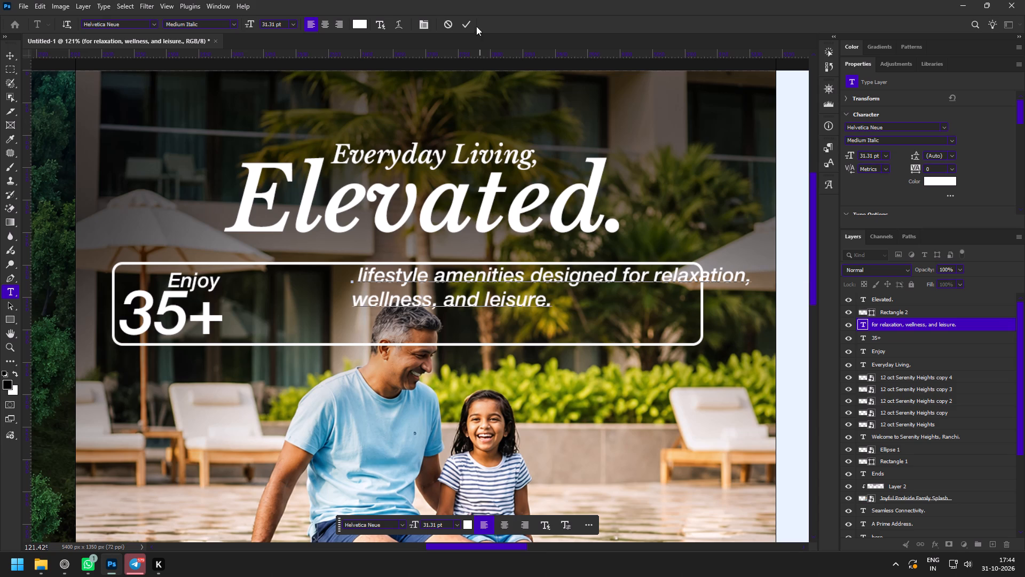
pyautogui.click(461, 20)
pyautogui.click(356, 275)
pyautogui.doubleClick(362, 275)
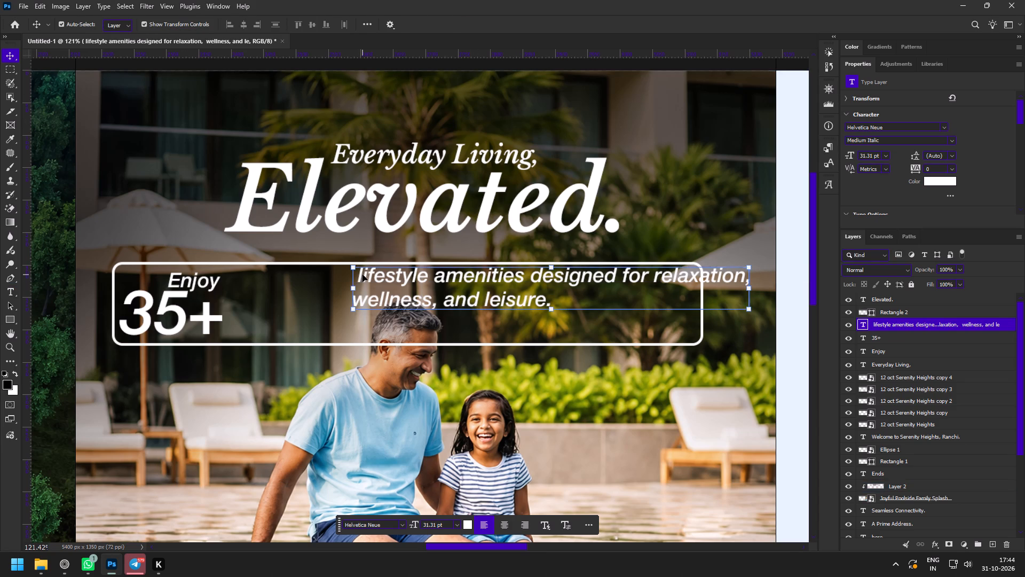
pyautogui.click(361, 277)
pyautogui.click(360, 269)
pyautogui.press('BackSpace')
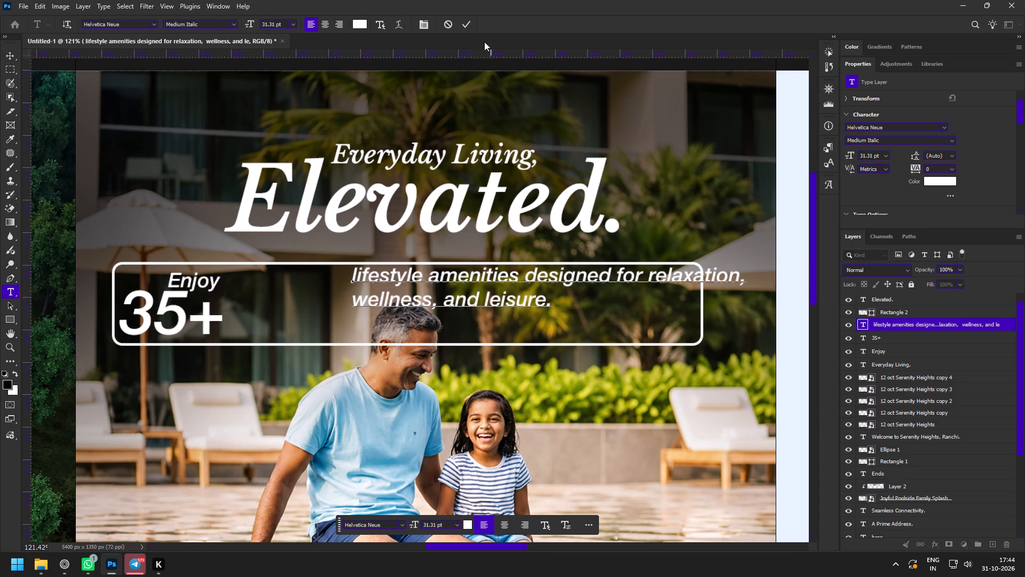
pyautogui.click(469, 26)
# Move the two-line amenities text inside the rounded rectangle, beside "35+".
pyautogui.moveTo(379, 292); pyautogui.dragTo(270, 301)
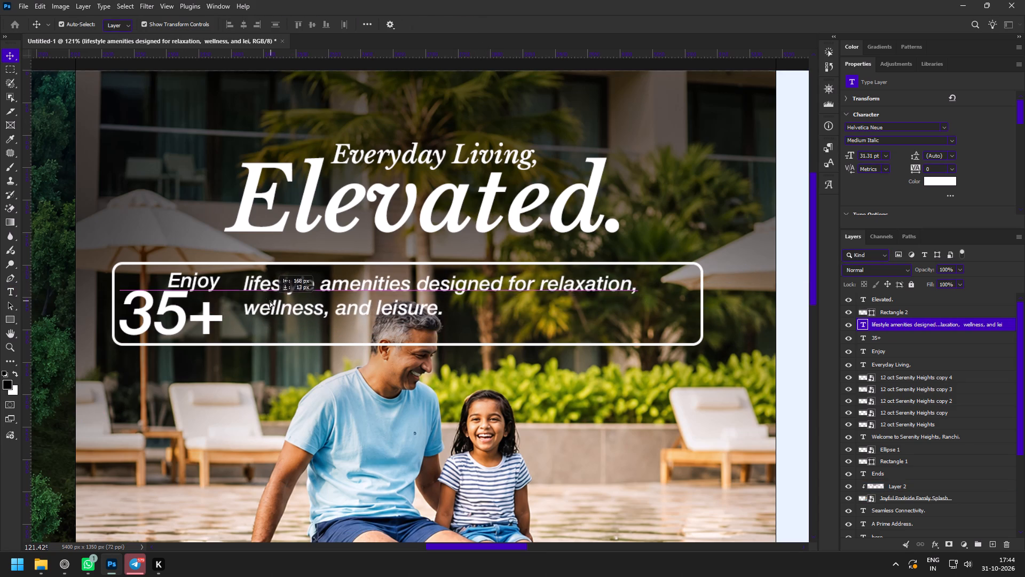
pyautogui.moveTo(270, 301); pyautogui.dragTo(265, 309)
# Examine slide 3's composition and how the amenities callout sits over the man's head, from overview and close up.
pyautogui.press('z')
pyautogui.moveTo(329, 367); pyautogui.dragTo(297, 350)
pyautogui.press('space')
pyautogui.press('space')
pyautogui.press('space')
pyautogui.press('space')
pyautogui.moveTo(292, 361); pyautogui.dragTo(295, 315)
pyautogui.moveTo(329, 293); pyautogui.dragTo(339, 311)
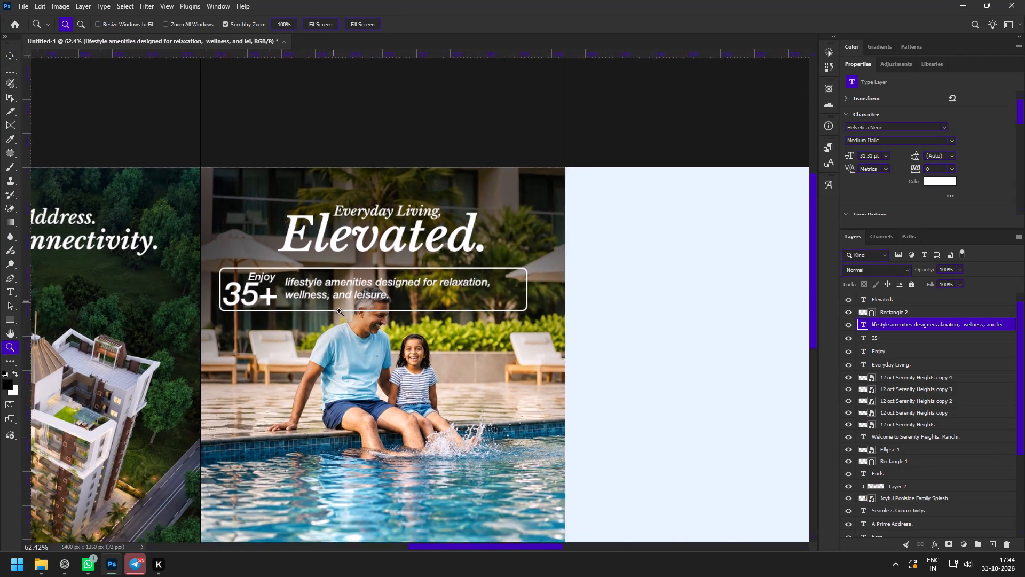
pyautogui.moveTo(339, 311); pyautogui.dragTo(353, 332)
pyautogui.moveTo(339, 280); pyautogui.dragTo(364, 308)
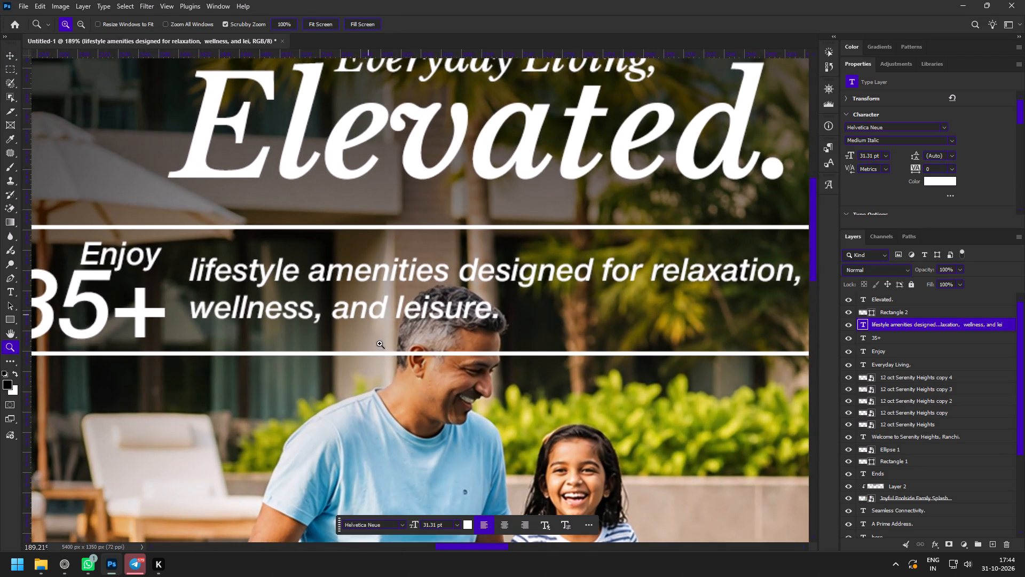
pyautogui.moveTo(390, 356); pyautogui.dragTo(353, 341)
pyautogui.moveTo(326, 330); pyautogui.dragTo(343, 344)
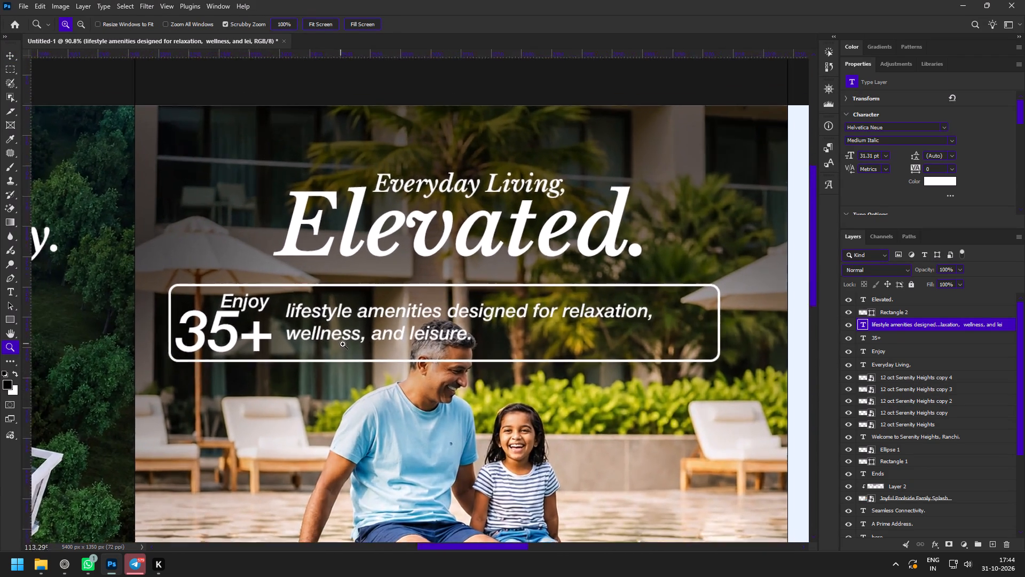
pyautogui.moveTo(343, 344); pyautogui.dragTo(364, 356)
# Select "Enjoy", "35+", the amenities text and the rounded rectangle, and shift them together about 28 px to centre the callout on the slide.
pyautogui.press('v')
pyautogui.keyDown('shift'); pyautogui.click(122, 343); pyautogui.keyUp('shift')
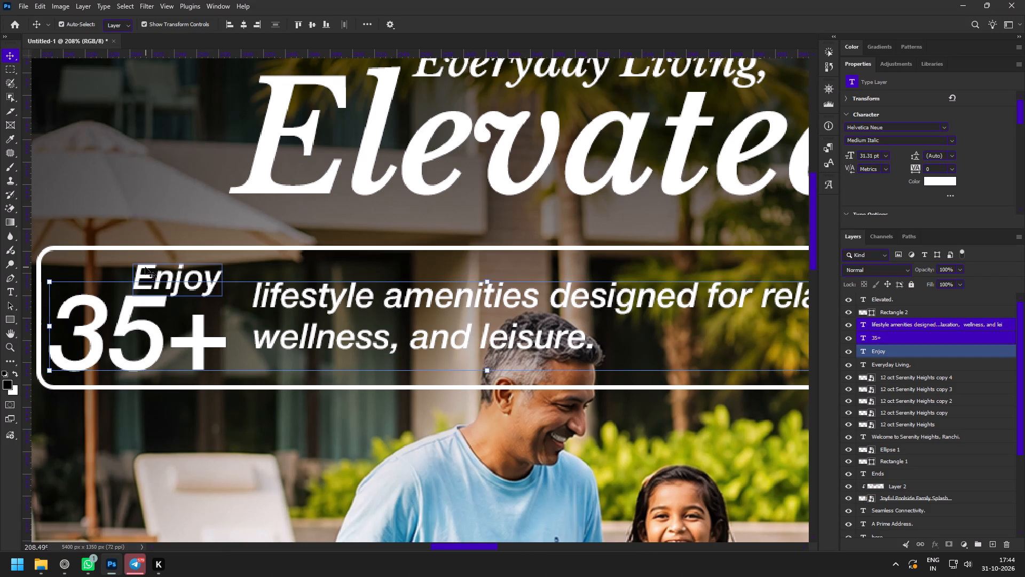
pyautogui.keyDown('shift'); pyautogui.click(145, 267); pyautogui.keyUp('shift')
pyautogui.keyDown('shift'); pyautogui.click(195, 247); pyautogui.keyUp('shift')
pyautogui.press('z')
pyautogui.moveTo(327, 358); pyautogui.dragTo(313, 350)
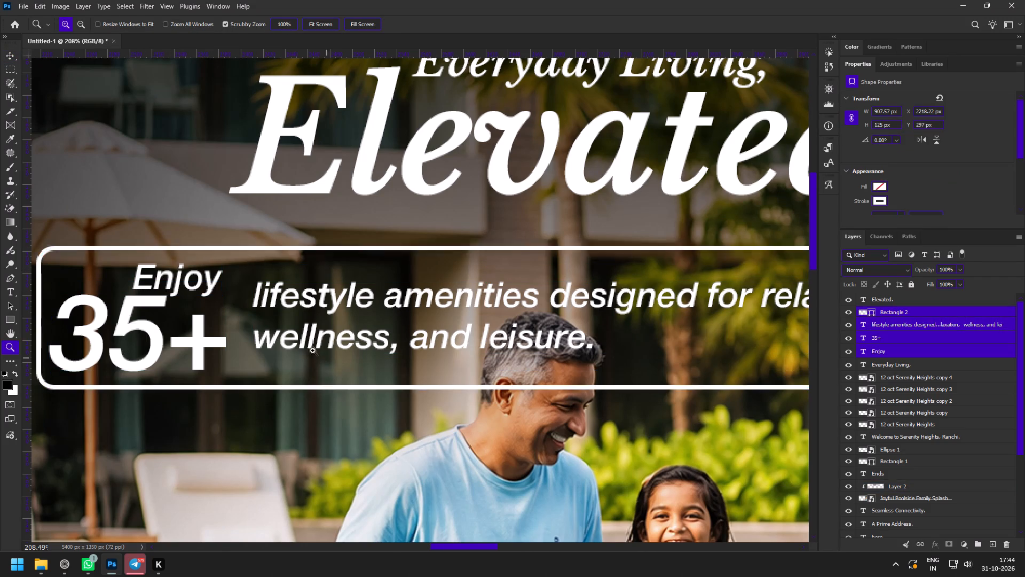
pyautogui.moveTo(313, 350); pyautogui.dragTo(293, 339)
pyautogui.press('v')
pyautogui.moveTo(312, 333); pyautogui.dragTo(350, 334)
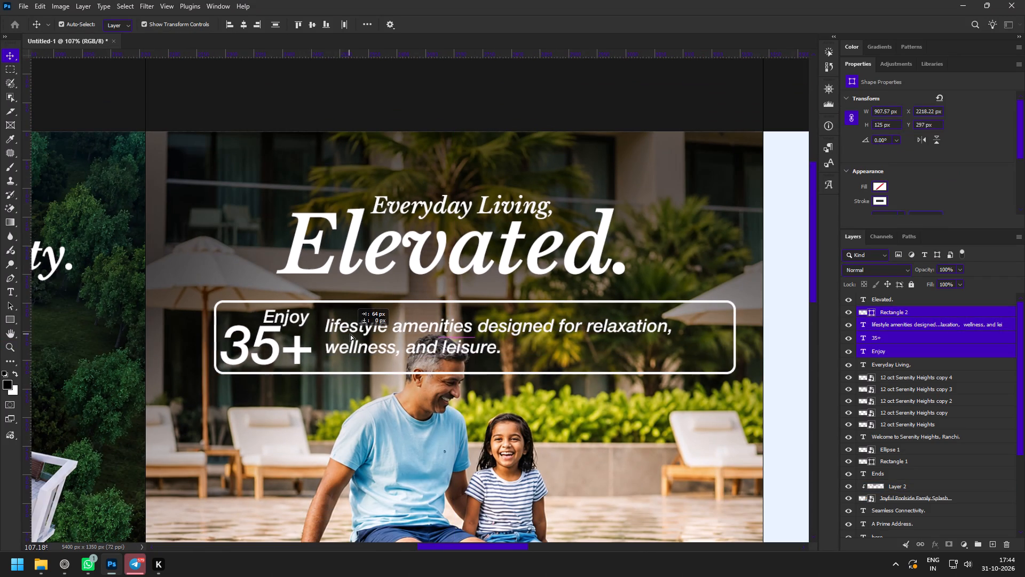
pyautogui.moveTo(350, 334); pyautogui.dragTo(349, 335)
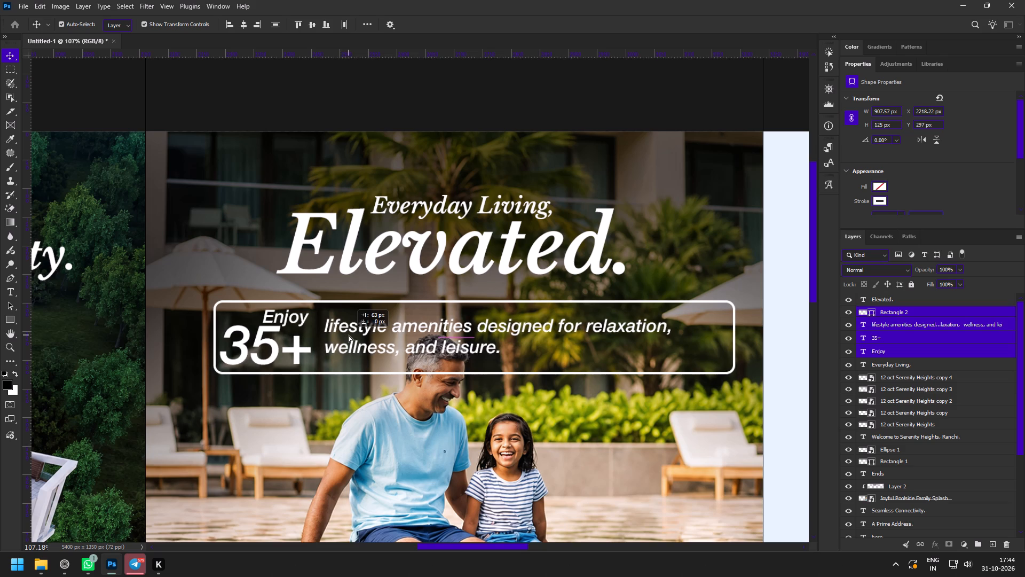
pyautogui.moveTo(349, 335); pyautogui.dragTo(330, 334)
# Insert spaces between "wellness," and "and leisure." so the second line leaves a gap around the man's head.
pyautogui.press('z')
pyautogui.moveTo(420, 336); pyautogui.dragTo(443, 360)
pyautogui.press('v')
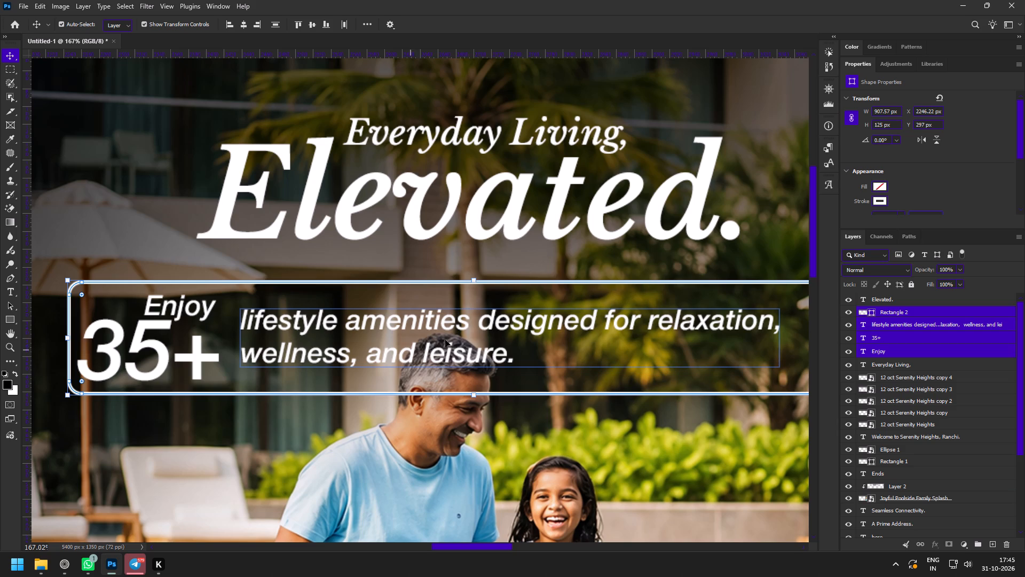
pyautogui.doubleClick(395, 356)
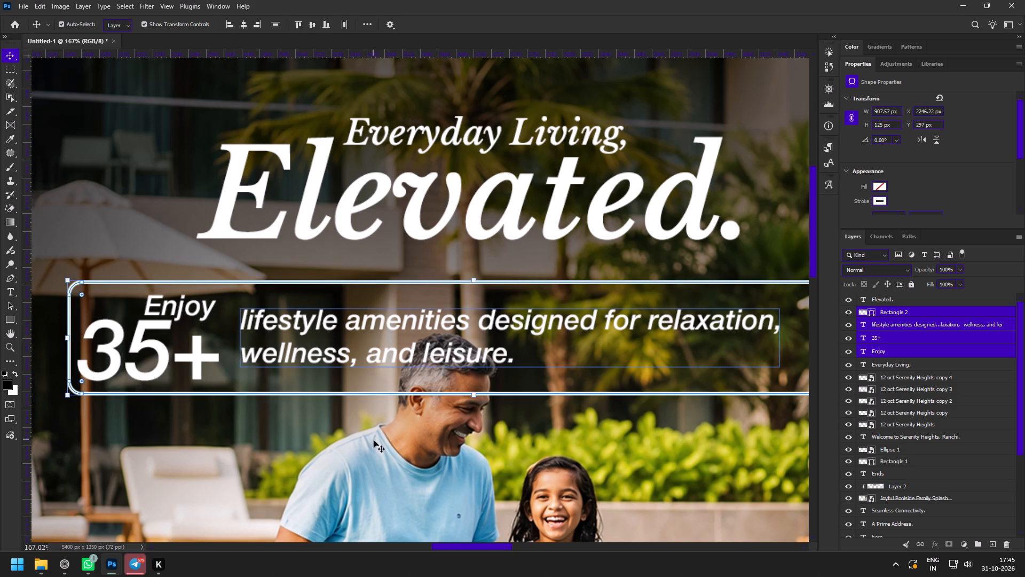
pyautogui.click(374, 440)
pyautogui.click(373, 358)
pyautogui.doubleClick(381, 355)
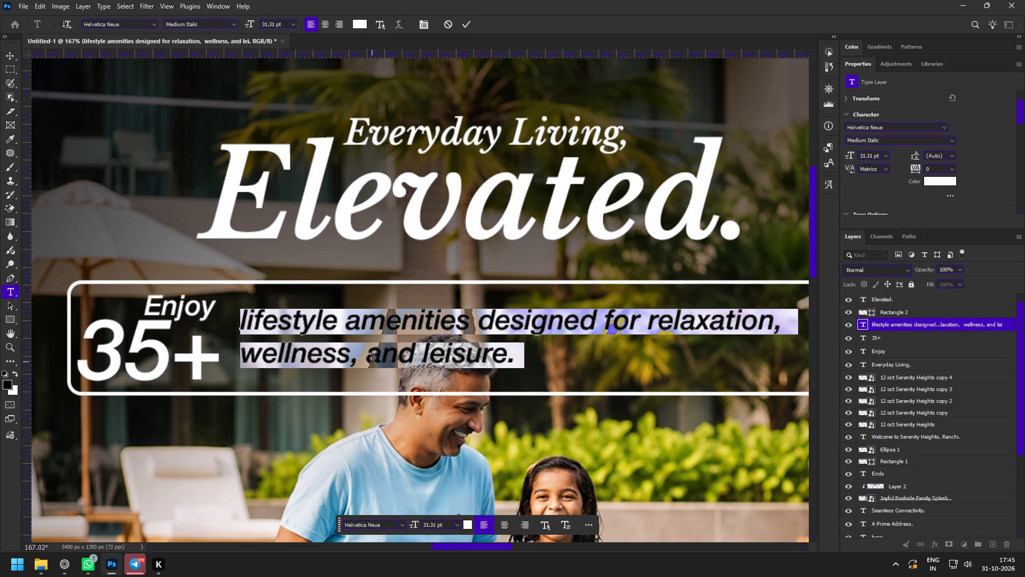
pyautogui.click(371, 358)
pyautogui.press('space')
pyautogui.press('space')
pyautogui.press('space')
pyautogui.press('space')
pyautogui.press('space')
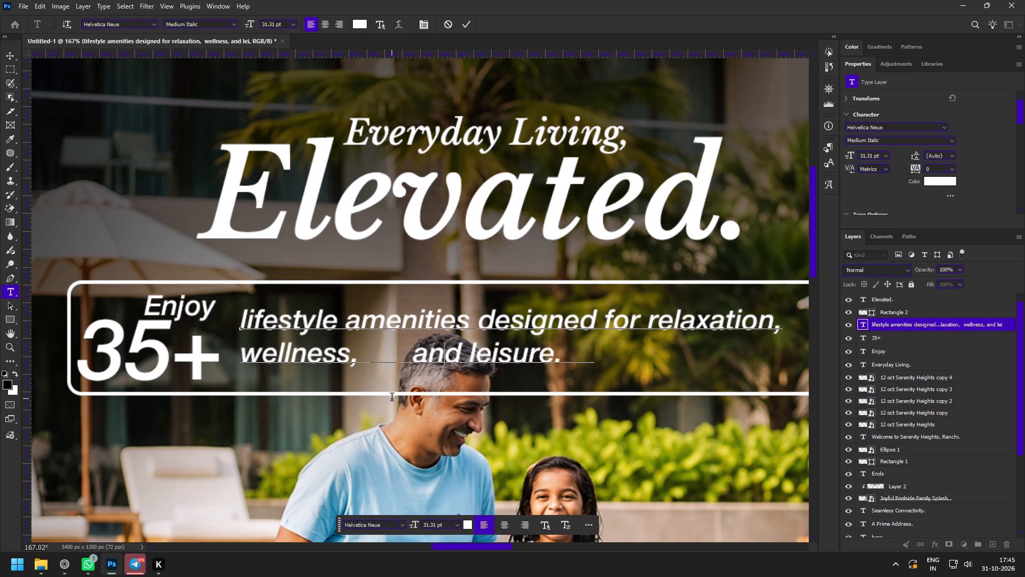
pyautogui.press('space')
pyautogui.press('BackSpace')
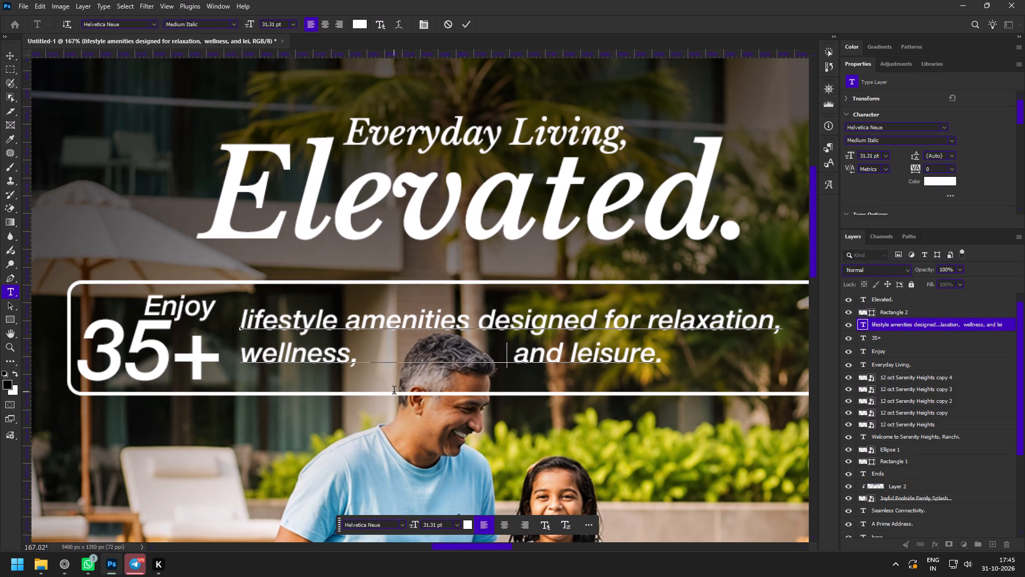
pyautogui.click(470, 20)
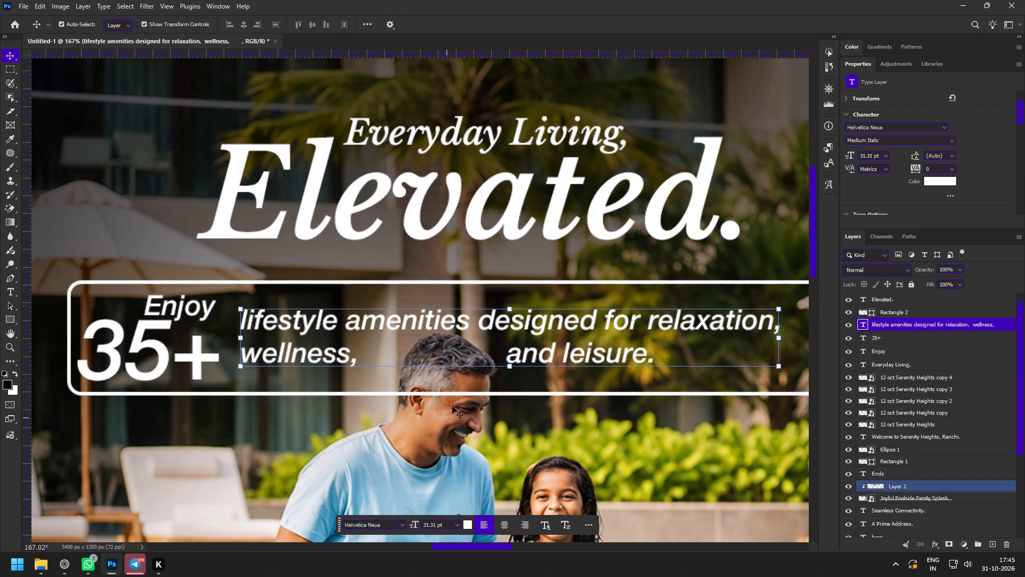
# Add a layer mask to the rounded rectangle outline.
pyautogui.click(468, 394)
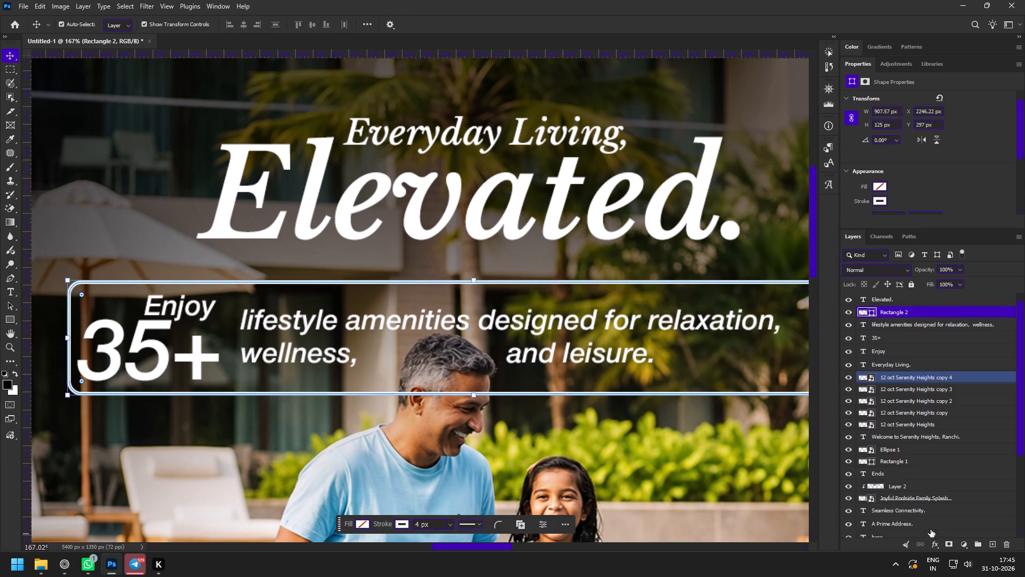
pyautogui.click(949, 543)
# On the rectangle's mask, paint black with a 109 px brush at 30% opacity to hide the outline crossing the man's head.
pyautogui.press('b')
pyautogui.keyDown('alt'); pyautogui.moveTo(512, 438); pyautogui.dragTo(203, 392, button='right'); pyautogui.keyUp('alt')
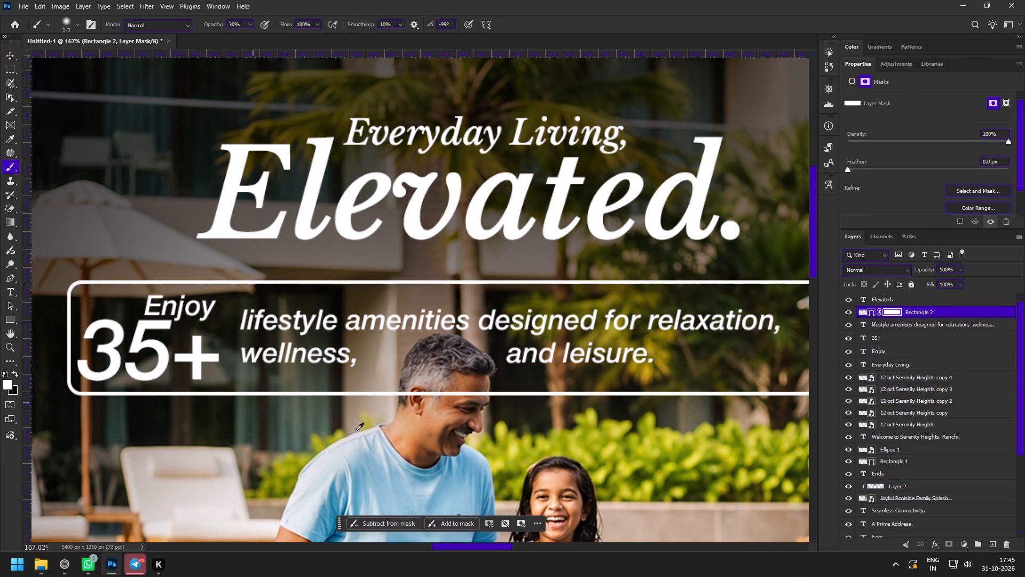
pyautogui.moveTo(414, 424); pyautogui.dragTo(438, 404)
pyautogui.keyDown('alt'); pyautogui.moveTo(449, 430); pyautogui.dragTo(419, 416, button='right'); pyautogui.keyUp('alt')
pyautogui.moveTo(427, 400); pyautogui.dragTo(428, 394)
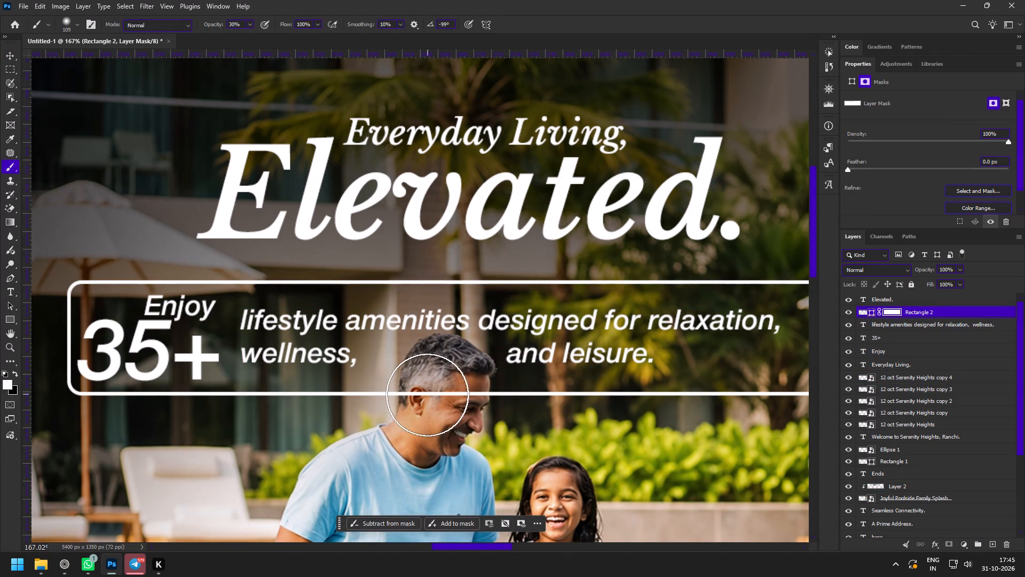
pyautogui.tripleClick(427, 395)
pyautogui.press('x')
pyautogui.tripleClick(427, 395)
pyautogui.doubleClick(427, 395)
pyautogui.moveTo(427, 394); pyautogui.dragTo(420, 420)
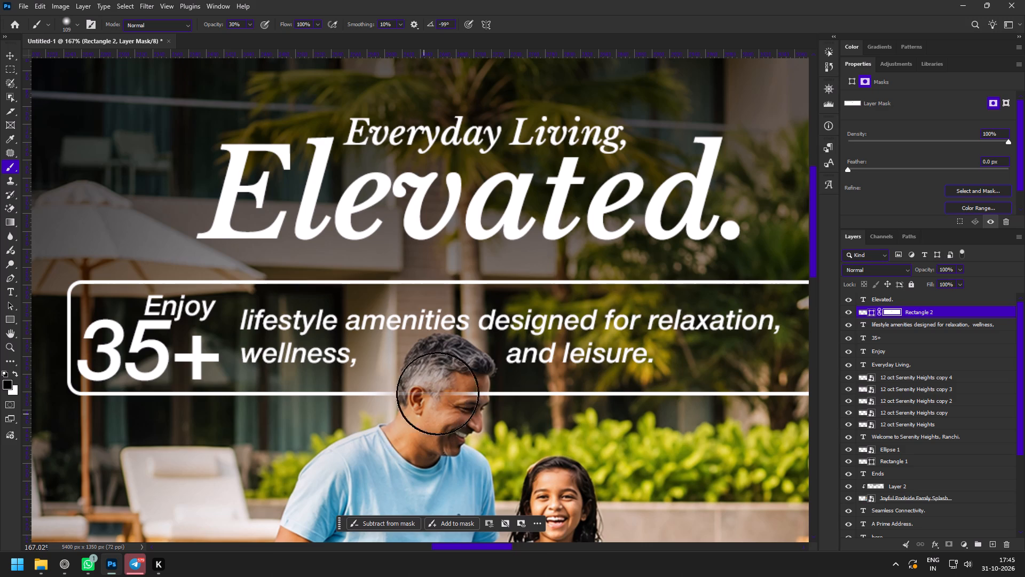
pyautogui.moveTo(441, 385); pyautogui.dragTo(420, 471)
pyautogui.moveTo(435, 376); pyautogui.dragTo(421, 472)
pyautogui.moveTo(446, 368); pyautogui.dragTo(447, 460)
pyautogui.moveTo(455, 379); pyautogui.dragTo(446, 465)
pyautogui.moveTo(458, 377); pyautogui.dragTo(445, 462)
pyautogui.moveTo(458, 379); pyautogui.dragTo(447, 460)
pyautogui.moveTo(461, 369); pyautogui.dragTo(459, 451)
pyautogui.moveTo(461, 381); pyautogui.dragTo(462, 441)
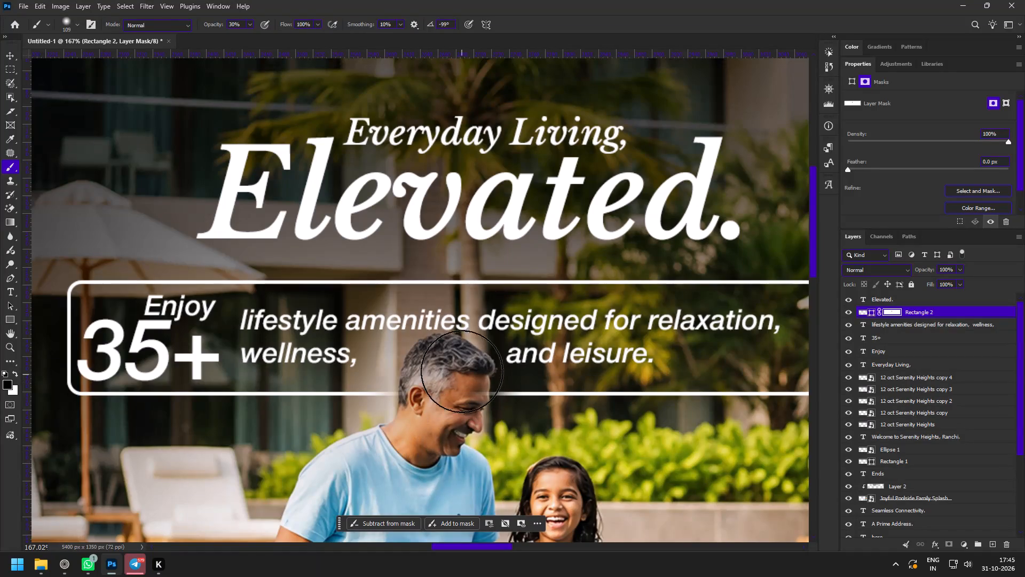
pyautogui.moveTo(461, 372); pyautogui.dragTo(457, 457)
pyautogui.moveTo(462, 370); pyautogui.dragTo(459, 449)
pyautogui.moveTo(459, 379); pyautogui.dragTo(450, 460)
pyautogui.moveTo(450, 379); pyautogui.dragTo(444, 460)
pyautogui.moveTo(448, 385); pyautogui.dragTo(447, 463)
pyautogui.moveTo(455, 372); pyautogui.dragTo(459, 450)
pyautogui.moveTo(466, 380); pyautogui.dragTo(452, 461)
pyautogui.moveTo(424, 357); pyautogui.dragTo(418, 425)
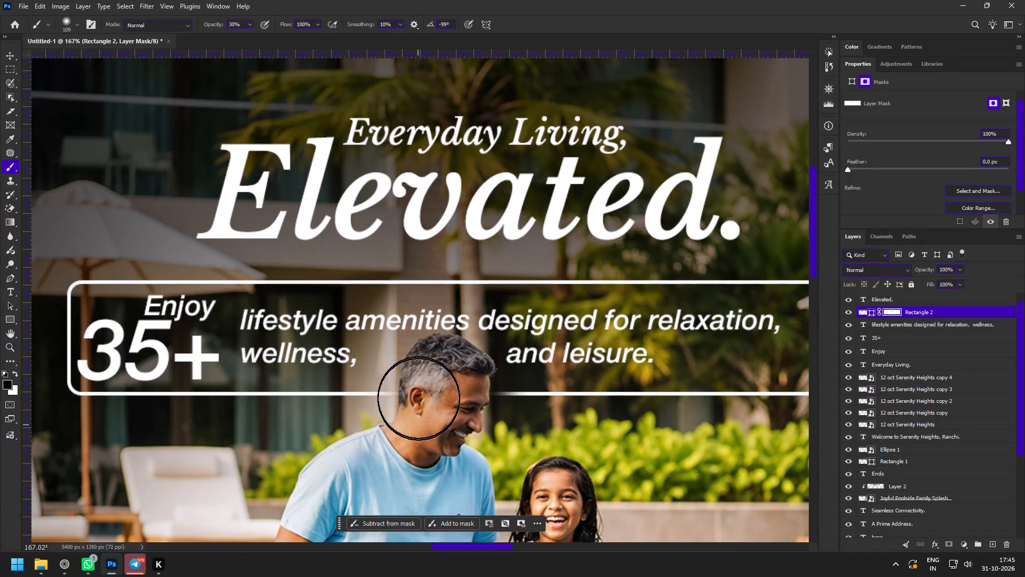
pyautogui.moveTo(422, 375); pyautogui.dragTo(419, 447)
# Nudge the two-line amenities text up slightly inside the rounded rectangle.
pyautogui.press('z')
pyautogui.moveTo(507, 433); pyautogui.dragTo(462, 406)
pyautogui.press('space')
pyautogui.press('space')
pyautogui.press('space')
pyautogui.moveTo(516, 441); pyautogui.dragTo(496, 305)
pyautogui.moveTo(502, 332); pyautogui.dragTo(491, 328)
pyautogui.moveTo(461, 261); pyautogui.dragTo(500, 285)
pyautogui.moveTo(395, 249); pyautogui.dragTo(408, 261)
pyautogui.press('v')
pyautogui.click(374, 283)
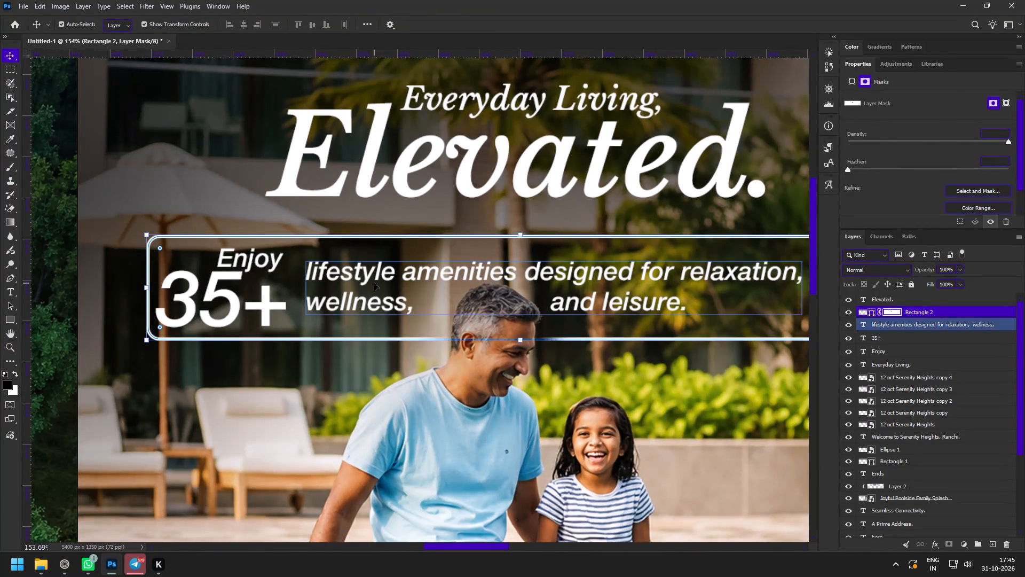
pyautogui.press('Up')
pyautogui.press('Up')
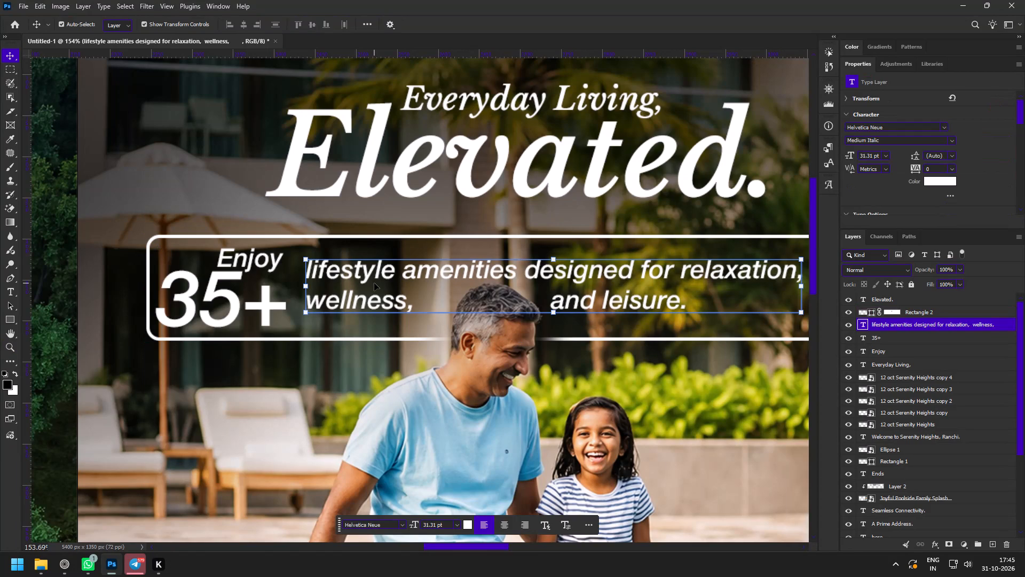
# Move "Enjoy" over the digits of "35+" and nudge it up slightly within the rounded rectangle.
pyautogui.press('z')
pyautogui.moveTo(471, 340); pyautogui.dragTo(435, 325)
pyautogui.press('space')
pyautogui.press('space')
pyautogui.press('space')
pyautogui.moveTo(437, 370); pyautogui.dragTo(430, 282)
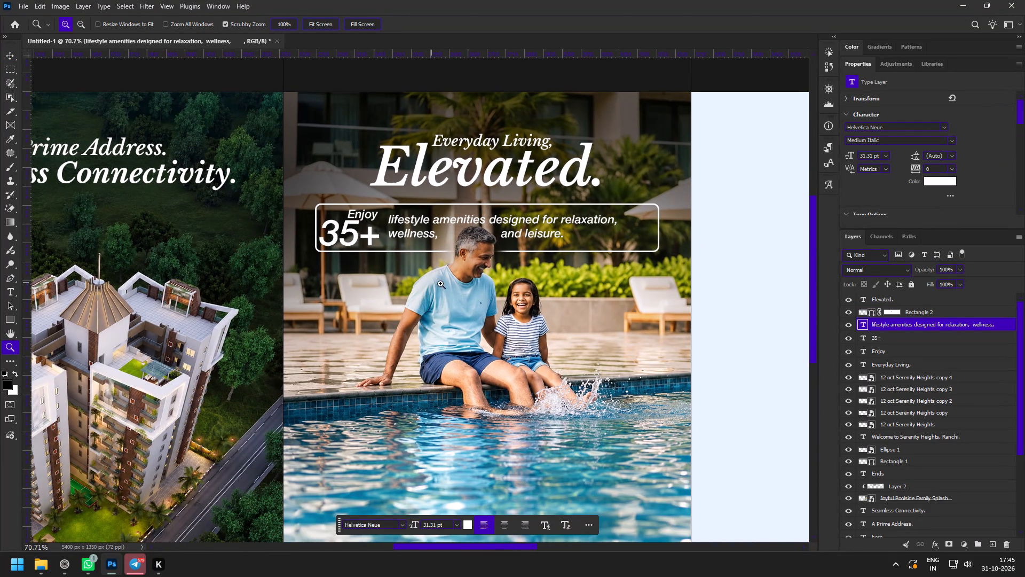
pyautogui.moveTo(393, 212); pyautogui.dragTo(417, 252)
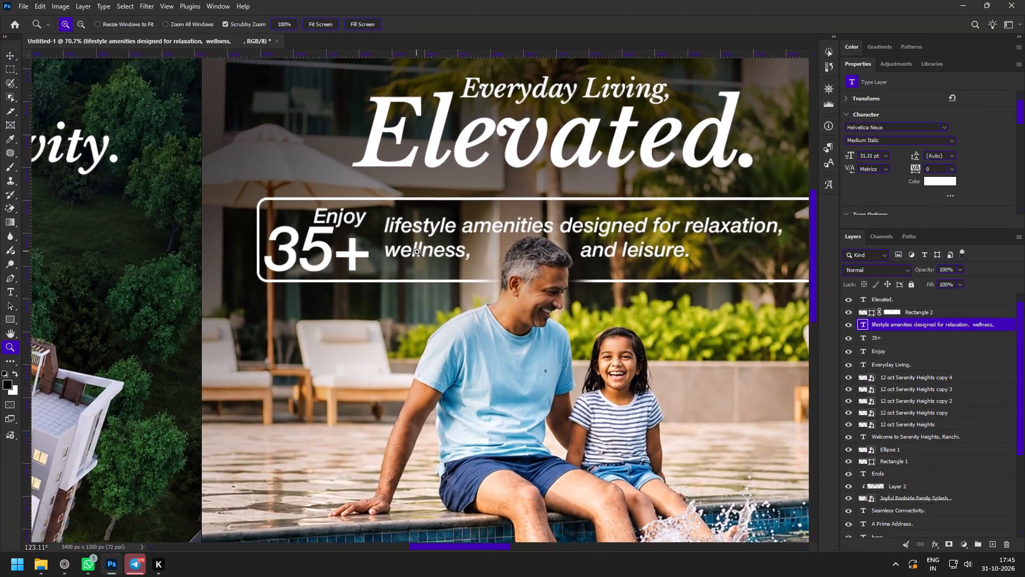
pyautogui.moveTo(417, 252); pyautogui.dragTo(388, 246)
pyautogui.moveTo(460, 233); pyautogui.dragTo(476, 251)
pyautogui.moveTo(302, 163); pyautogui.dragTo(349, 216)
pyautogui.press('v')
pyautogui.click(377, 301)
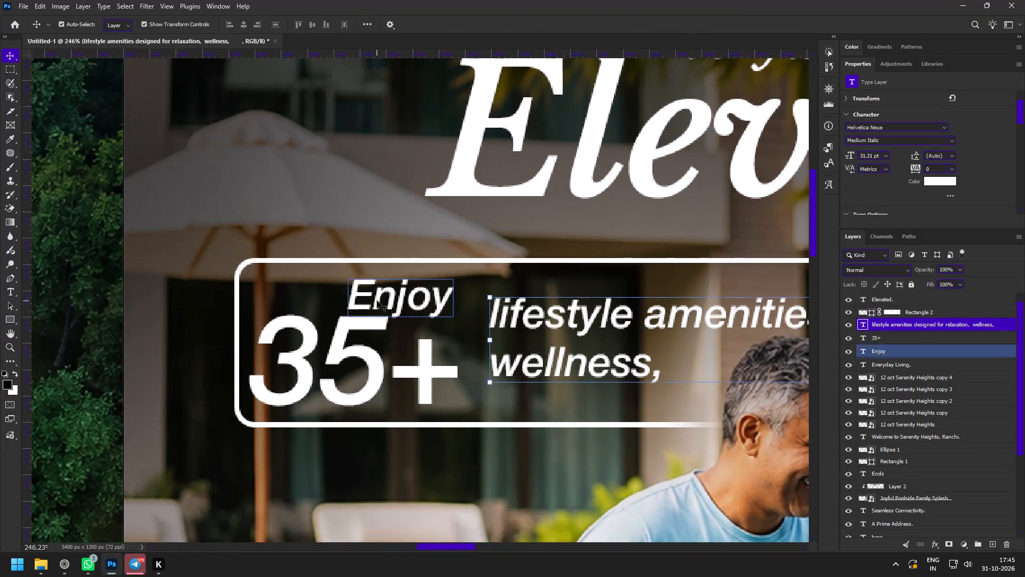
pyautogui.moveTo(413, 289); pyautogui.dragTo(343, 290)
pyautogui.press('Up')
pyautogui.press('Up')
pyautogui.press('Up')
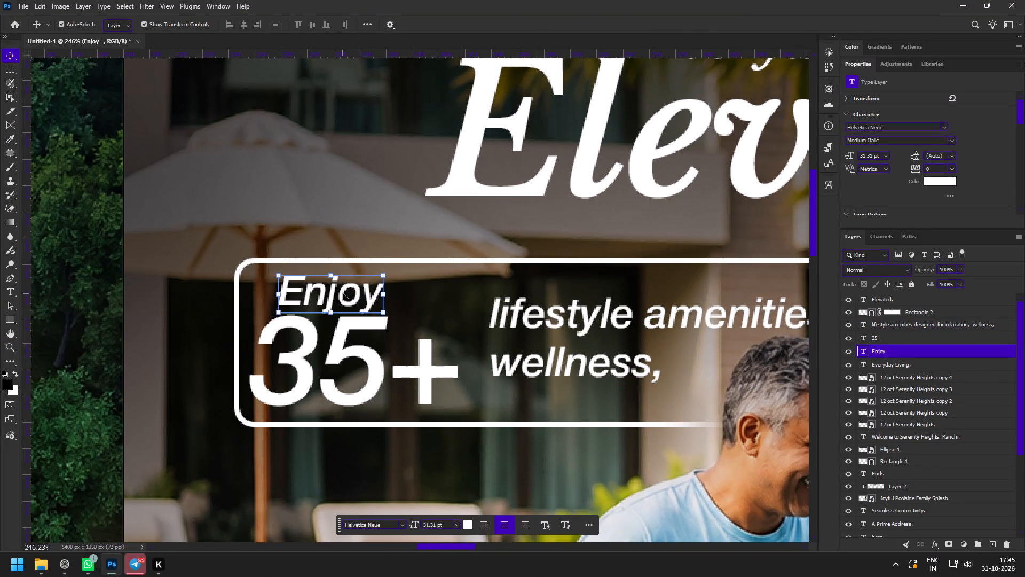
# Scale "Enjoy" and "35+" together to about 109% and settle them slightly lower inside the rounded rectangle.
pyautogui.keyDown('shift'); pyautogui.click(332, 352); pyautogui.keyUp('shift')
pyautogui.moveTo(461, 341); pyautogui.dragTo(479, 344)
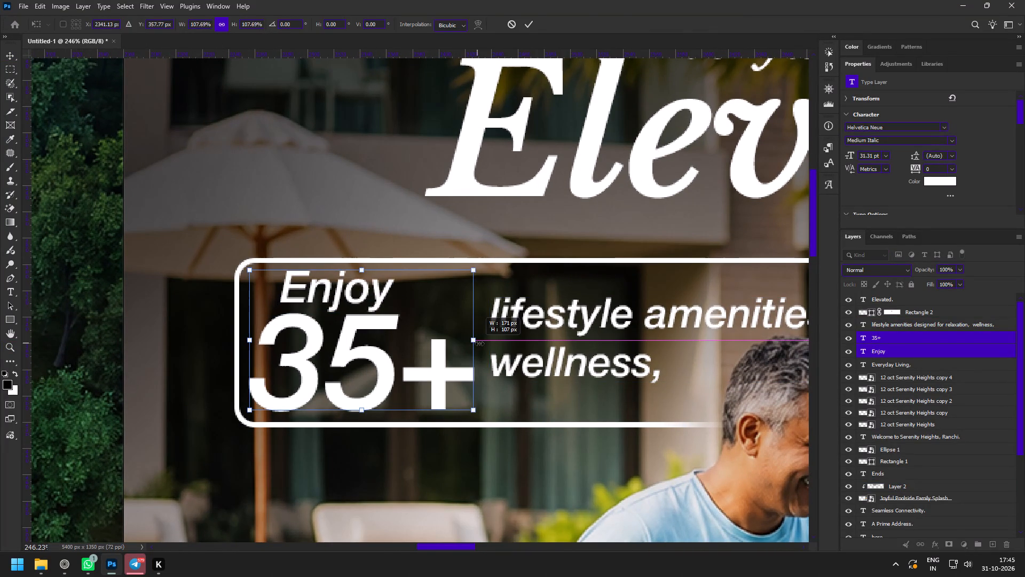
pyautogui.moveTo(479, 344); pyautogui.dragTo(480, 344)
pyautogui.keyDown('shift'); pyautogui.moveTo(446, 347); pyautogui.dragTo(451, 349); pyautogui.keyUp('shift')
pyautogui.click(434, 355)
pyautogui.press('Down')
pyautogui.press('Down')
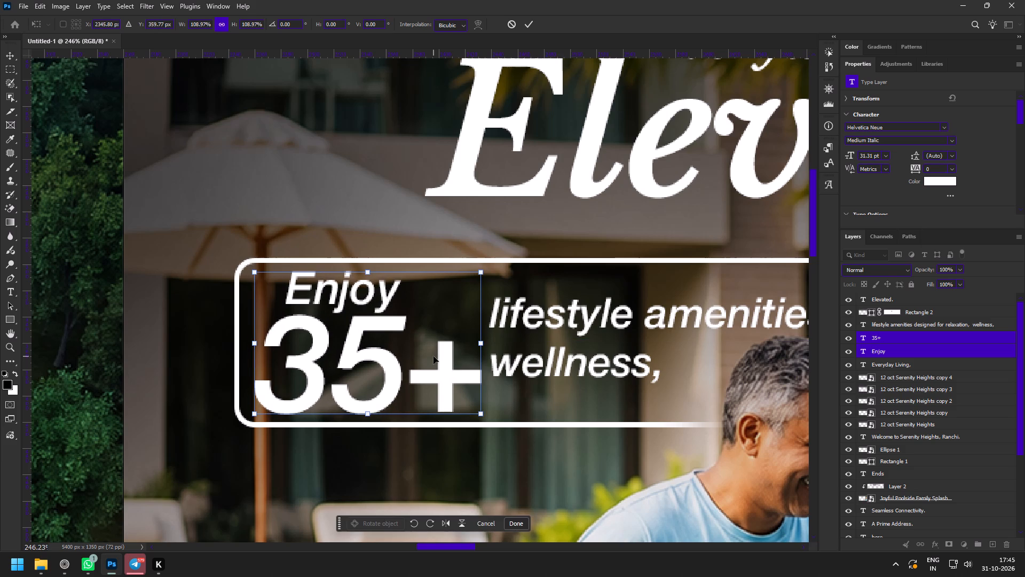
pyautogui.click(527, 24)
# Move "Enjoy" rightward so it sits above the plus sign and the end of "35", close to the digits.
pyautogui.press('z')
pyautogui.moveTo(508, 300); pyautogui.dragTo(460, 289)
pyautogui.press('space')
pyautogui.press('space')
pyautogui.press('space')
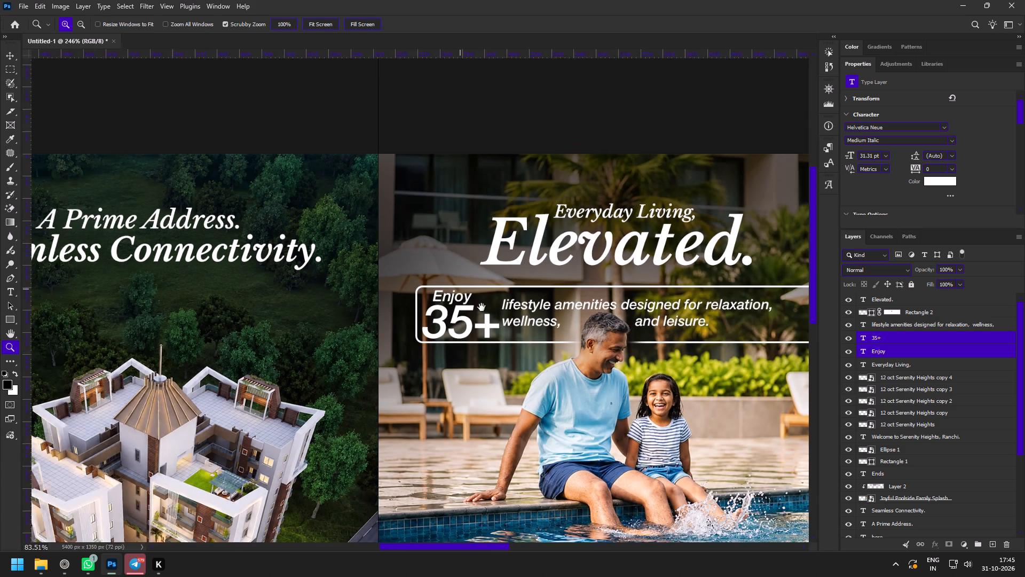
pyautogui.moveTo(526, 330); pyautogui.dragTo(397, 271)
pyautogui.moveTo(338, 242); pyautogui.dragTo(385, 325)
pyautogui.press('v')
pyautogui.click(317, 230)
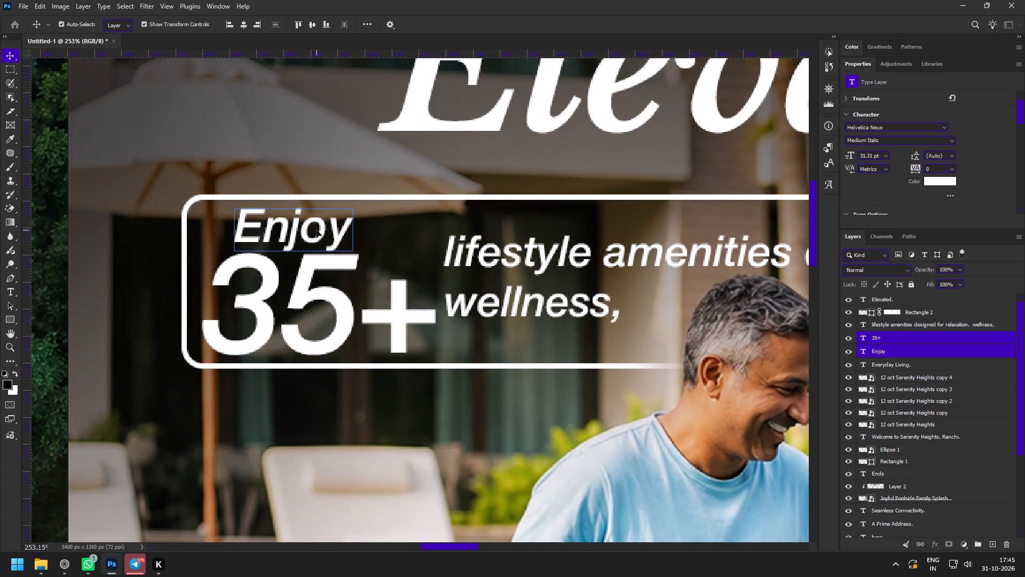
pyautogui.click(254, 144)
pyautogui.click(307, 231)
pyautogui.moveTo(289, 227); pyautogui.dragTo(364, 240)
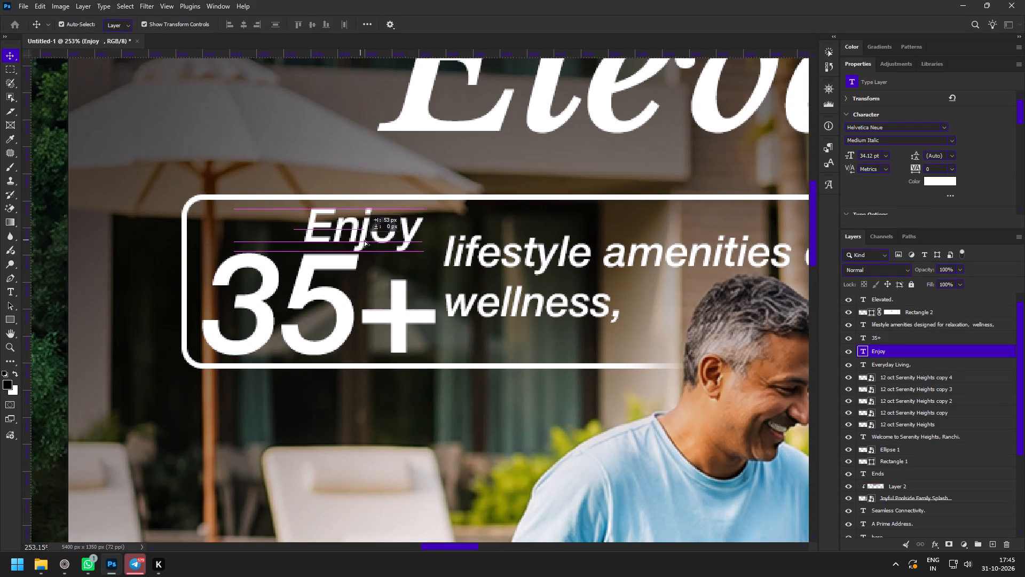
pyautogui.moveTo(364, 240); pyautogui.dragTo(367, 241)
pyautogui.moveTo(369, 236); pyautogui.dragTo(369, 246)
pyautogui.press('Up')
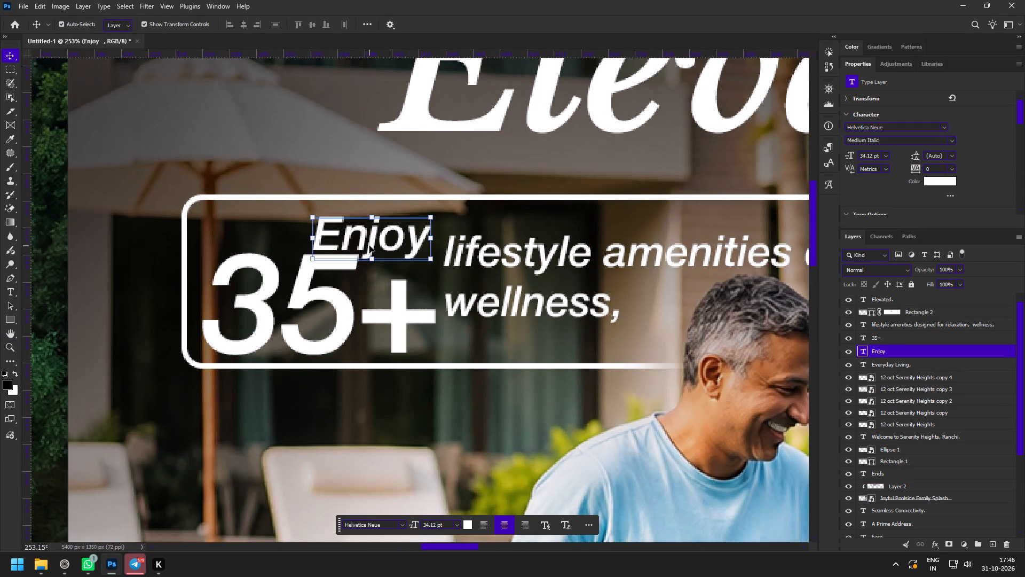
pyautogui.press('Up')
# Shift the two-line amenities text slightly rightward to widen the gap between it and "35+".
pyautogui.press('z')
pyautogui.moveTo(391, 294); pyautogui.dragTo(345, 284)
pyautogui.press('space')
pyautogui.press('space')
pyautogui.press('space')
pyautogui.press('space')
pyautogui.moveTo(404, 322); pyautogui.dragTo(332, 312)
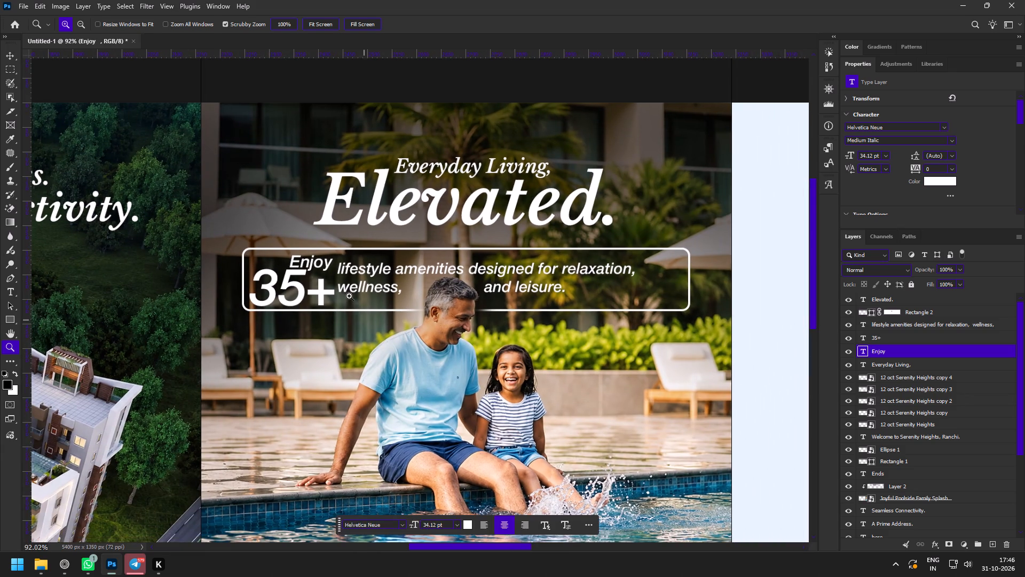
pyautogui.moveTo(317, 243); pyautogui.dragTo(342, 308)
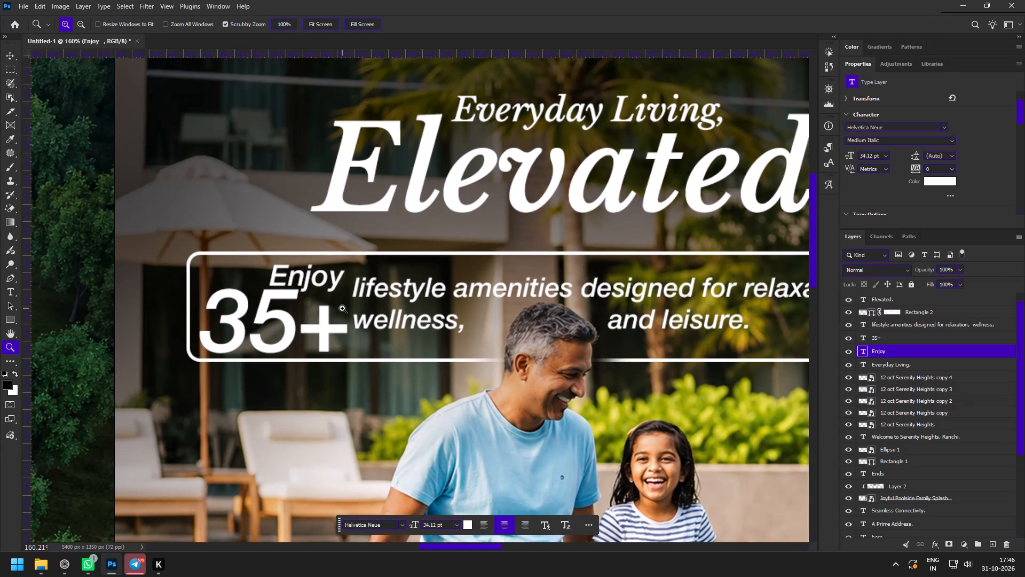
pyautogui.moveTo(386, 264); pyautogui.dragTo(392, 272)
pyautogui.press('space')
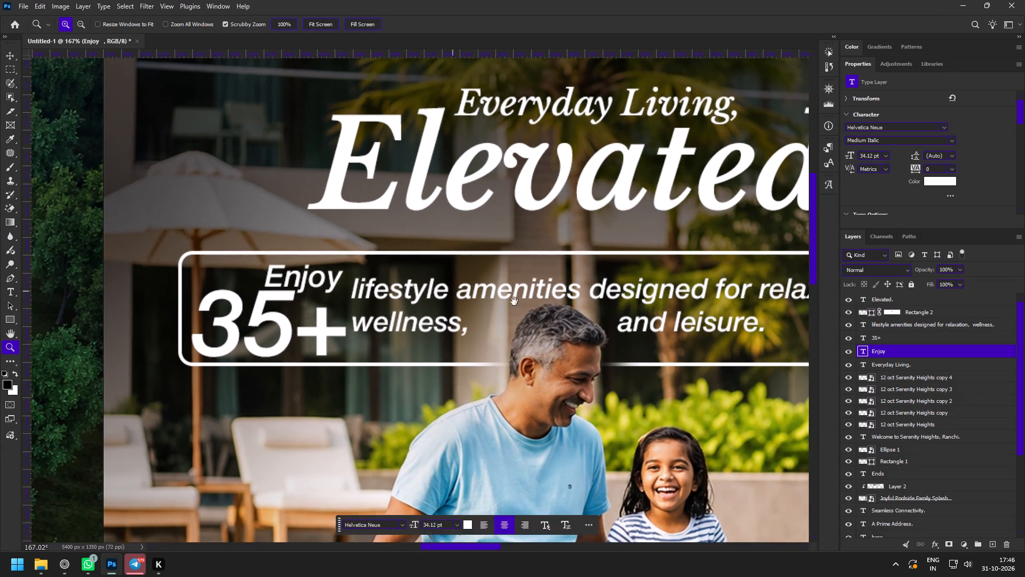
pyautogui.moveTo(506, 303); pyautogui.dragTo(393, 316)
pyautogui.press('v')
pyautogui.click(281, 316)
pyautogui.moveTo(285, 321); pyautogui.dragTo(292, 324)
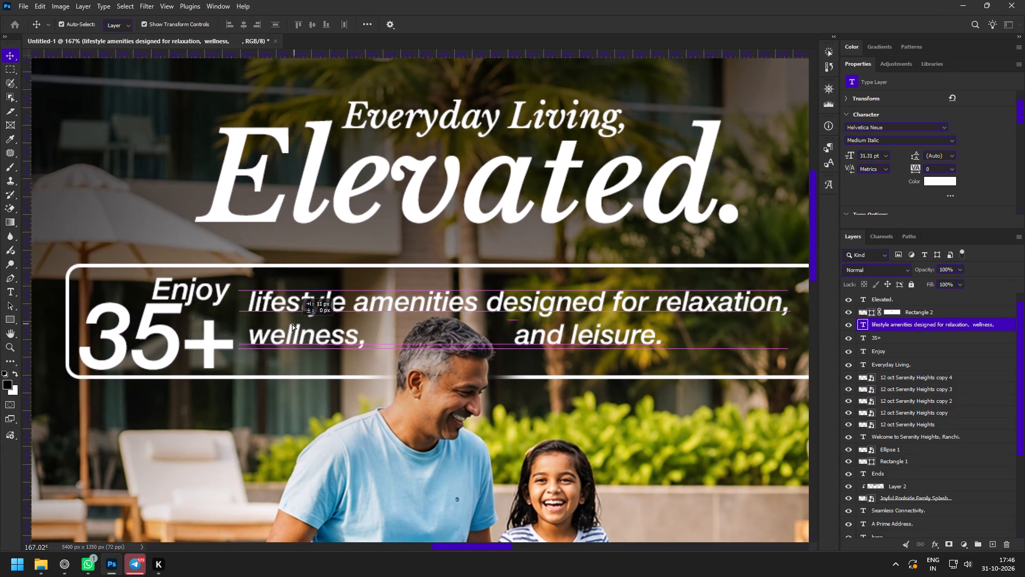
pyautogui.moveTo(292, 324); pyautogui.dragTo(297, 324)
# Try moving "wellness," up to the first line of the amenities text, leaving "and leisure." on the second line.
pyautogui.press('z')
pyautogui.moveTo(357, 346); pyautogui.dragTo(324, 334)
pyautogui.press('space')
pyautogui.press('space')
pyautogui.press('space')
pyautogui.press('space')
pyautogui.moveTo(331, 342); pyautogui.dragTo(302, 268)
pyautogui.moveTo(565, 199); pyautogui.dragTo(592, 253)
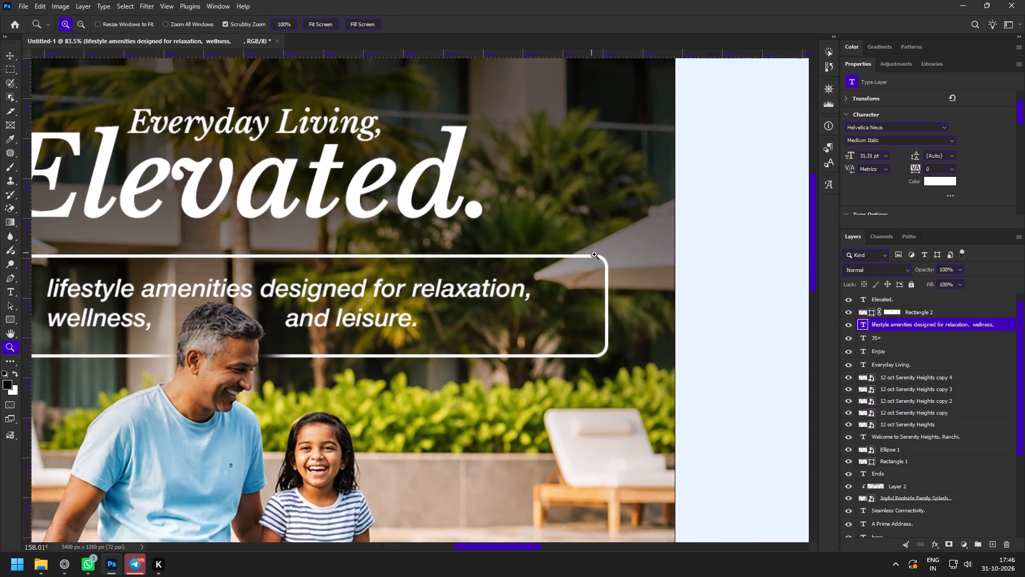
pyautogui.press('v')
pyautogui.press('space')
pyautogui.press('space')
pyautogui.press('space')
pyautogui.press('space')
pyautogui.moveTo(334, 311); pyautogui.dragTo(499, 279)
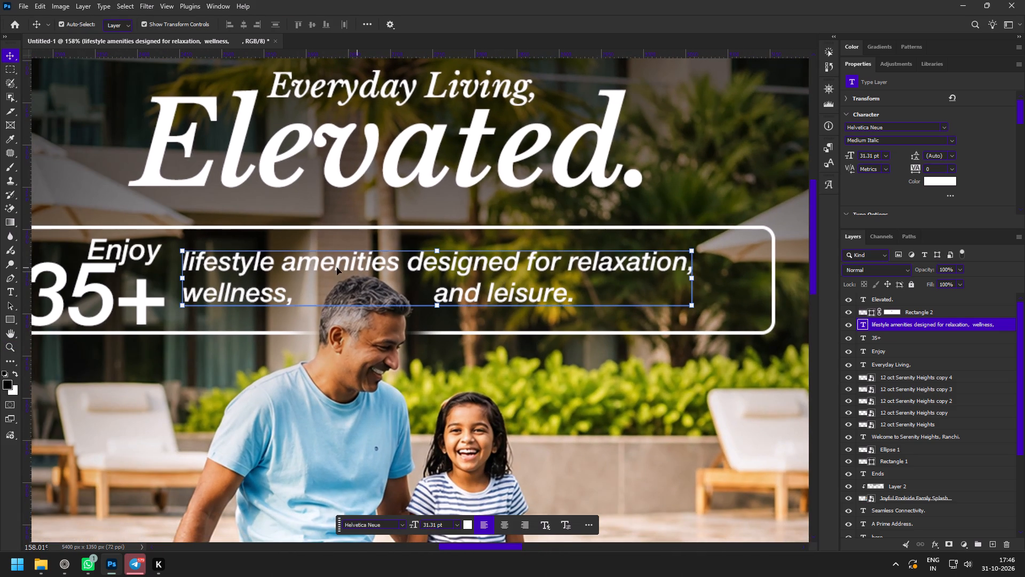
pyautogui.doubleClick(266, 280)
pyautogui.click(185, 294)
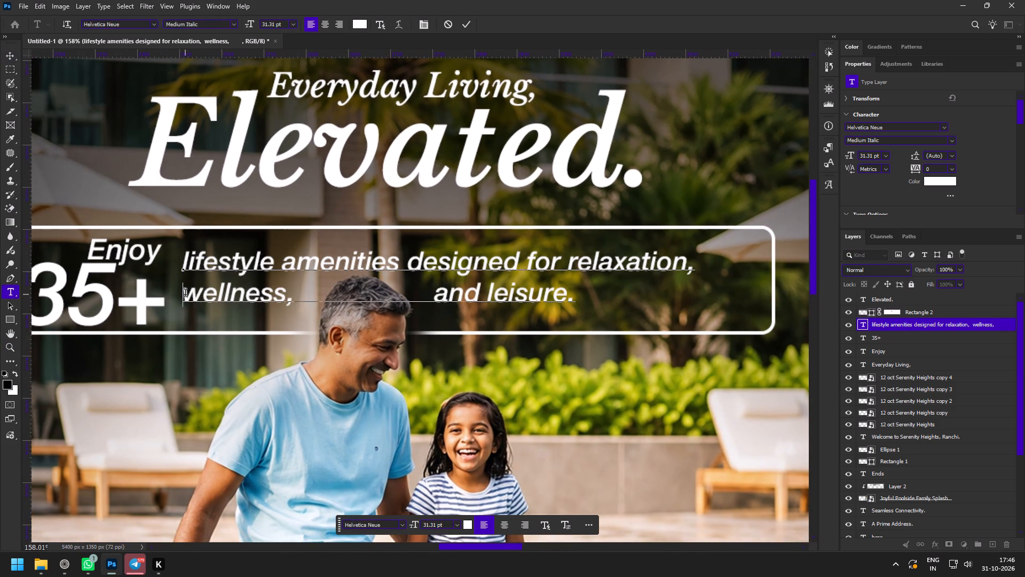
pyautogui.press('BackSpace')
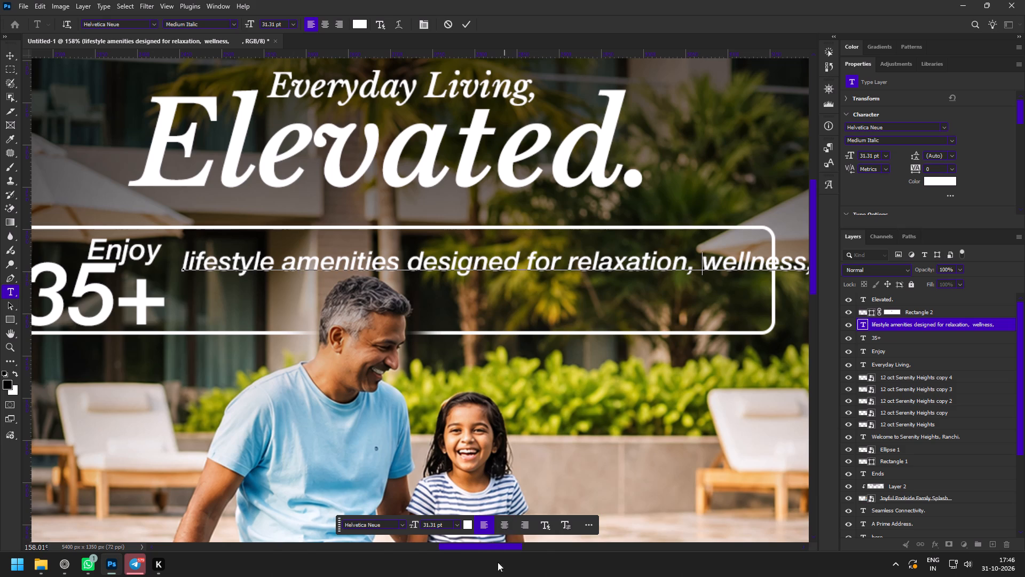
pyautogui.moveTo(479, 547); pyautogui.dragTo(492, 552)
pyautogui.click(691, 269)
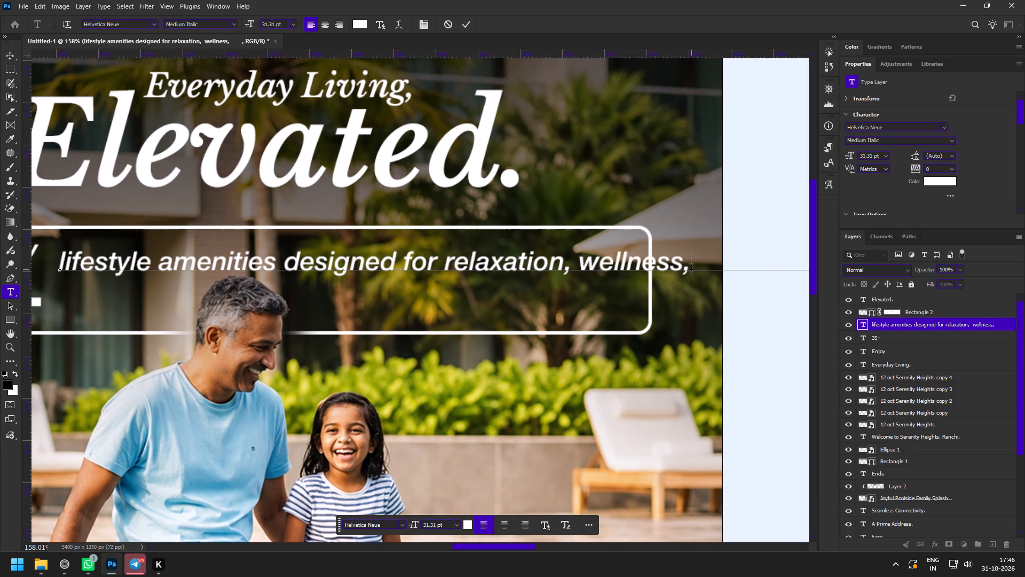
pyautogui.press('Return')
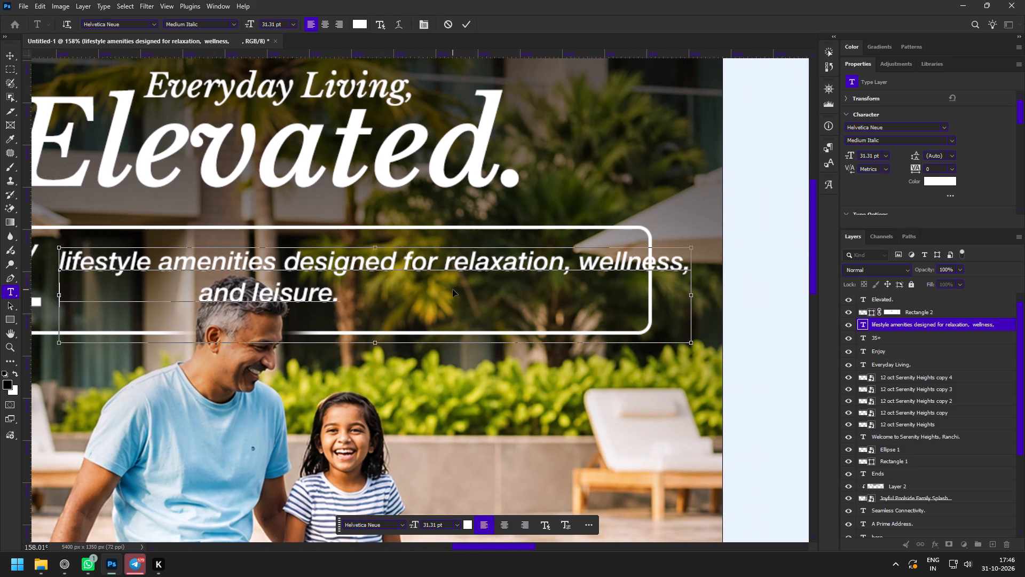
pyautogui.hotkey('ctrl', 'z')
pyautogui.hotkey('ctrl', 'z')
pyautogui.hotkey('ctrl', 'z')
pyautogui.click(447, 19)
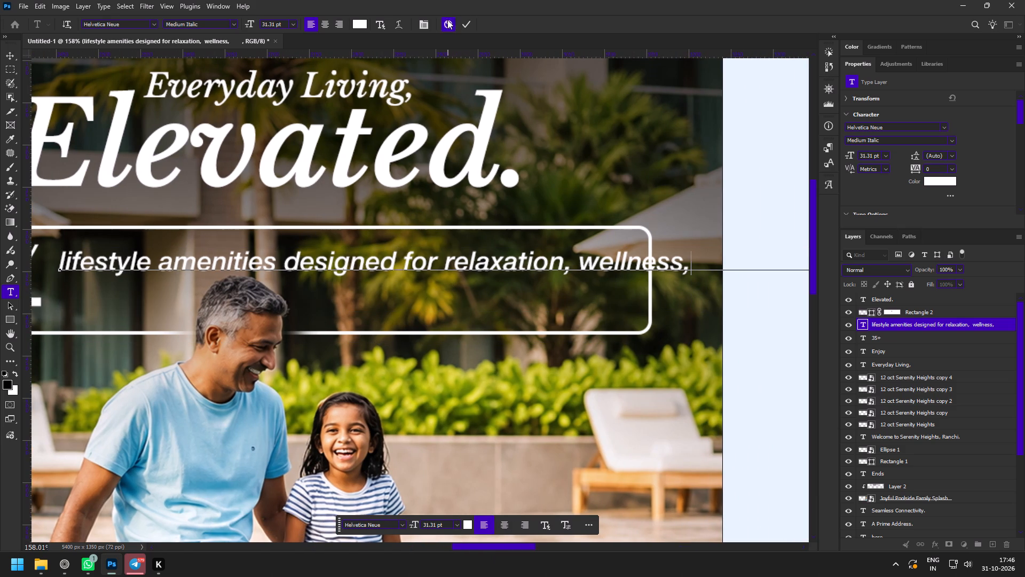
# Narrow the rounded rectangle outline to about 825 px by bringing its right edge closer to the amenities text.
pyautogui.press('z')
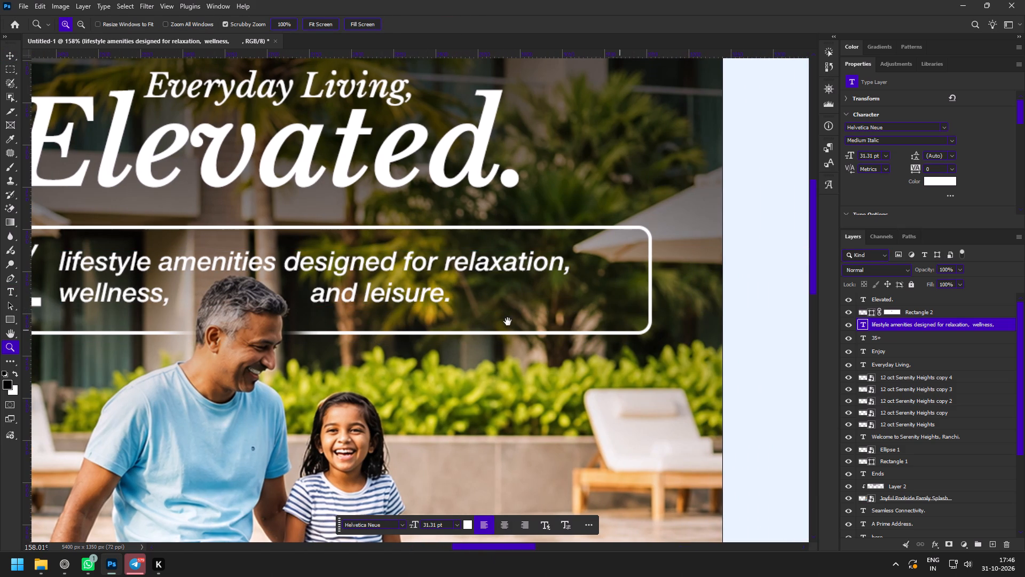
pyautogui.press('space')
pyautogui.press('space')
pyautogui.press('space')
pyautogui.press('space')
pyautogui.moveTo(493, 319); pyautogui.dragTo(646, 301)
pyautogui.press('space')
pyautogui.moveTo(633, 330); pyautogui.dragTo(524, 337)
pyautogui.press('v')
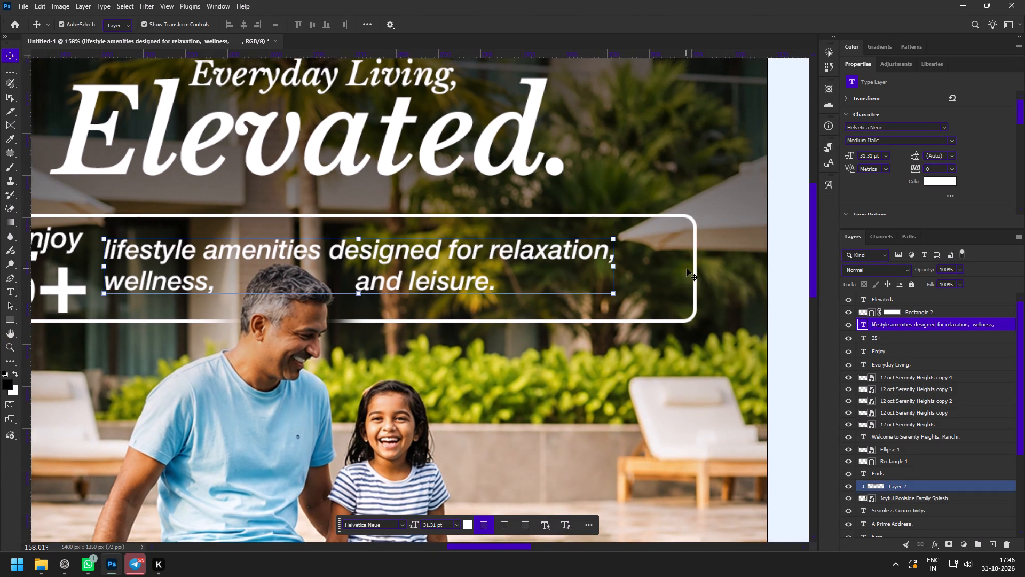
pyautogui.click(695, 271)
pyautogui.keyDown('shift'); pyautogui.moveTo(698, 269); pyautogui.dragTo(629, 269); pyautogui.keyUp('shift')
pyautogui.click(529, 20)
# On the rectangle's mask, paint black with the 109 px brush at 30% opacity to hide the outline across the man's face.
pyautogui.press('z')
pyautogui.moveTo(593, 244); pyautogui.dragTo(548, 227)
pyautogui.press('space')
pyautogui.press('space')
pyautogui.moveTo(472, 277); pyautogui.dragTo(506, 279)
pyautogui.moveTo(573, 247); pyautogui.dragTo(590, 274)
pyautogui.press('space')
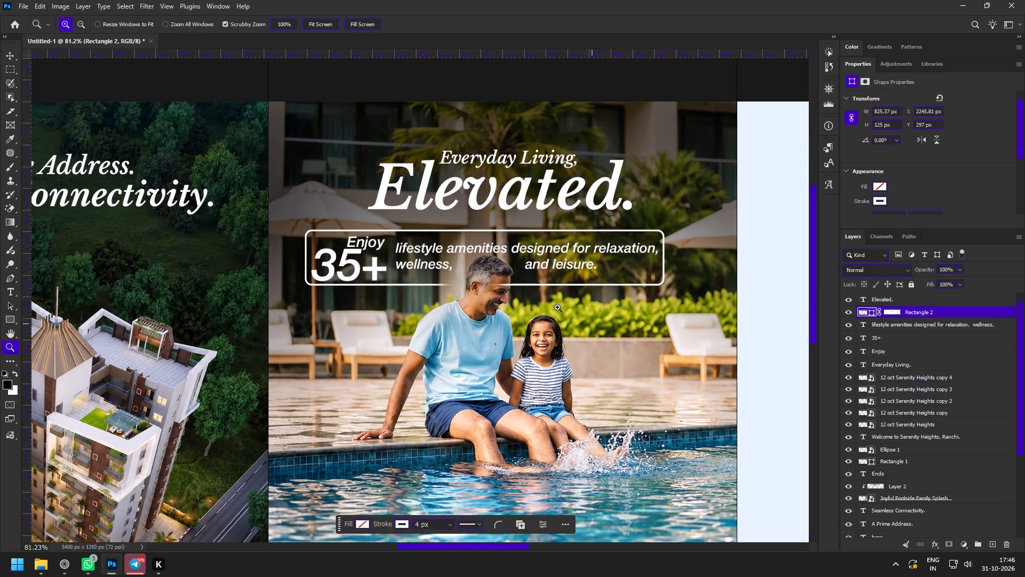
pyautogui.moveTo(509, 272); pyautogui.dragTo(561, 335)
pyautogui.press('v')
pyautogui.click(500, 314)
pyautogui.click(688, 377)
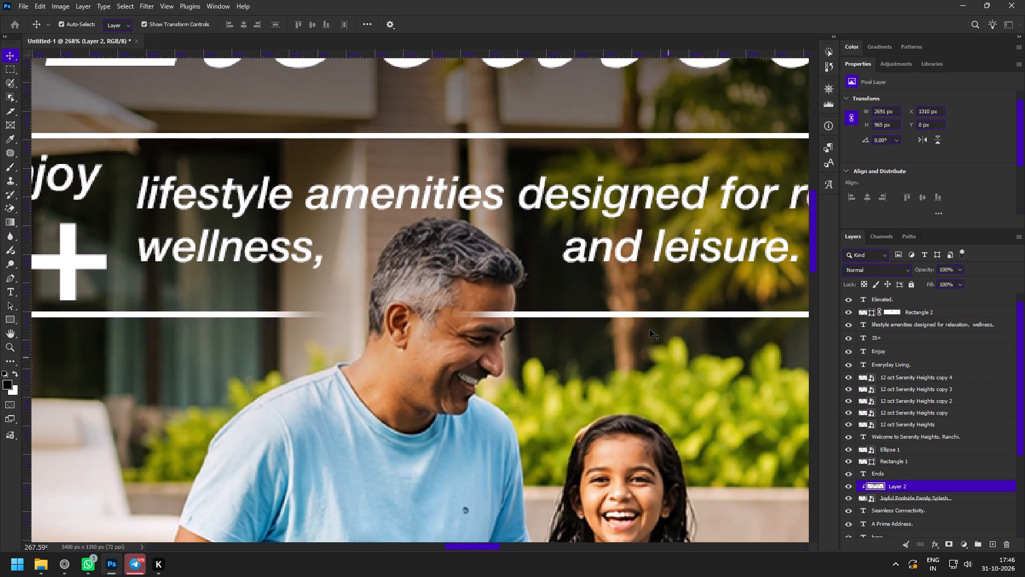
pyautogui.click(613, 315)
pyautogui.click(895, 314)
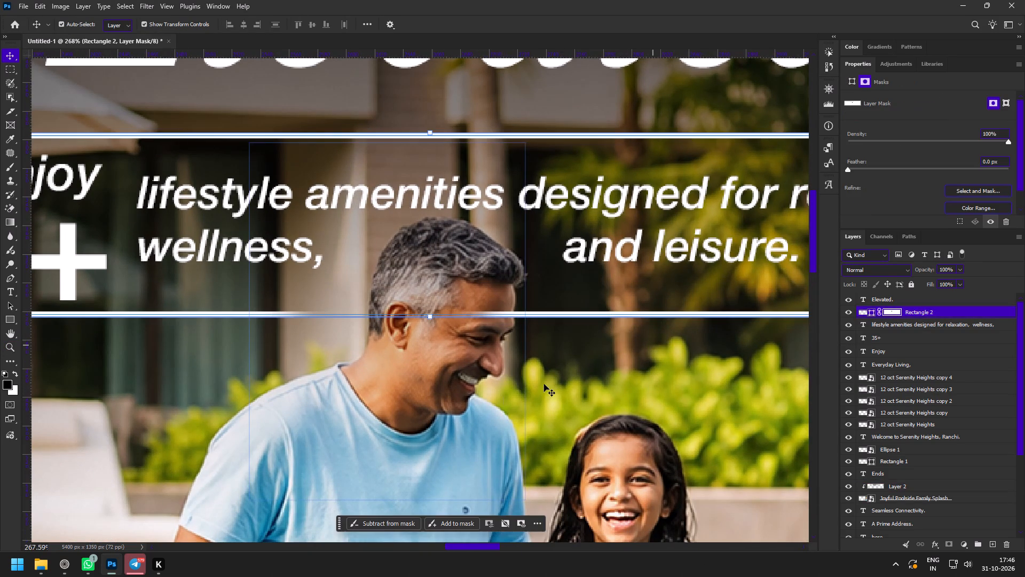
pyautogui.press('b')
pyautogui.moveTo(436, 313); pyautogui.dragTo(438, 322)
pyautogui.tripleClick(455, 316)
pyautogui.click(462, 319)
pyautogui.click(464, 322)
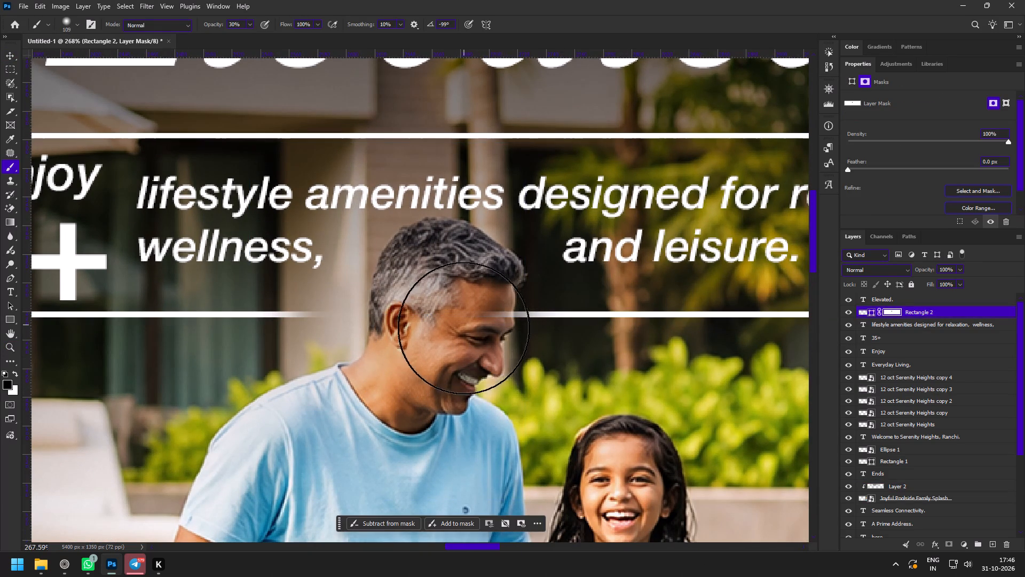
pyautogui.moveTo(466, 328); pyautogui.dragTo(427, 332)
pyautogui.moveTo(456, 329); pyautogui.dragTo(448, 335)
pyautogui.click(452, 329)
pyautogui.click(456, 326)
pyautogui.moveTo(457, 313); pyautogui.dragTo(448, 345)
pyautogui.moveTo(451, 299); pyautogui.dragTo(451, 375)
pyautogui.moveTo(453, 292); pyautogui.dragTo(456, 376)
pyautogui.moveTo(461, 283); pyautogui.dragTo(470, 341)
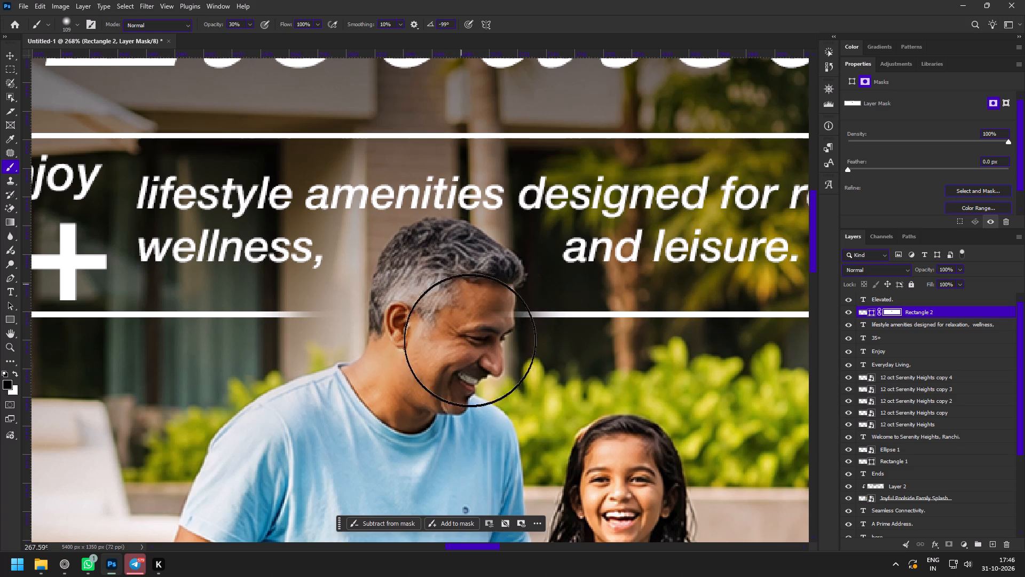
pyautogui.moveTo(470, 341); pyautogui.dragTo(468, 354)
pyautogui.moveTo(466, 286); pyautogui.dragTo(469, 368)
pyautogui.moveTo(469, 292); pyautogui.dragTo(459, 390)
pyautogui.moveTo(462, 291); pyautogui.dragTo(439, 434)
# Paint white on the rectangle's mask to restore the faded lower outline behind the man's head.
pyautogui.press('x')
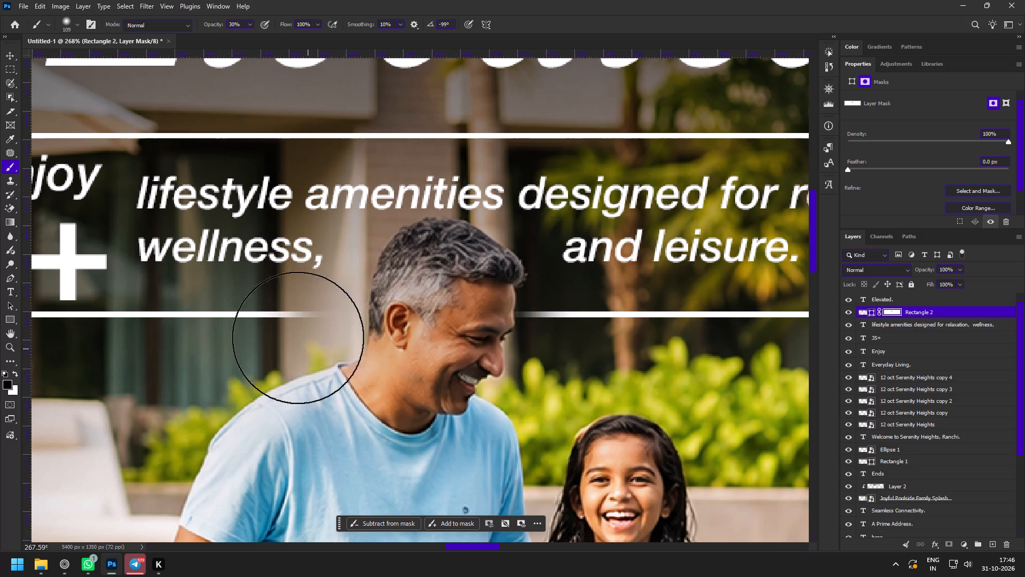
pyautogui.click(287, 324)
pyautogui.click(290, 301)
pyautogui.click(301, 307)
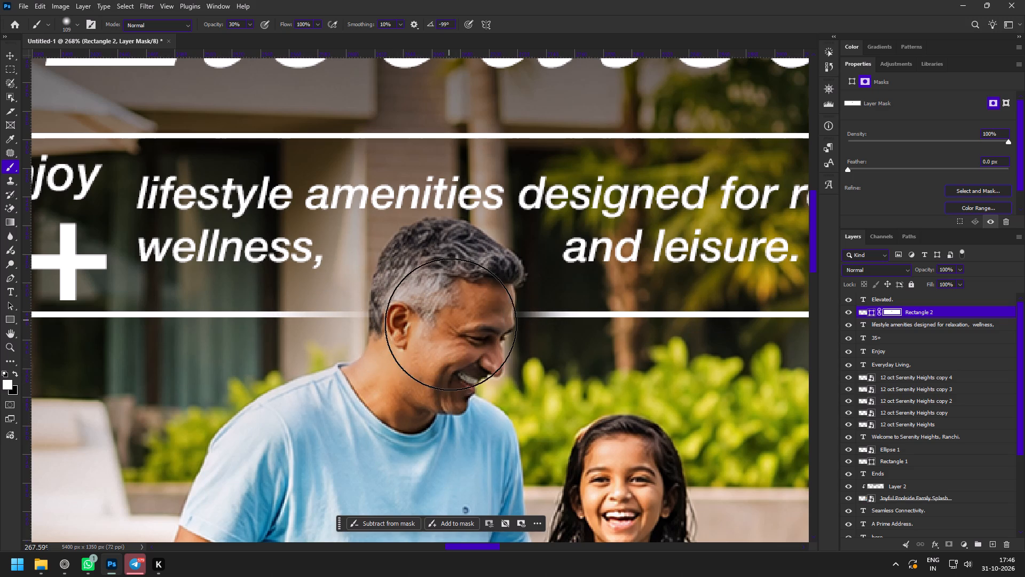
# Reduce the brush to 51 px and paint black on the mask over the man's ear to hide the restored outline there.
pyautogui.moveTo(451, 325); pyautogui.dragTo(414, 324, button='right')
pyautogui.keyDown('alt'); pyautogui.moveTo(442, 315); pyautogui.dragTo(401, 311, button='right'); pyautogui.keyUp('alt')
pyautogui.press('x')
pyautogui.moveTo(401, 303); pyautogui.dragTo(405, 330)
pyautogui.moveTo(404, 307); pyautogui.dragTo(403, 345)
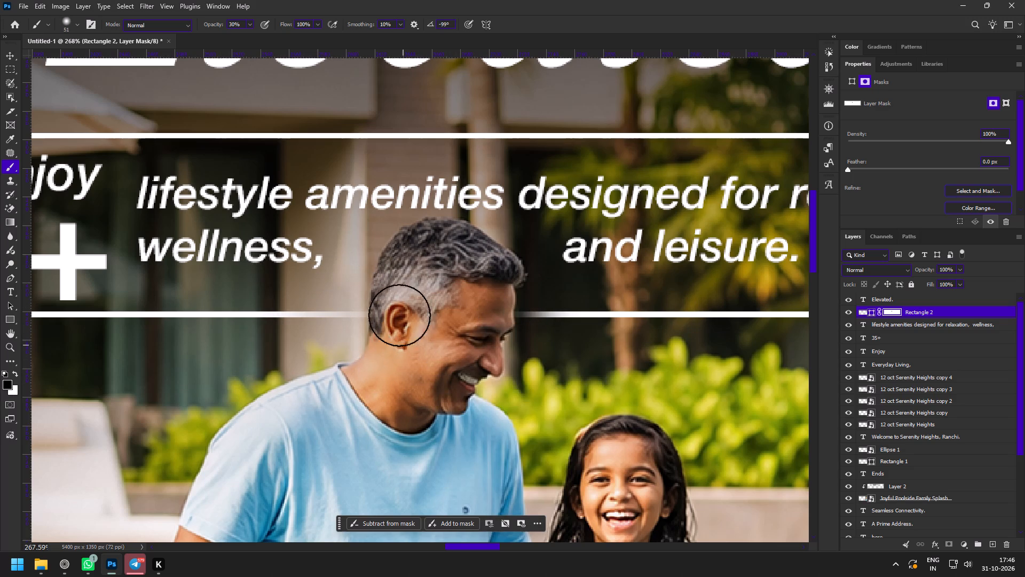
pyautogui.moveTo(397, 309); pyautogui.dragTo(401, 392)
# Review slide 3's overall layout and the empty slides that follow it.
pyautogui.press('z')
pyautogui.moveTo(471, 379); pyautogui.dragTo(416, 352)
pyautogui.press('space')
pyautogui.press('space')
pyautogui.moveTo(456, 400); pyautogui.dragTo(396, 320)
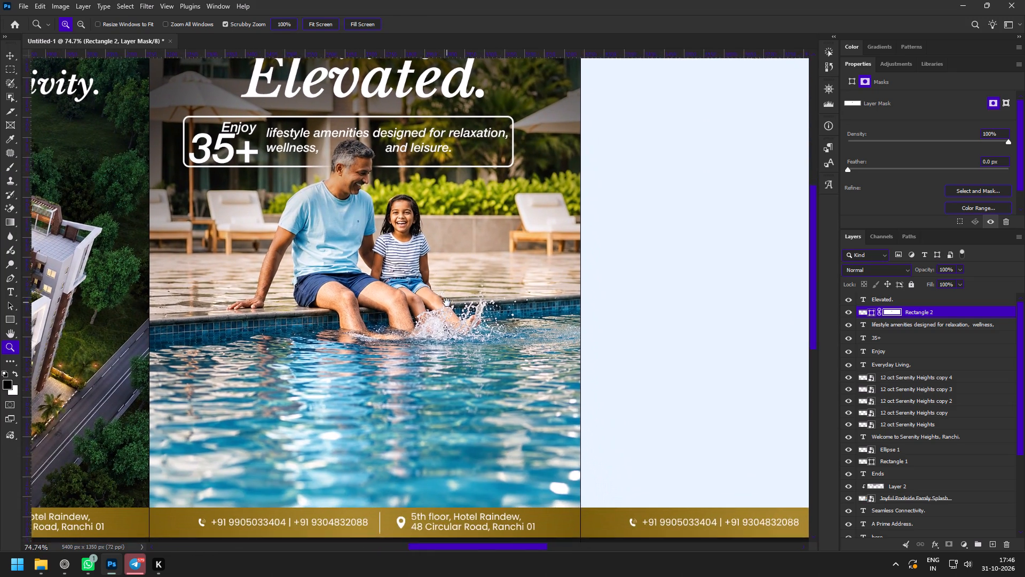
pyautogui.moveTo(455, 301); pyautogui.dragTo(424, 293)
pyautogui.press('space')
pyautogui.press('space')
pyautogui.press('space')
pyautogui.press('space')
pyautogui.moveTo(492, 290); pyautogui.dragTo(379, 310)
pyautogui.moveTo(389, 245); pyautogui.dragTo(397, 259)
pyautogui.press('space')
pyautogui.press('space')
pyautogui.moveTo(500, 261); pyautogui.dragTo(419, 268)
pyautogui.moveTo(420, 273); pyautogui.dragTo(426, 286)
pyautogui.press('v')
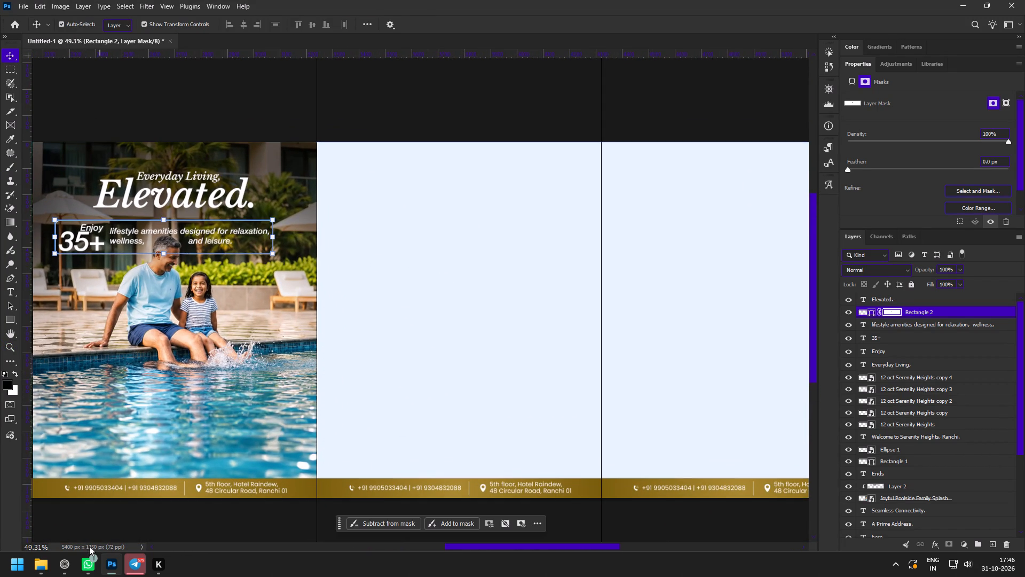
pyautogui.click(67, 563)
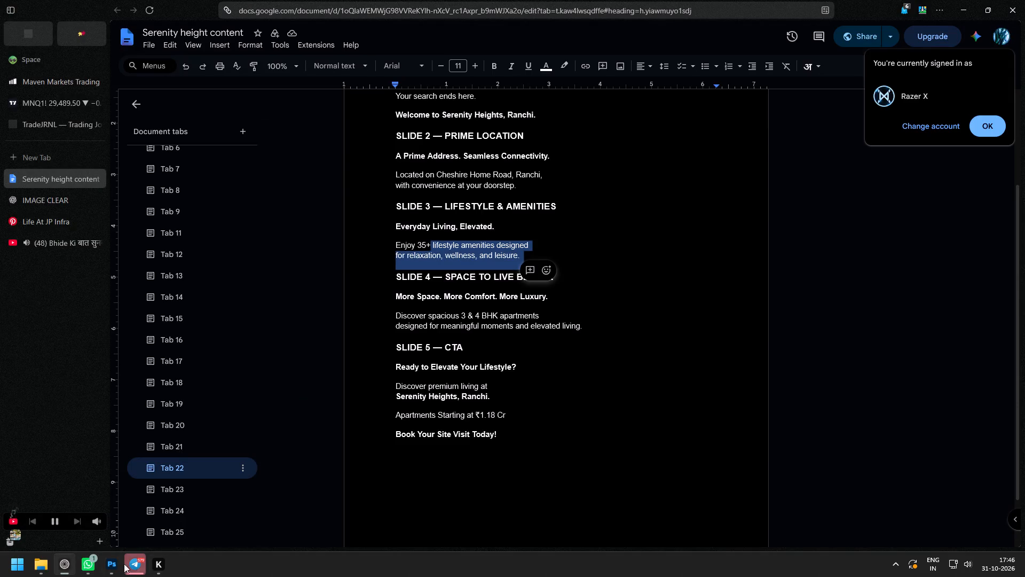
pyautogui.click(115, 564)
# Save the document as "20 Nov Carousel" in Photoshop format in the Serenity folder, with Maximize Compatibility enabled.
pyautogui.hotkey('ctrl', 's')
pyautogui.write('20')
pyautogui.press('space')
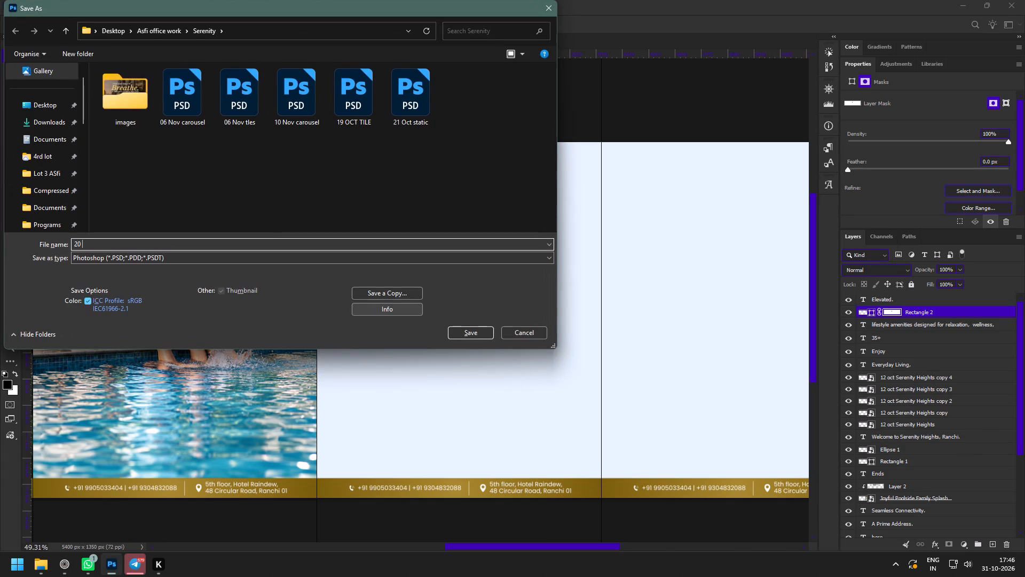
pyautogui.write('Carousel')
pyautogui.press('space')
pyautogui.press('Left')
pyautogui.press('Left')
pyautogui.press('Left')
pyautogui.press('Left')
pyautogui.press('Left')
pyautogui.press('Left')
pyautogui.press('Left')
pyautogui.press('Left')
pyautogui.press('Left')
pyautogui.write('Nov')
pyautogui.press('space')
pyautogui.press('Return')
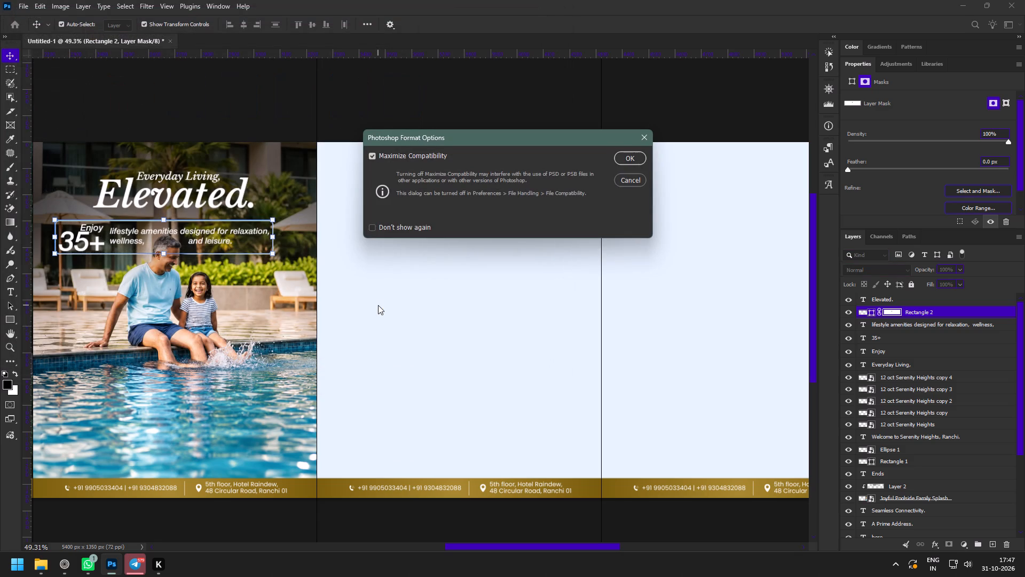
pyautogui.press('Return')
pyautogui.click(64, 568)
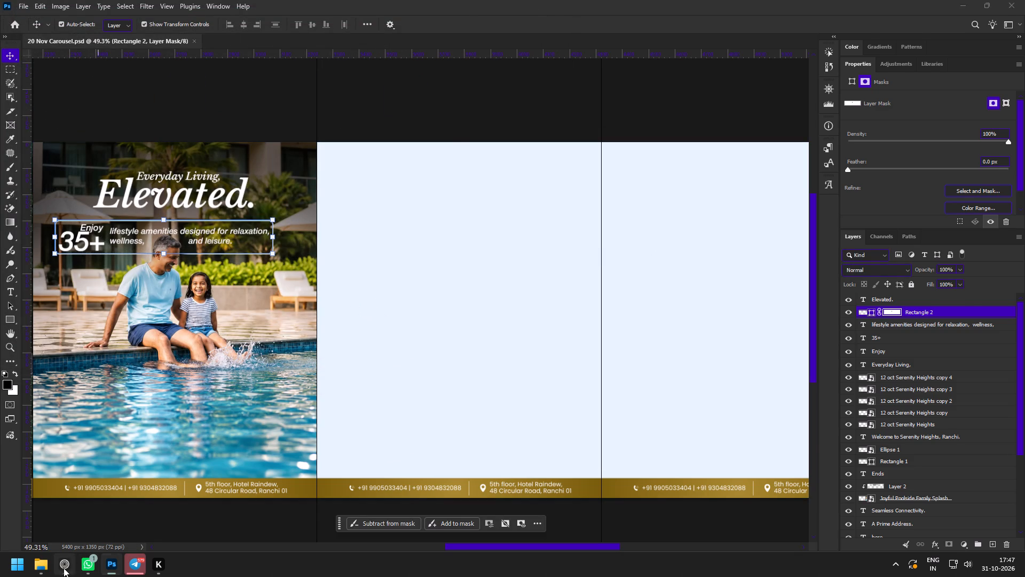
pyautogui.click(48, 247)
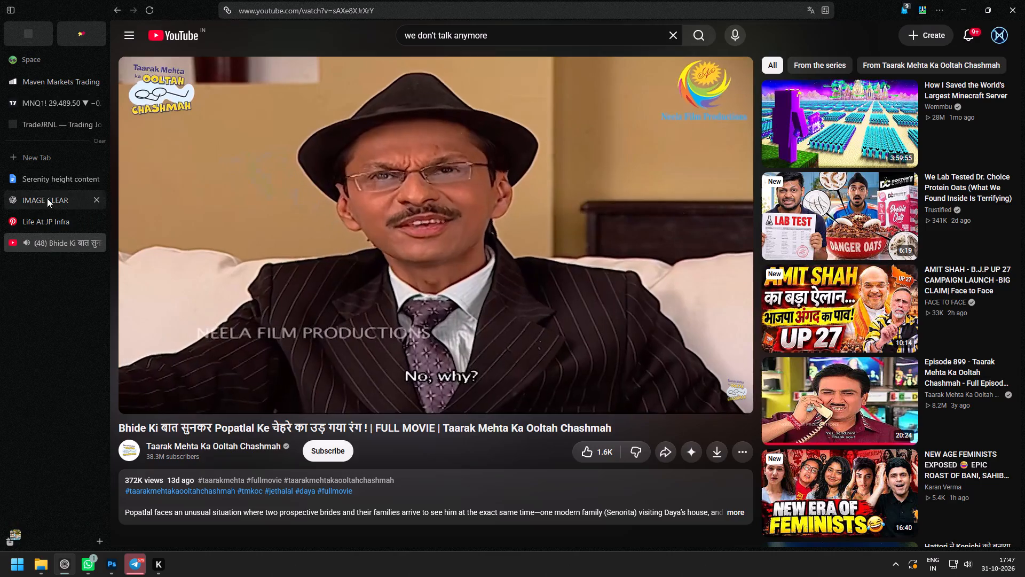
pyautogui.click(49, 176)
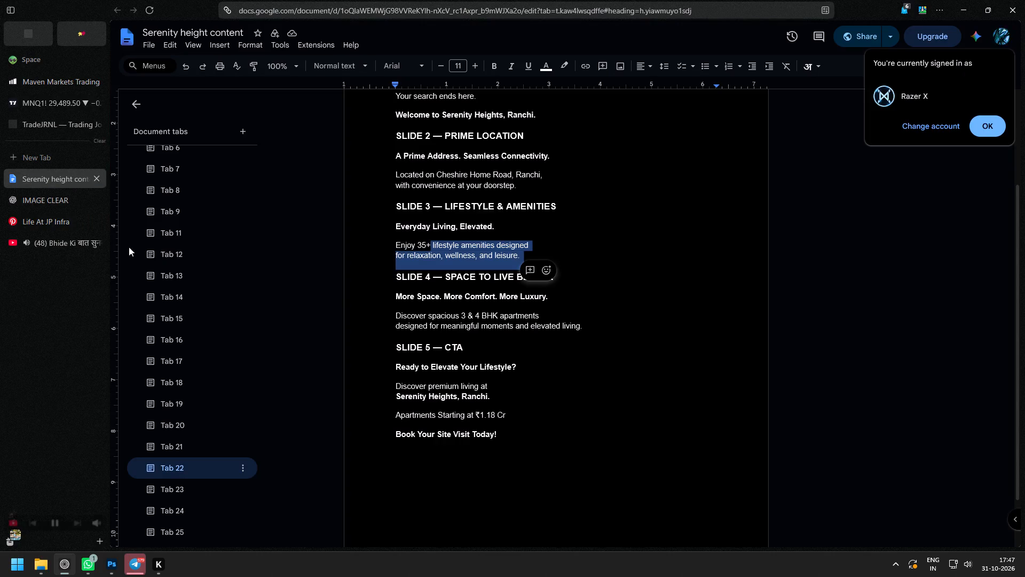
pyautogui.click(395, 294)
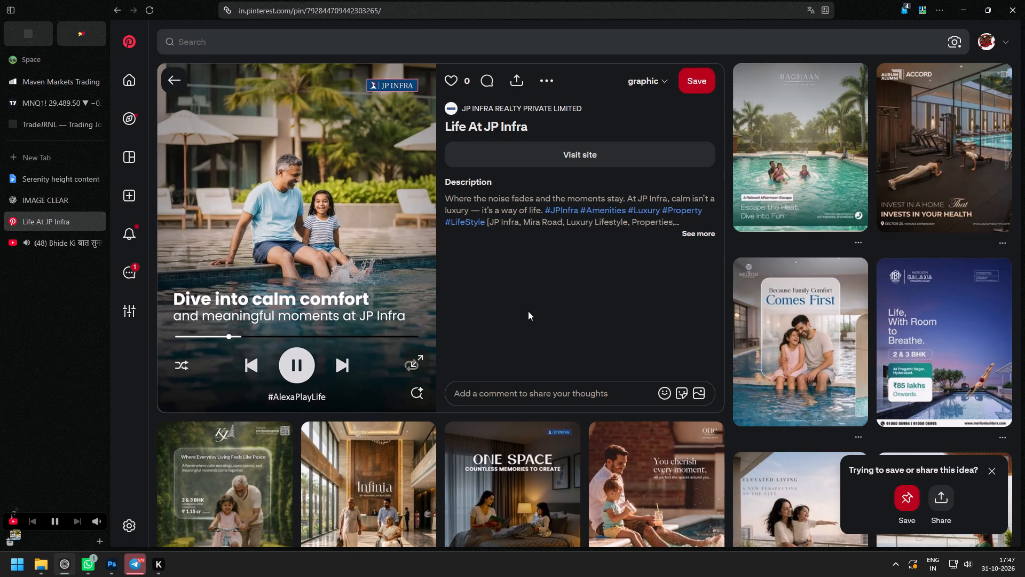
pyautogui.scroll(-2, 582, 334)
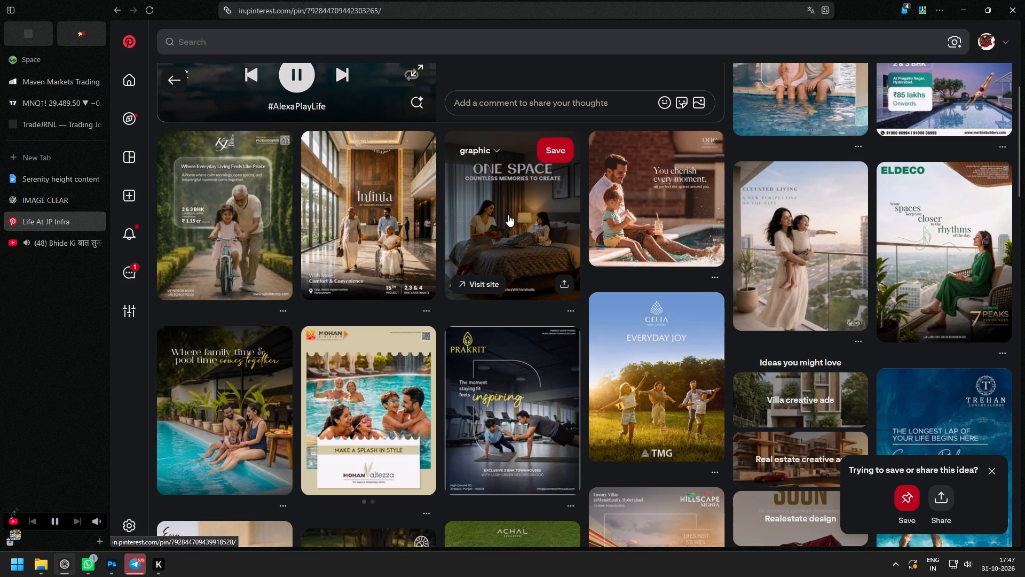
pyautogui.scroll(-1, 525, 400)
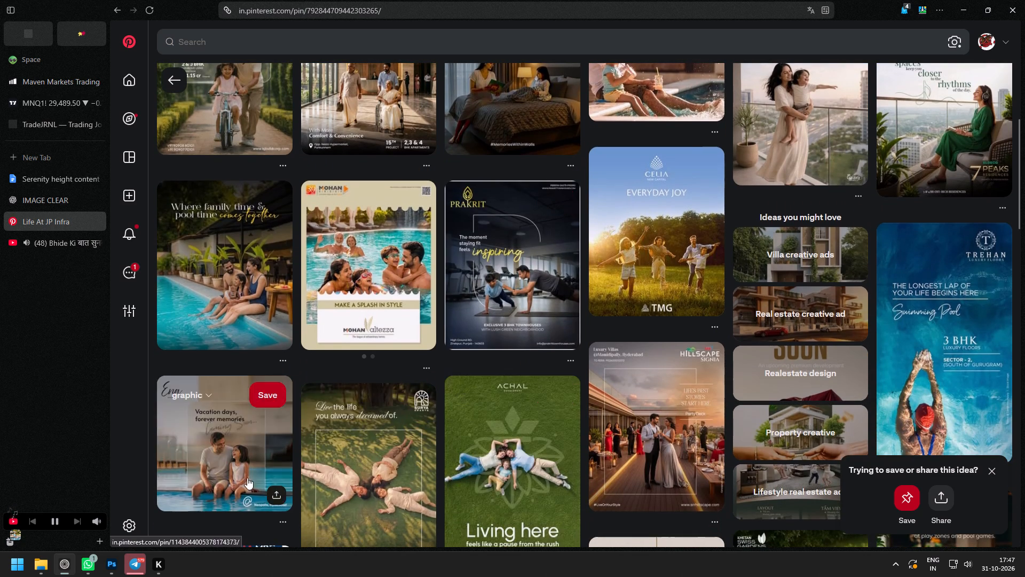
pyautogui.click(114, 571)
pyautogui.click(114, 571)
pyautogui.click(66, 562)
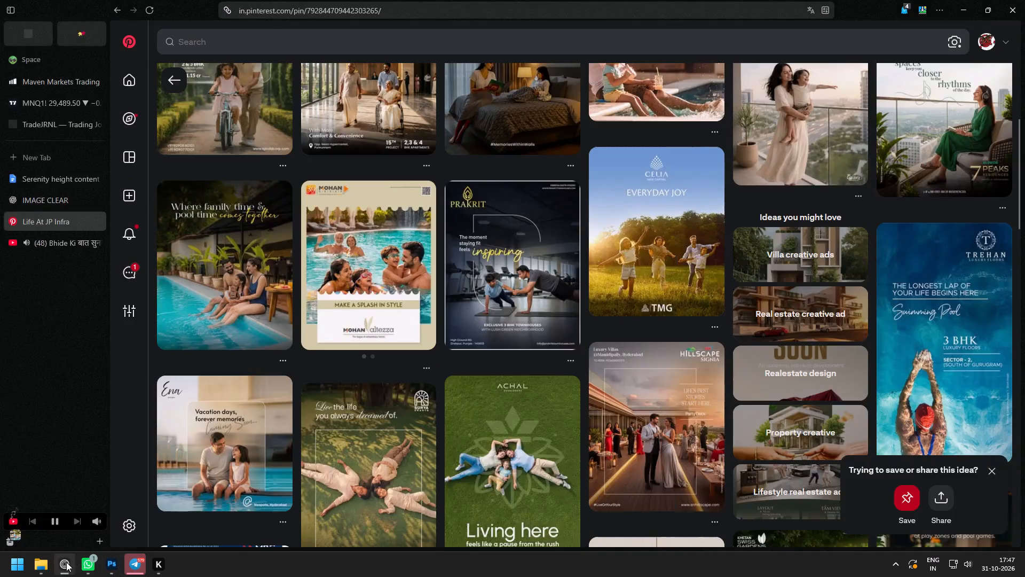
pyautogui.click(67, 563)
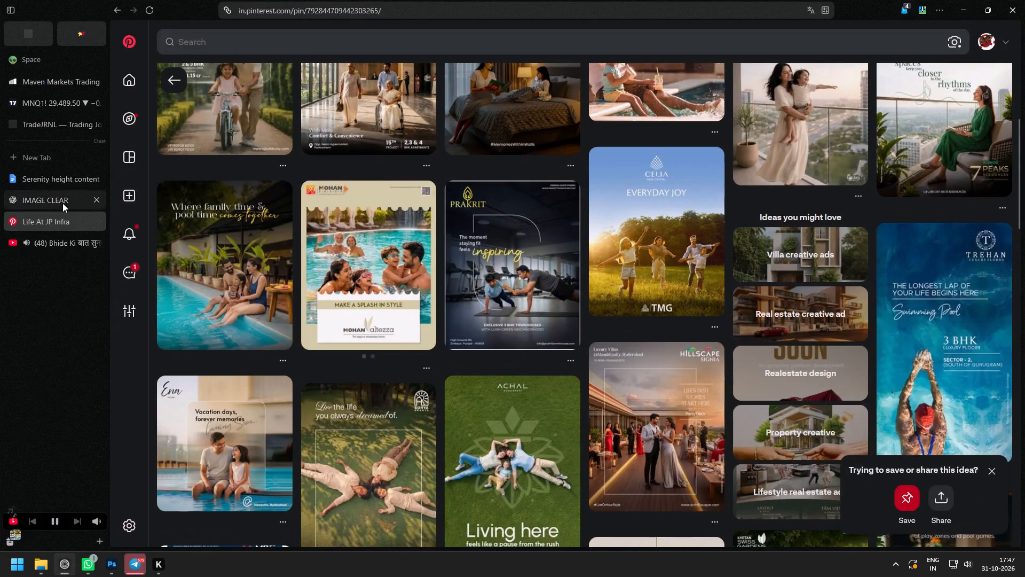
pyautogui.click(59, 202)
pyautogui.click(53, 220)
pyautogui.click(56, 178)
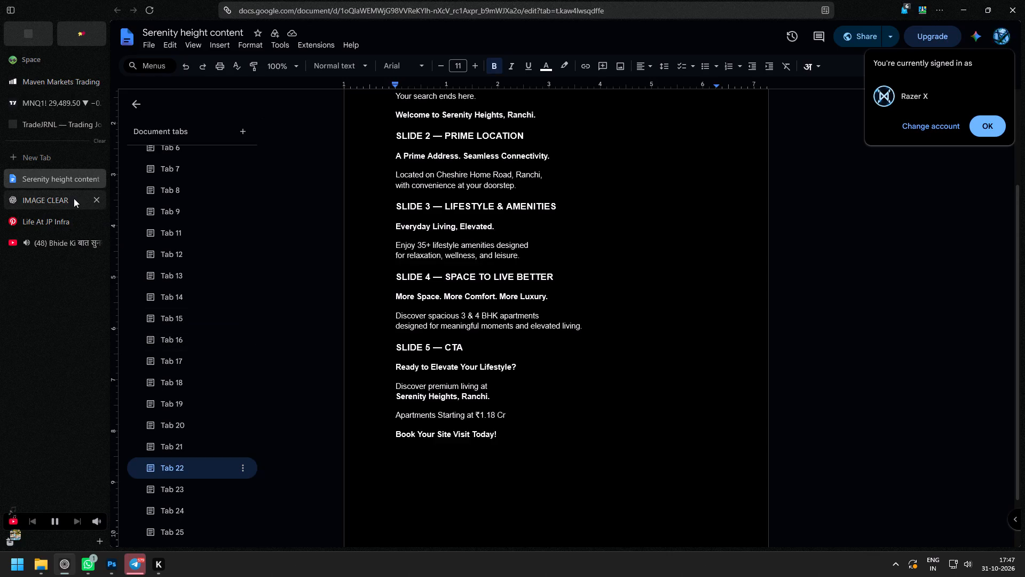
pyautogui.click(67, 247)
pyautogui.click(366, 197)
pyautogui.click(51, 218)
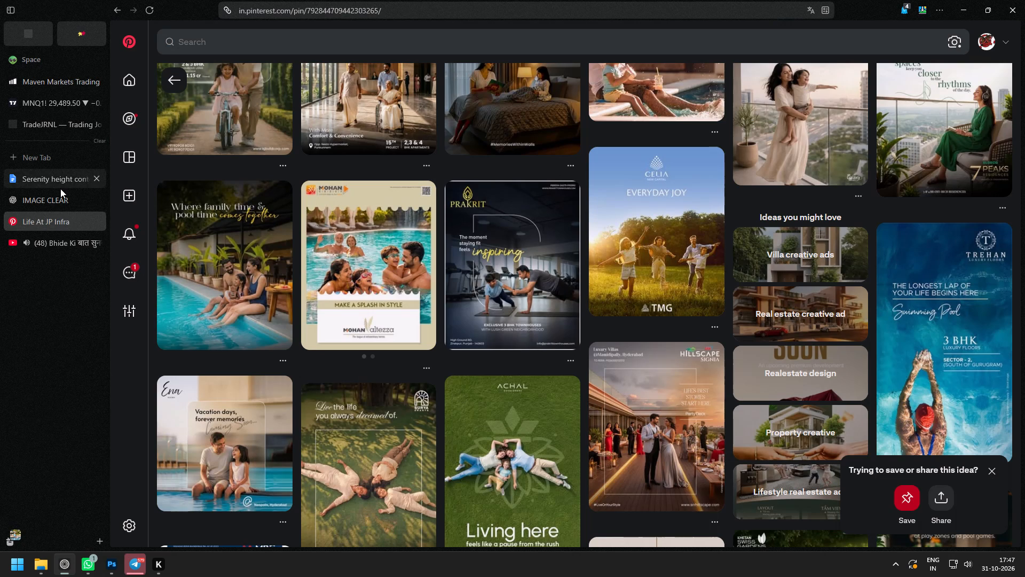
pyautogui.scroll(-2, 306, 319)
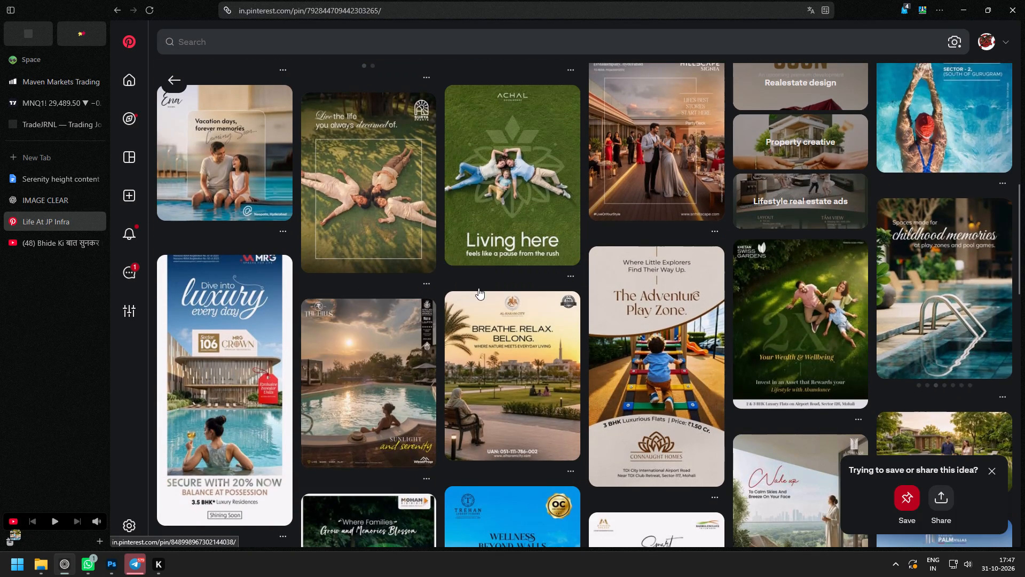
pyautogui.scroll(-3, 478, 287)
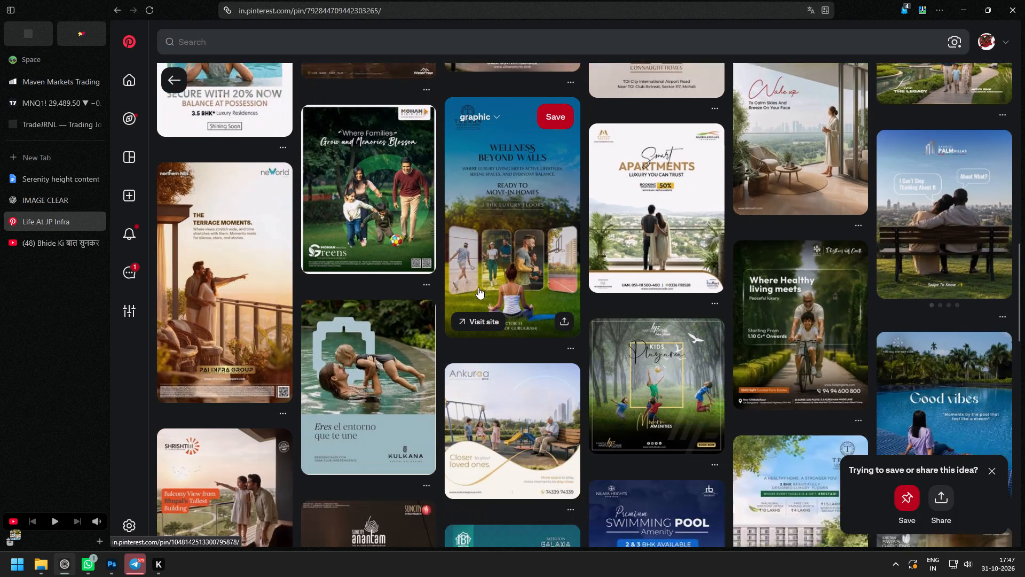
pyautogui.scroll(-1, 478, 287)
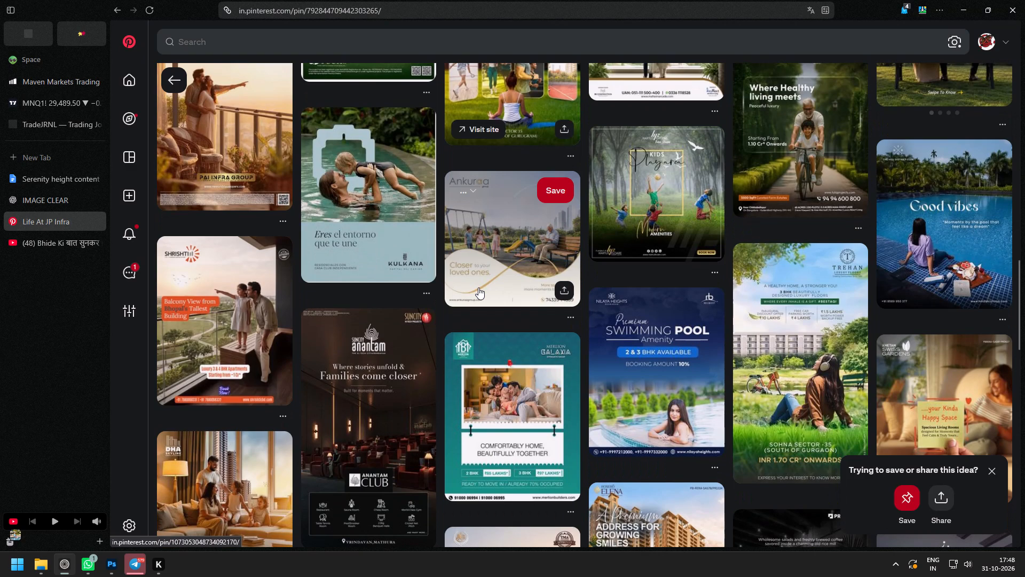
pyautogui.scroll(-1, 478, 287)
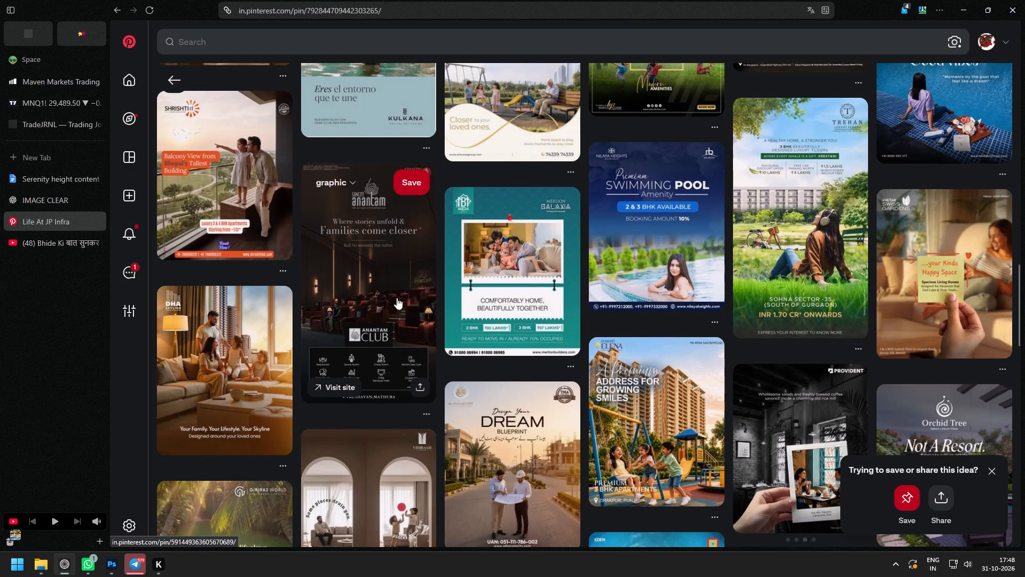
pyautogui.click(254, 398)
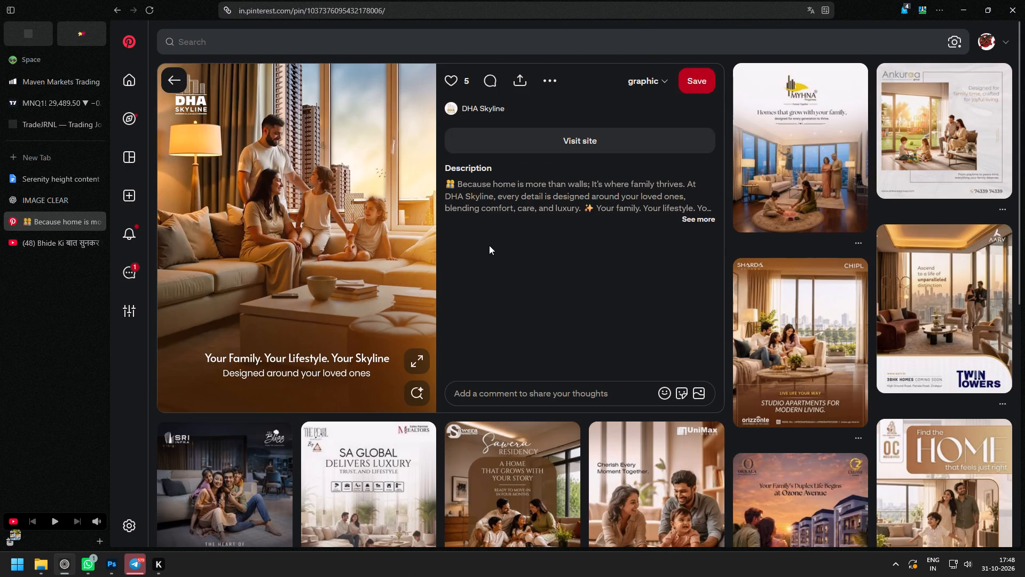
pyautogui.scroll(-1, 489, 245)
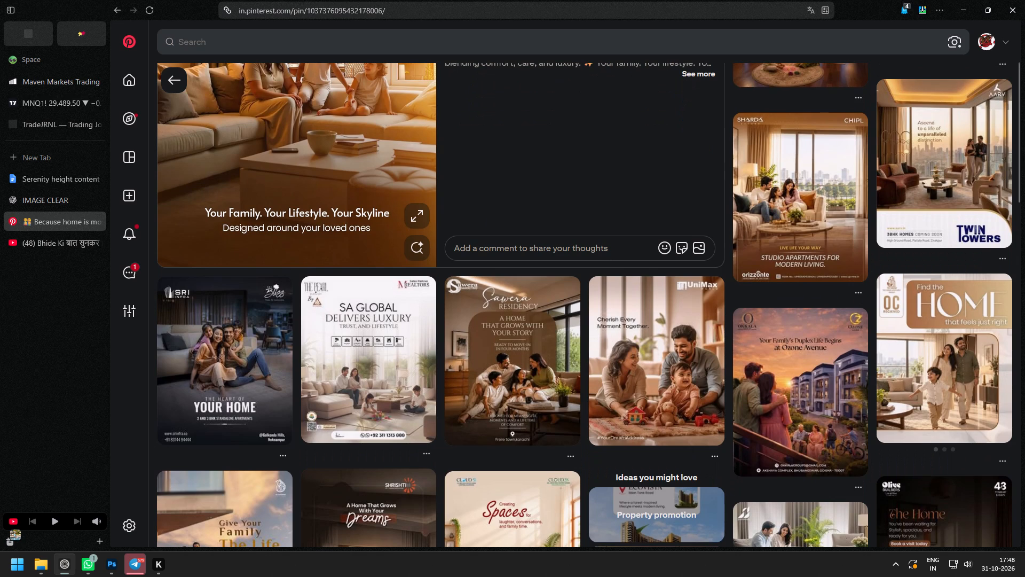
pyautogui.click(252, 363)
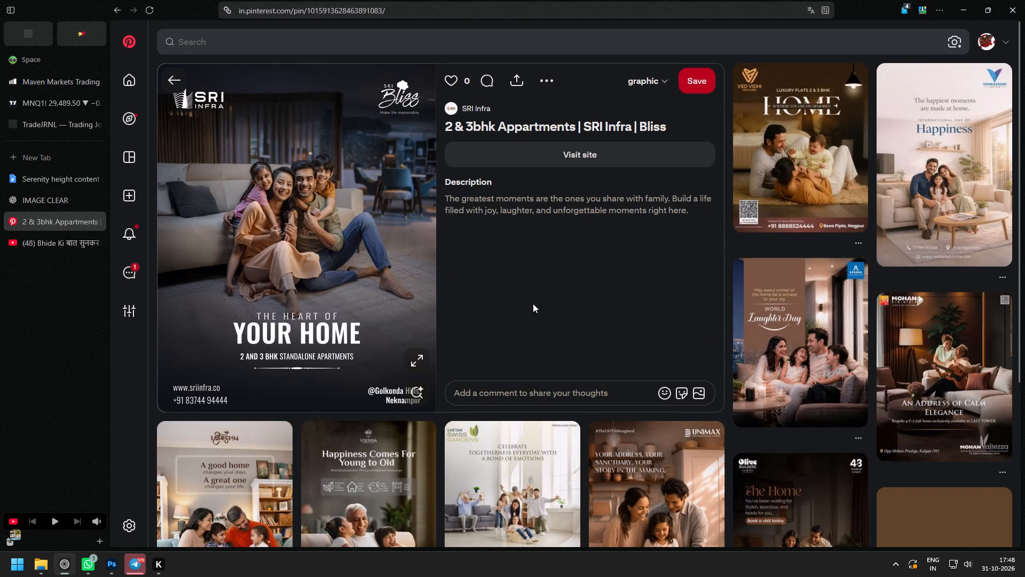
pyautogui.click(822, 135)
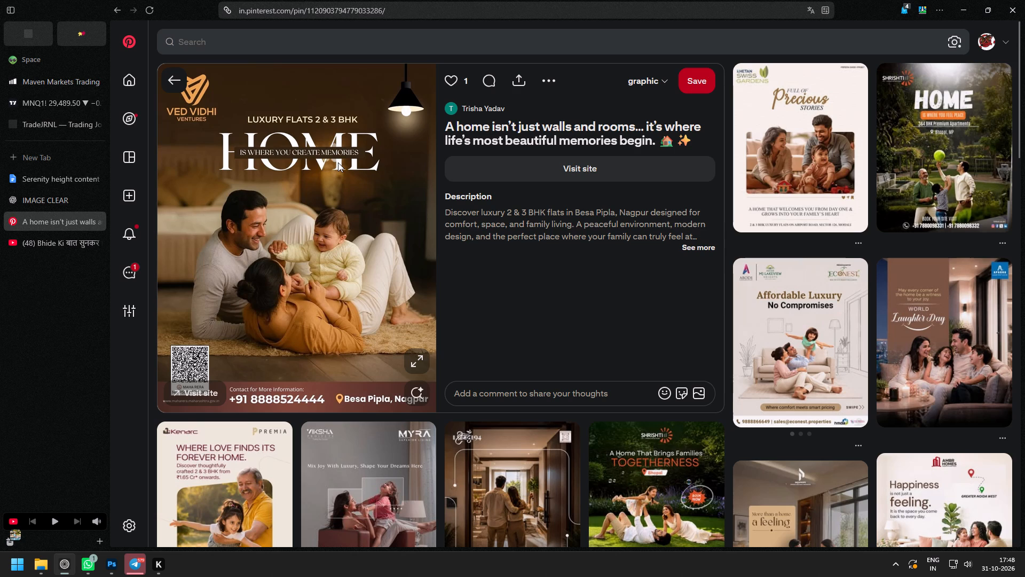
pyautogui.scroll(-2, 400, 225)
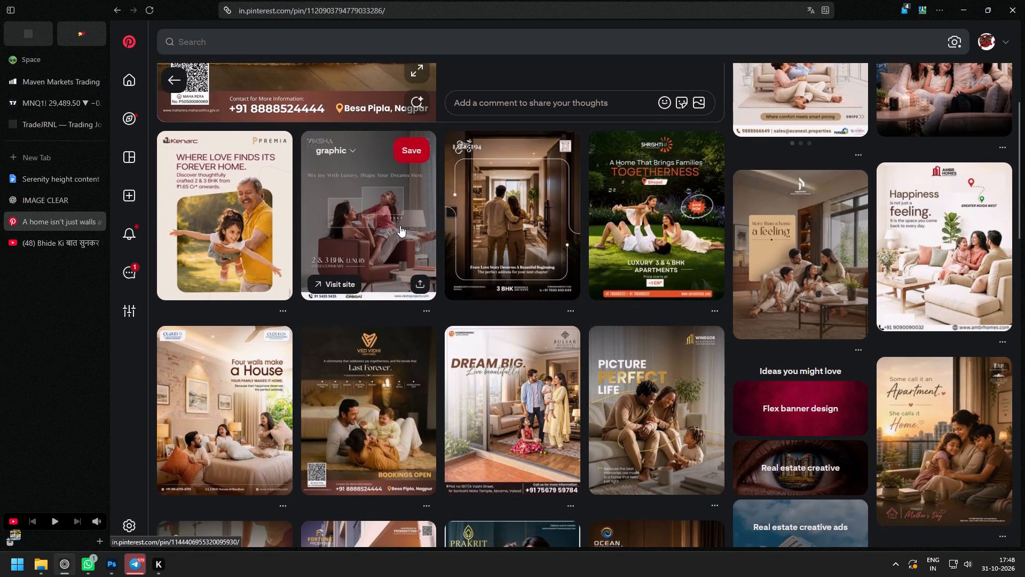
pyautogui.click(808, 245)
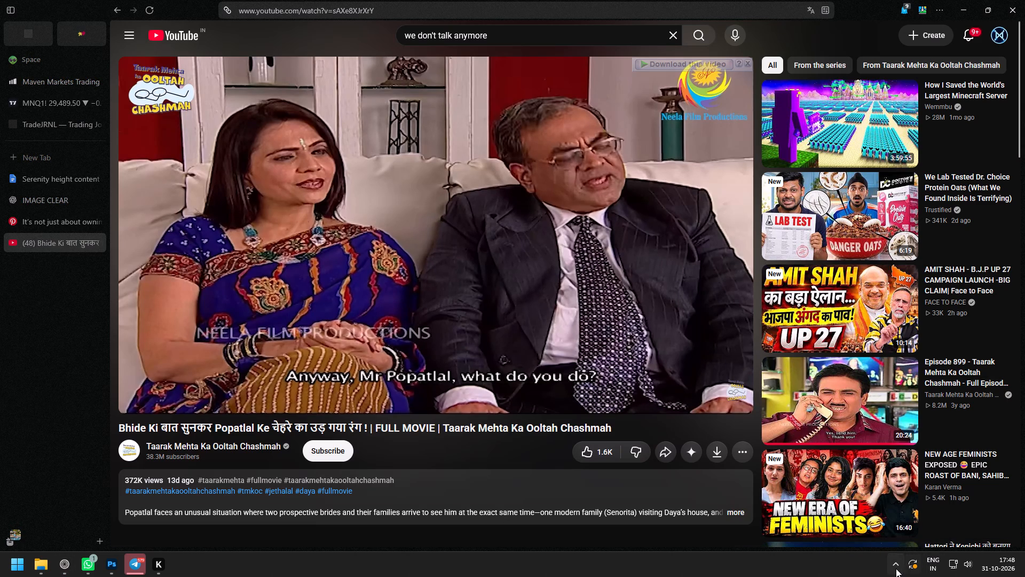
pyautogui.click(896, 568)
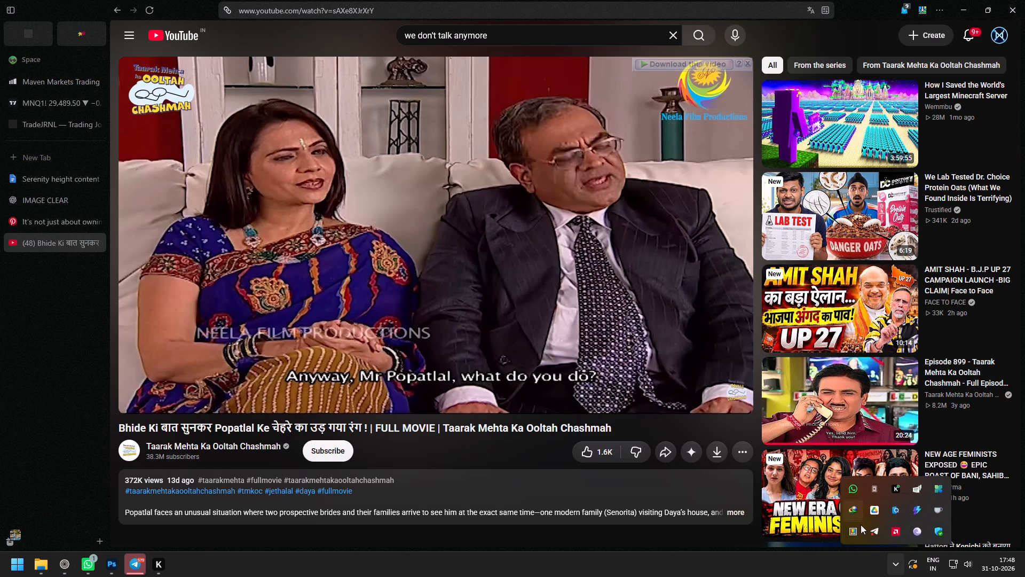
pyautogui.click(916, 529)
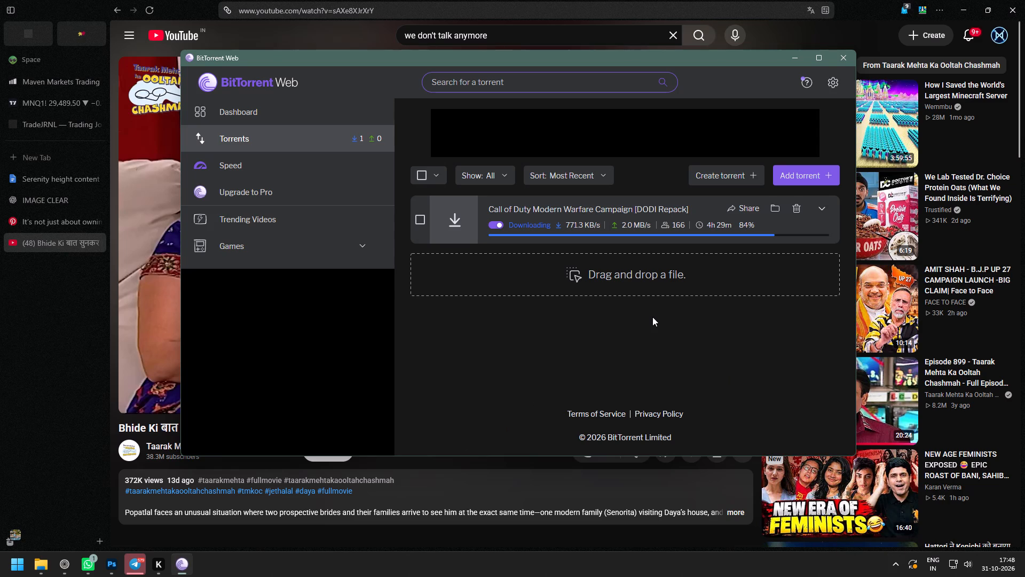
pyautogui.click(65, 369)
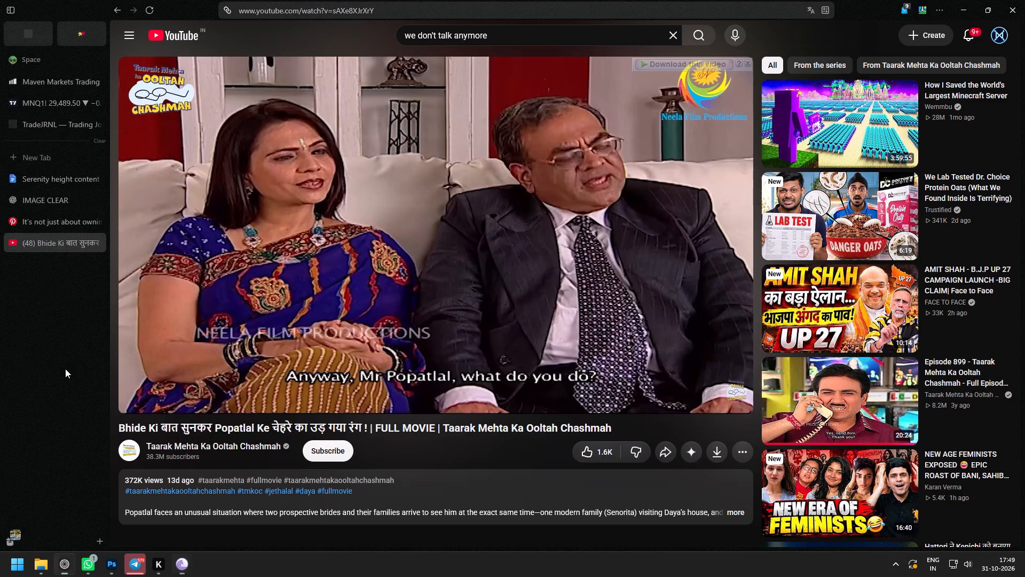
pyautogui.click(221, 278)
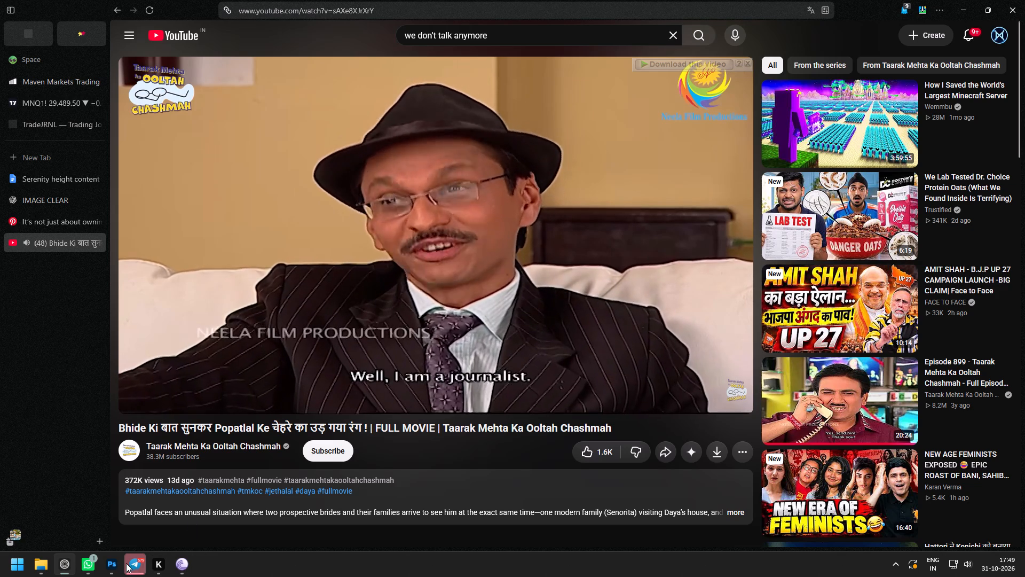
# Switch back to the 20 Nov Carousel document in Photoshop.
pyautogui.click(116, 576)
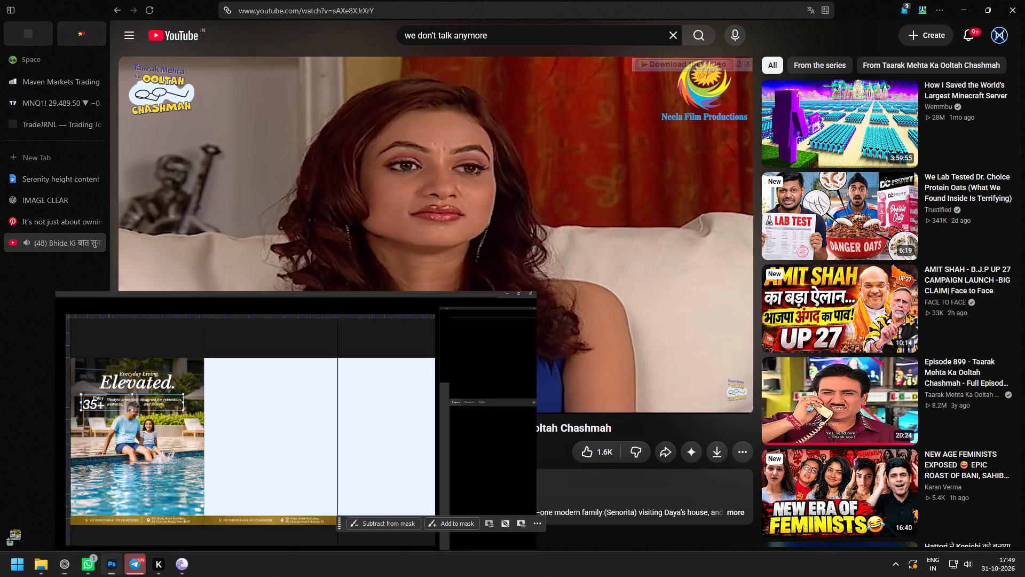
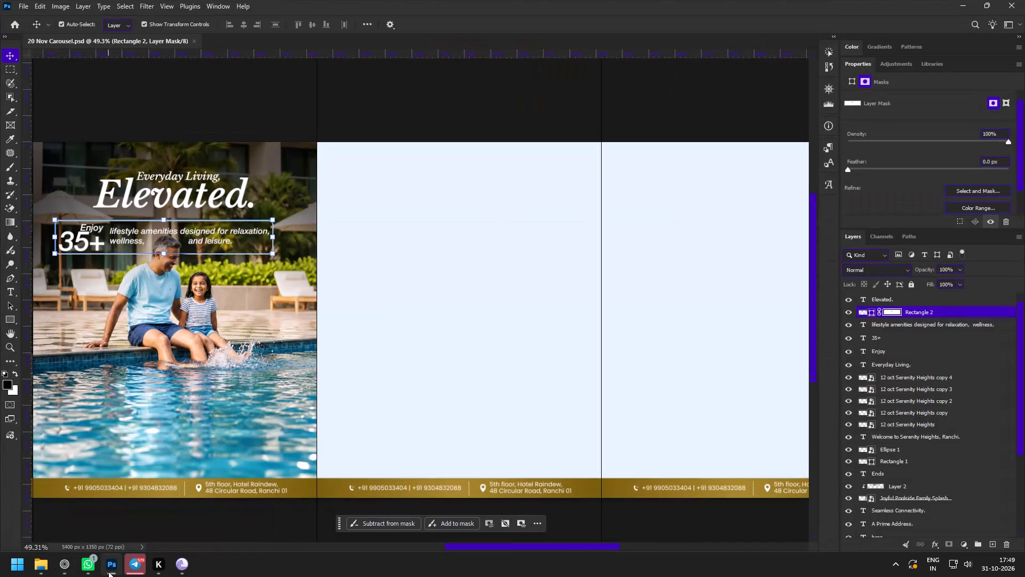
# Darken the top of slide 3's poolside image on Layer 2 using a large soft black brush at 30% opacity.
pyautogui.press('z')
pyautogui.press('space')
pyautogui.press('space')
pyautogui.press('space')
pyautogui.press('space')
pyautogui.press('space')
pyautogui.press('space')
pyautogui.moveTo(134, 306); pyautogui.dragTo(444, 312)
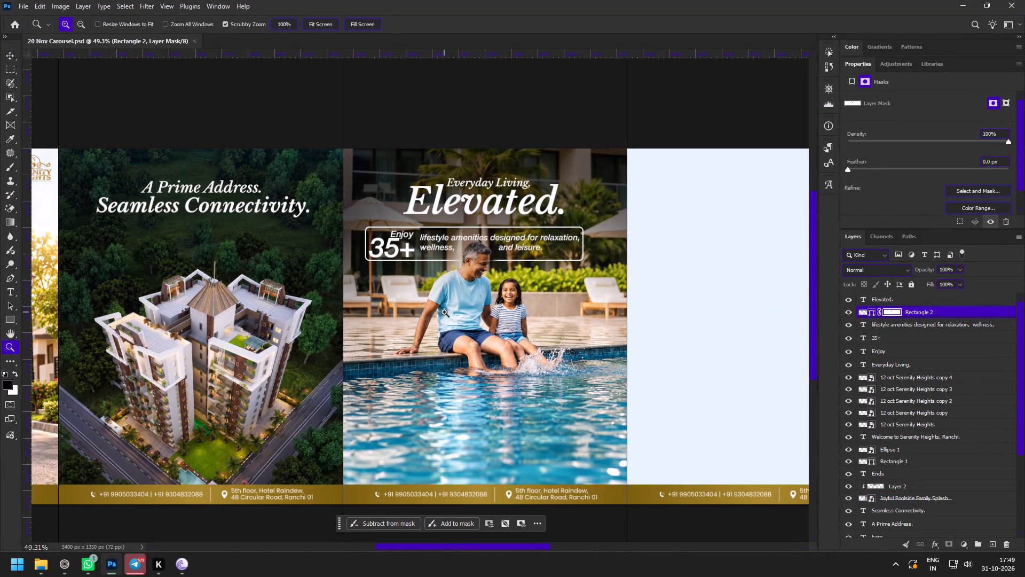
pyautogui.press('v')
pyautogui.click(604, 164)
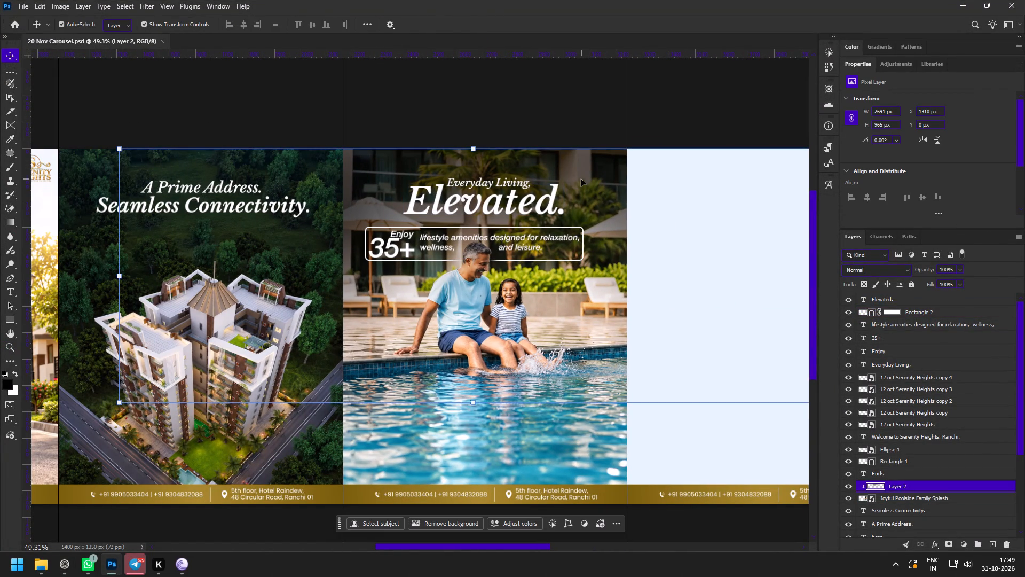
pyautogui.press('b')
pyautogui.keyDown('alt'); pyautogui.moveTo(498, 189); pyautogui.dragTo(660, 193, button='right'); pyautogui.keyUp('alt')
pyautogui.click(498, 130)
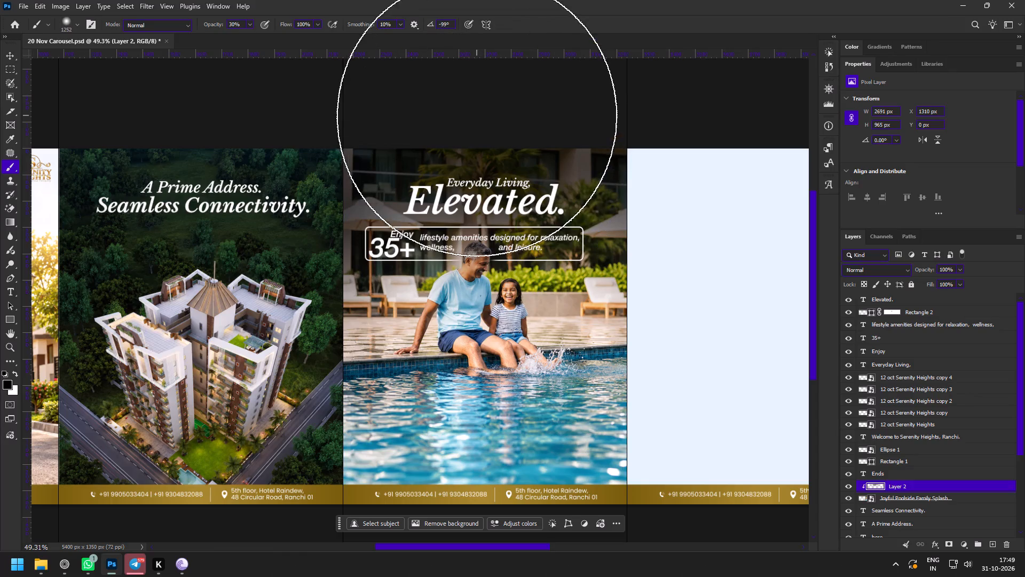
# Recolour slide 3's "Elevated." headline to a golden yellow based on the footer's gold.
pyautogui.press('z')
pyautogui.moveTo(479, 120); pyautogui.dragTo(479, 149)
pyautogui.press('space')
pyautogui.press('space')
pyautogui.press('space')
pyautogui.press('space')
pyautogui.press('space')
pyautogui.press('space')
pyautogui.press('space')
pyautogui.moveTo(597, 178); pyautogui.dragTo(474, 180)
pyautogui.press('space')
pyautogui.press('space')
pyautogui.press('space')
pyautogui.press('space')
pyautogui.press('space')
pyautogui.press('space')
pyautogui.press('space')
pyautogui.moveTo(343, 210); pyautogui.dragTo(620, 213)
pyautogui.press('v')
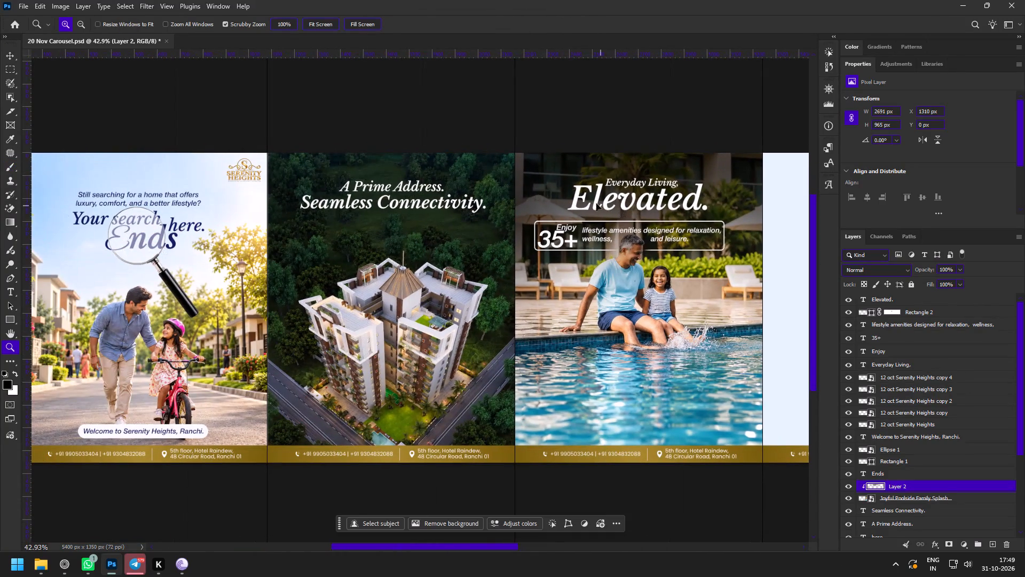
pyautogui.click(593, 201)
pyautogui.click(937, 202)
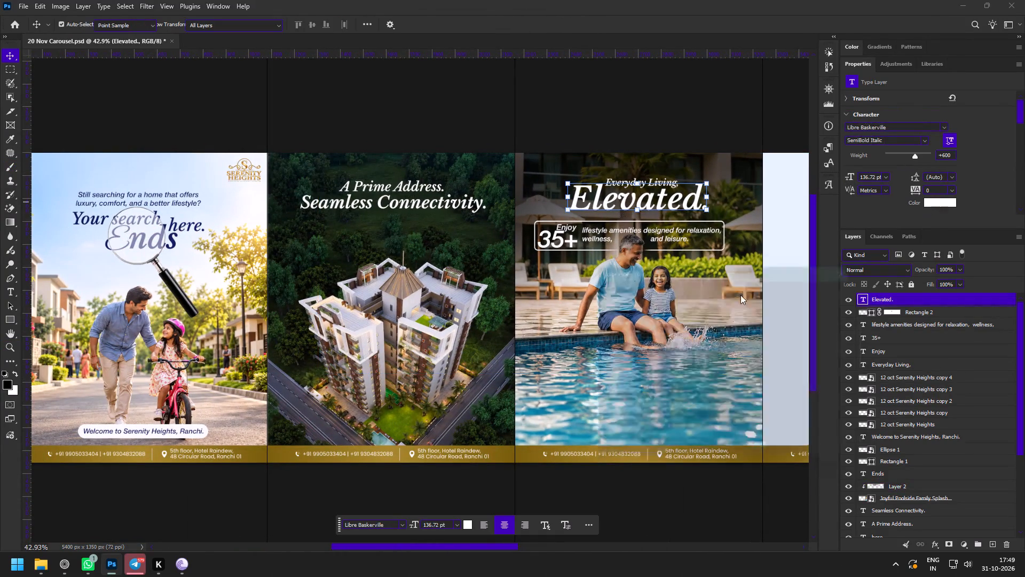
pyautogui.click(524, 449)
pyautogui.moveTo(718, 343); pyautogui.dragTo(698, 303)
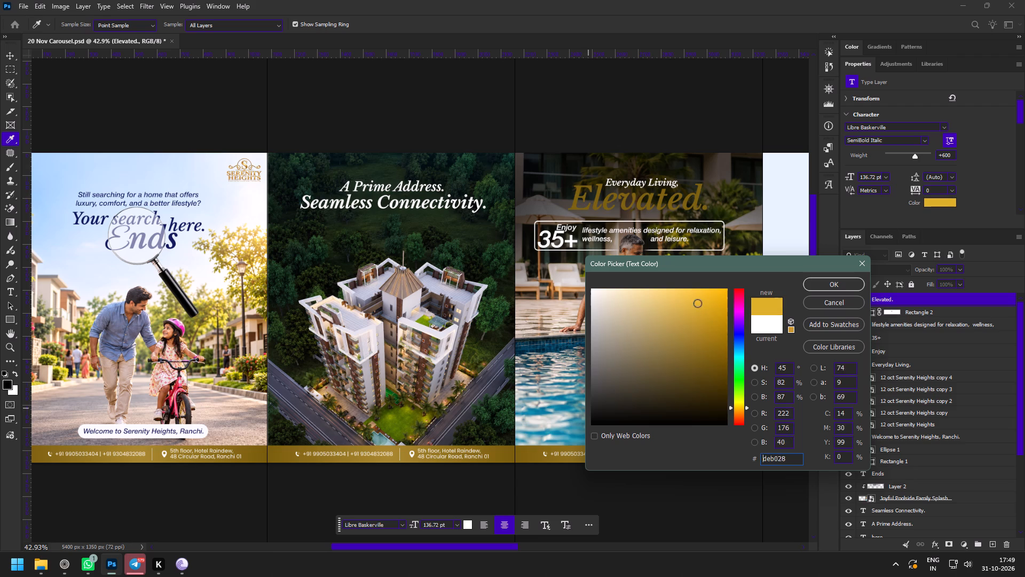
pyautogui.moveTo(707, 297); pyautogui.dragTo(705, 288)
pyautogui.click(826, 278)
# Recolour slide 2's "Seamless Connectivity." headline to the same golden yellow, #ffc92a, sampled from "Elevated.".
pyautogui.press('z')
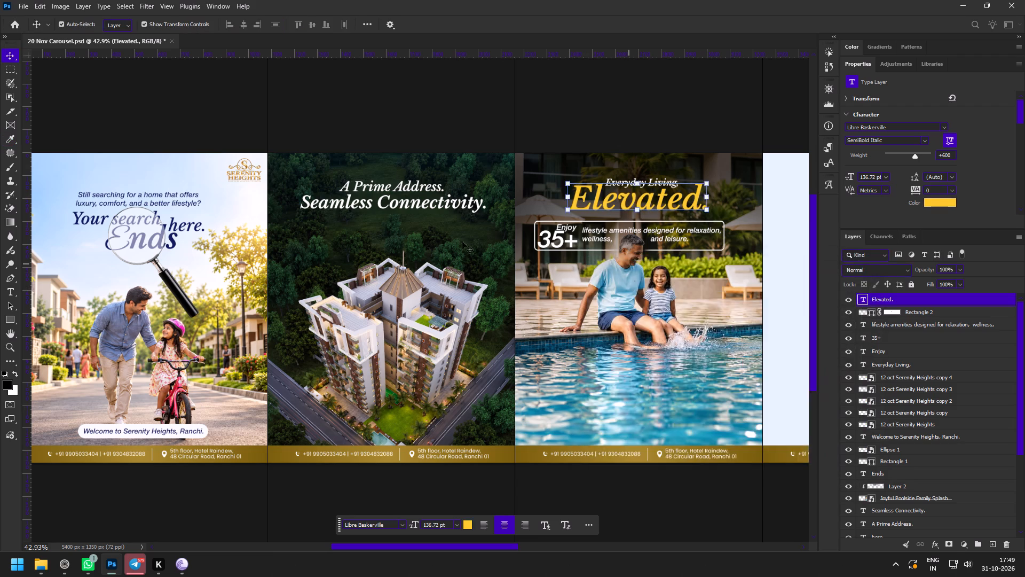
pyautogui.moveTo(414, 184); pyautogui.dragTo(441, 205)
pyautogui.press('v')
pyautogui.click(419, 216)
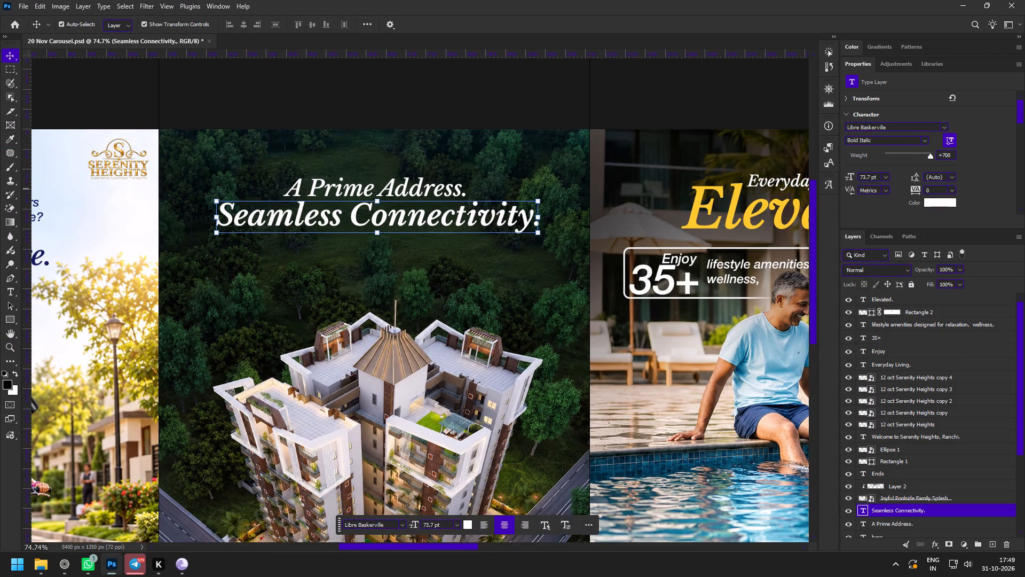
pyautogui.click(927, 205)
pyautogui.click(697, 207)
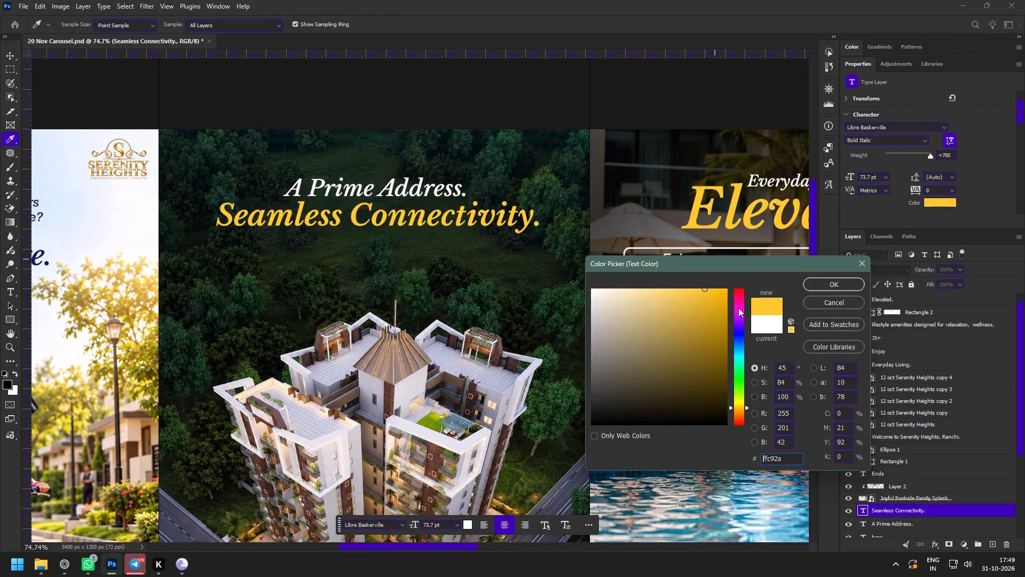
pyautogui.click(834, 282)
# Duplicate slide 3's "lifestyle amenities" text below slide 2's "Seamless Connectivity." headline.
pyautogui.press('z')
pyautogui.moveTo(489, 298); pyautogui.dragTo(462, 286)
pyautogui.press('space')
pyautogui.press('space')
pyautogui.press('space')
pyautogui.moveTo(495, 312); pyautogui.dragTo(477, 297)
pyautogui.moveTo(474, 229); pyautogui.dragTo(492, 255)
pyautogui.press('v')
pyautogui.click(688, 282)
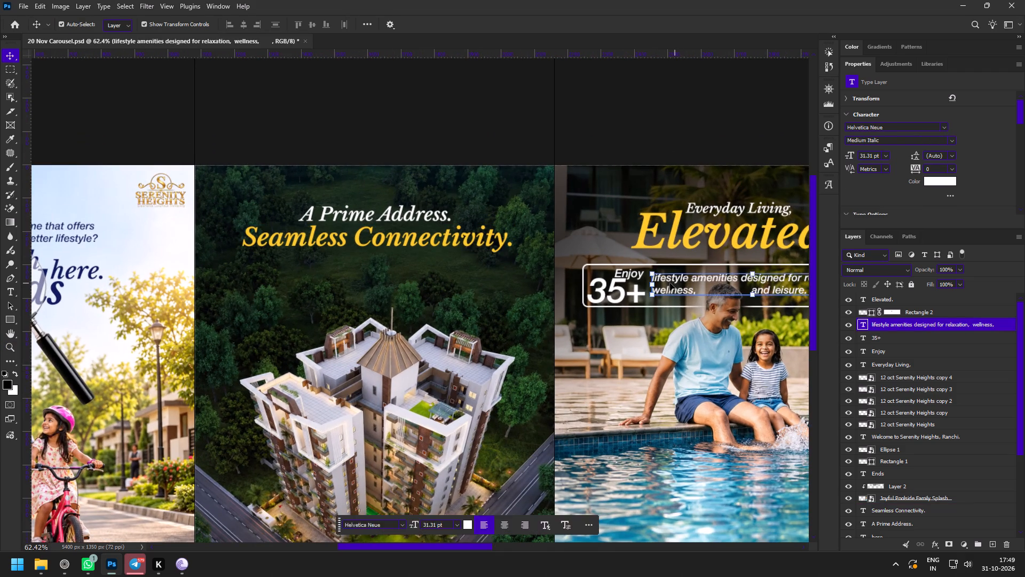
pyautogui.keyDown('alt'); pyautogui.moveTo(670, 283); pyautogui.dragTo(277, 272); pyautogui.keyUp('alt')
# Replace the duplicate with "Located on Cheshire Home Road, Ranchi, with convenience at your doorstep." from the Serenity content document, centre-aligned.
pyautogui.doubleClick(388, 275)
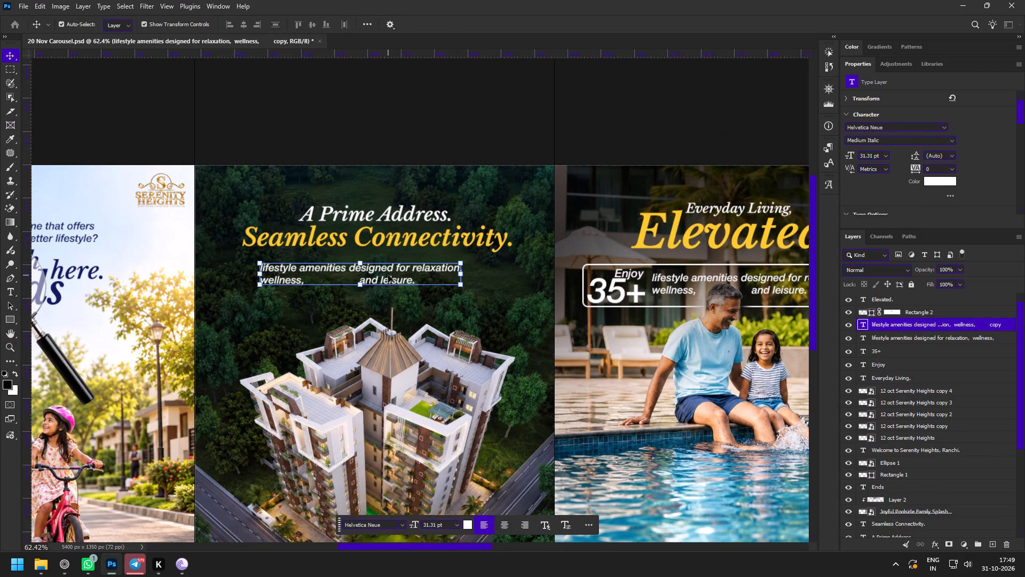
pyautogui.press('BackSpace')
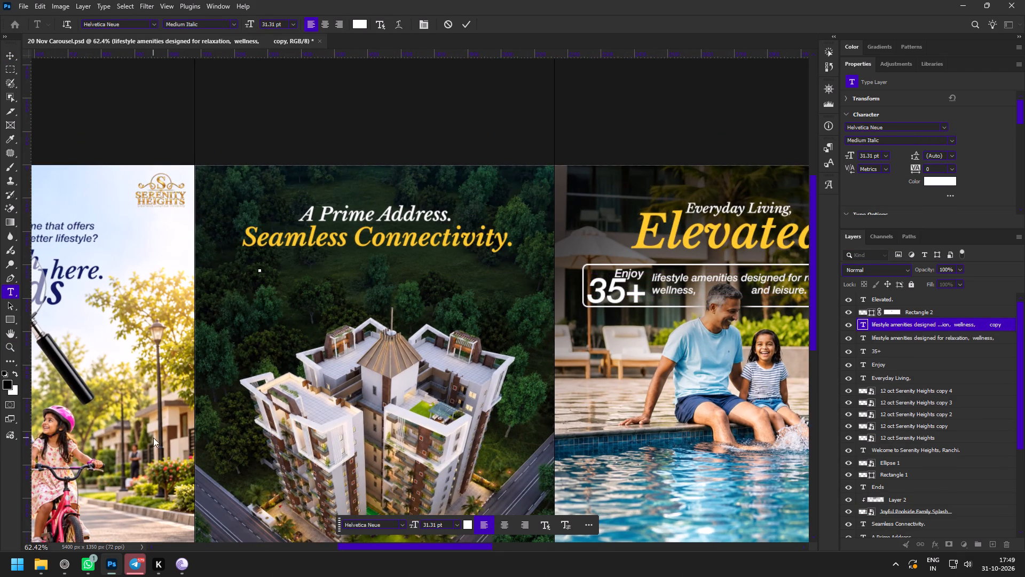
pyautogui.click(67, 569)
pyautogui.click(56, 180)
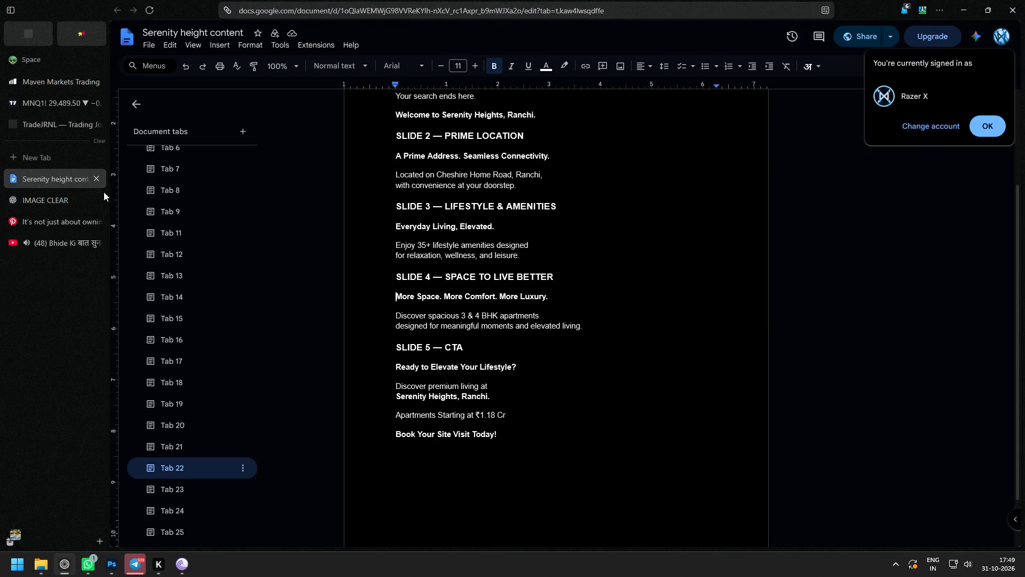
pyautogui.scroll(2, 441, 324)
pyautogui.moveTo(393, 300); pyautogui.dragTo(556, 309)
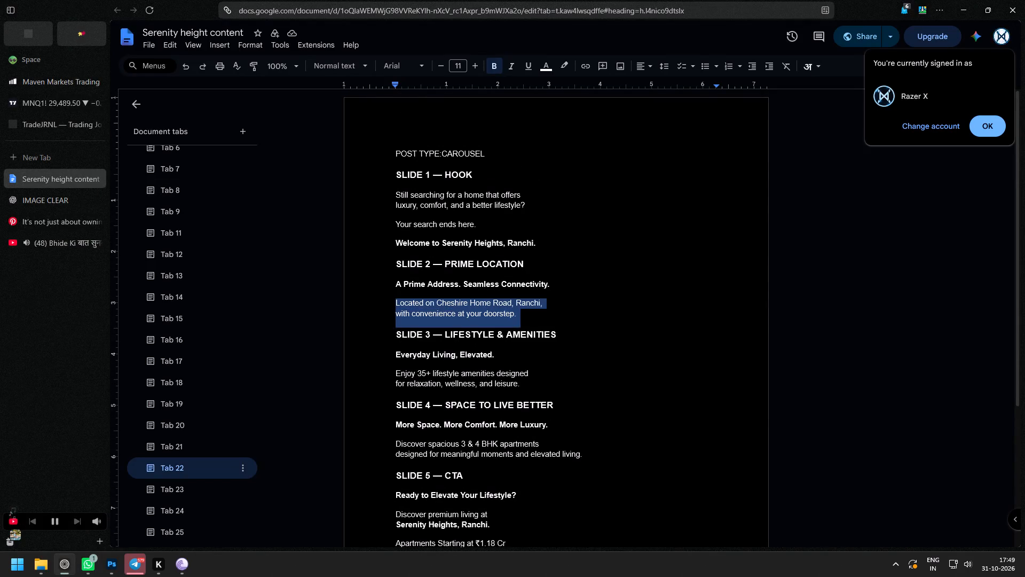
pyautogui.hotkey('ctrl', 'c')
pyautogui.click(109, 573)
pyautogui.hotkey('ctrl', 'v')
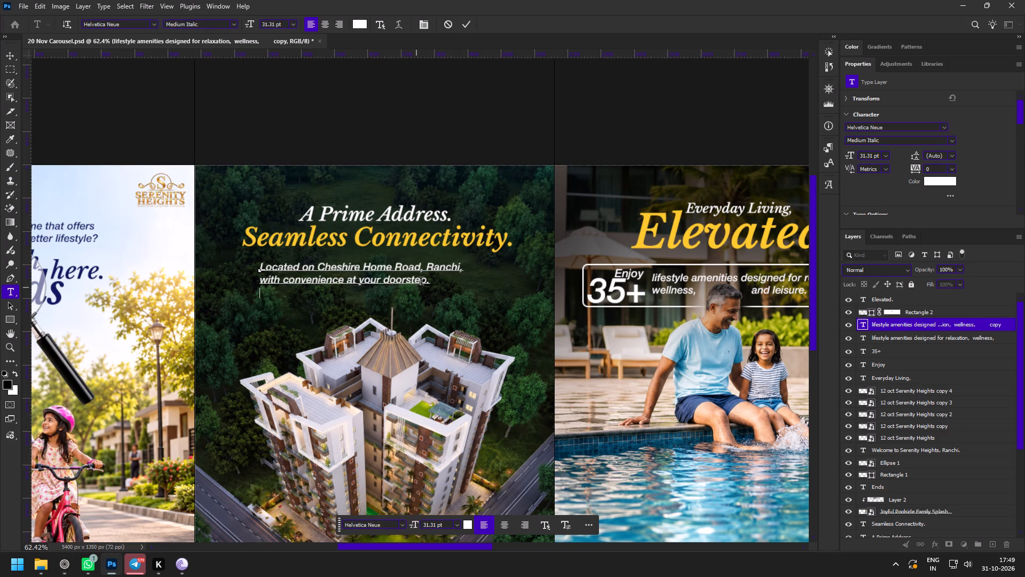
pyautogui.hotkey('ctrl', 'a')
pyautogui.click(322, 28)
pyautogui.click(470, 28)
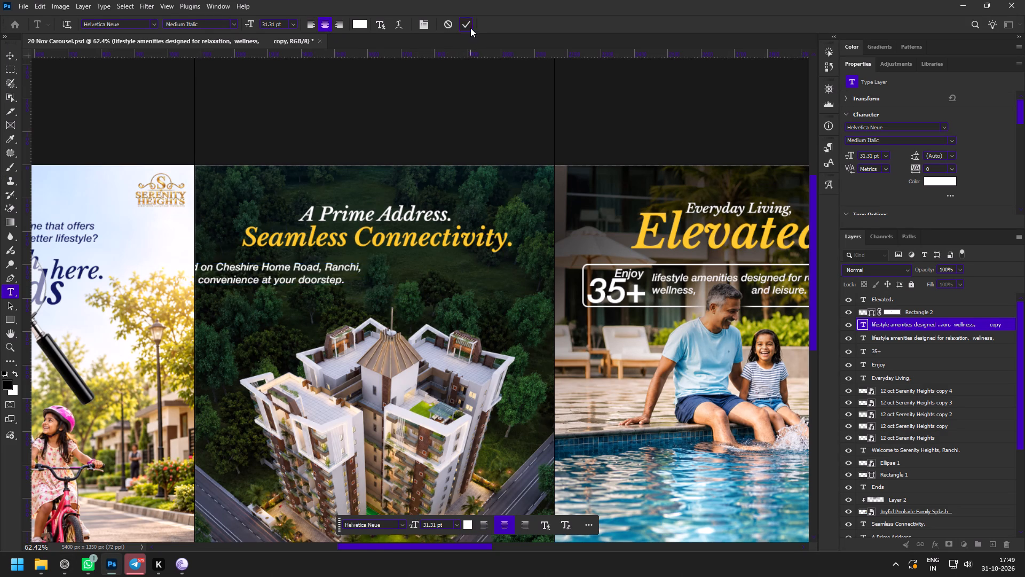
# Centre the location text just beneath slide 2's headline and enlarge it to about 112%, giving 34.93 pt.
pyautogui.moveTo(299, 278); pyautogui.dragTo(414, 274)
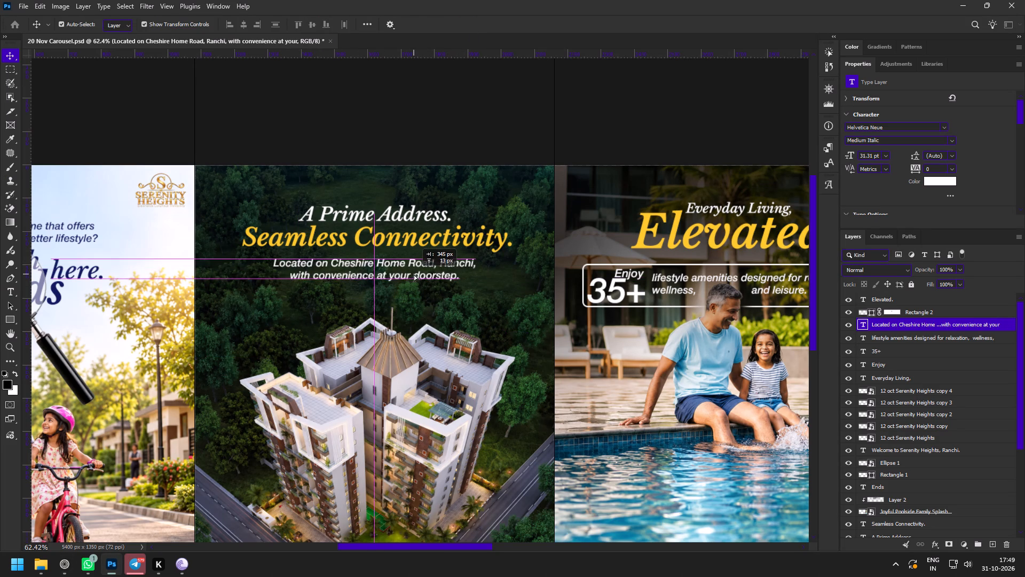
pyautogui.moveTo(414, 274); pyautogui.dragTo(417, 271)
pyautogui.moveTo(477, 269); pyautogui.dragTo(480, 268)
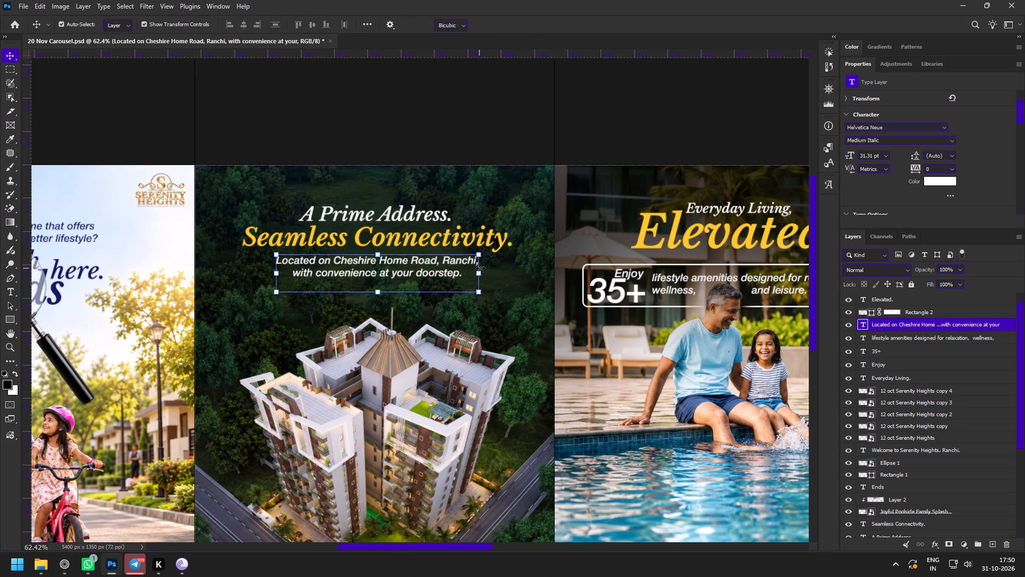
pyautogui.moveTo(480, 268); pyautogui.dragTo(489, 268)
pyautogui.click(469, 268)
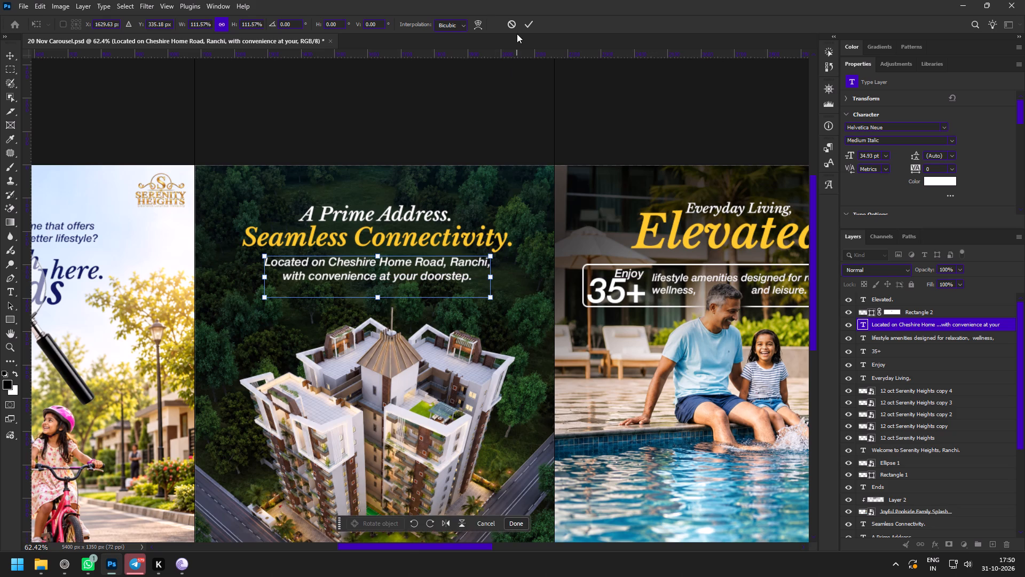
pyautogui.click(535, 19)
pyautogui.press('z')
pyautogui.moveTo(373, 205); pyautogui.dragTo(396, 252)
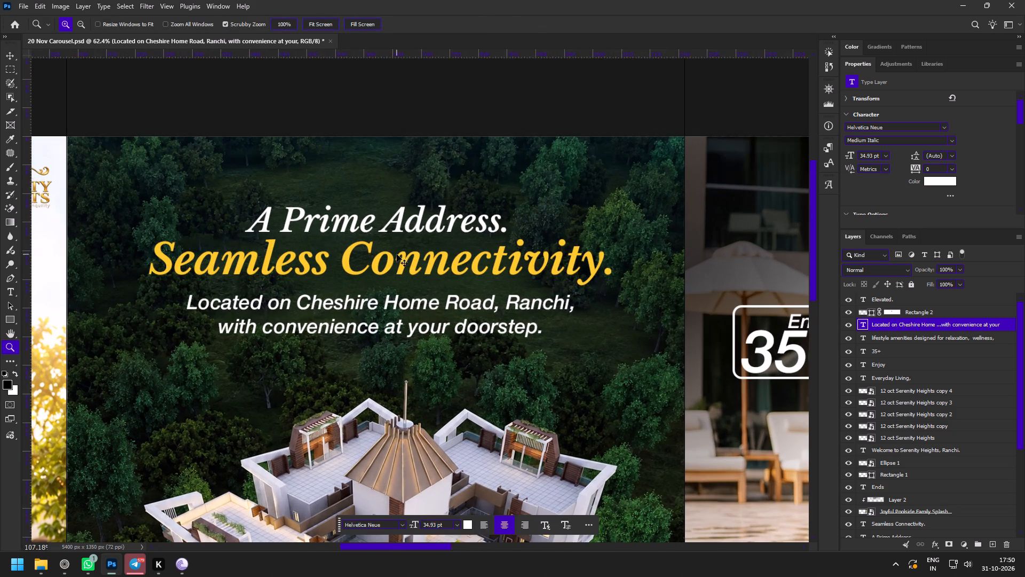
pyautogui.press('v')
pyautogui.moveTo(365, 317); pyautogui.dragTo(360, 309)
# Review the updated headline text across slides 2 and 3, continuing along to the empty slide 4.
pyautogui.press('z')
pyautogui.moveTo(408, 297); pyautogui.dragTo(382, 285)
pyautogui.press('space')
pyautogui.press('space')
pyautogui.press('space')
pyautogui.press('space')
pyautogui.press('space')
pyautogui.press('space')
pyautogui.press('space')
pyautogui.press('space')
pyautogui.press('space')
pyautogui.press('space')
pyautogui.press('space')
pyautogui.press('space')
pyautogui.press('space')
pyautogui.press('space')
pyautogui.press('space')
pyautogui.press('space')
pyautogui.press('space')
pyautogui.press('space')
pyautogui.press('space')
pyautogui.press('space')
pyautogui.moveTo(459, 302); pyautogui.dragTo(357, 294)
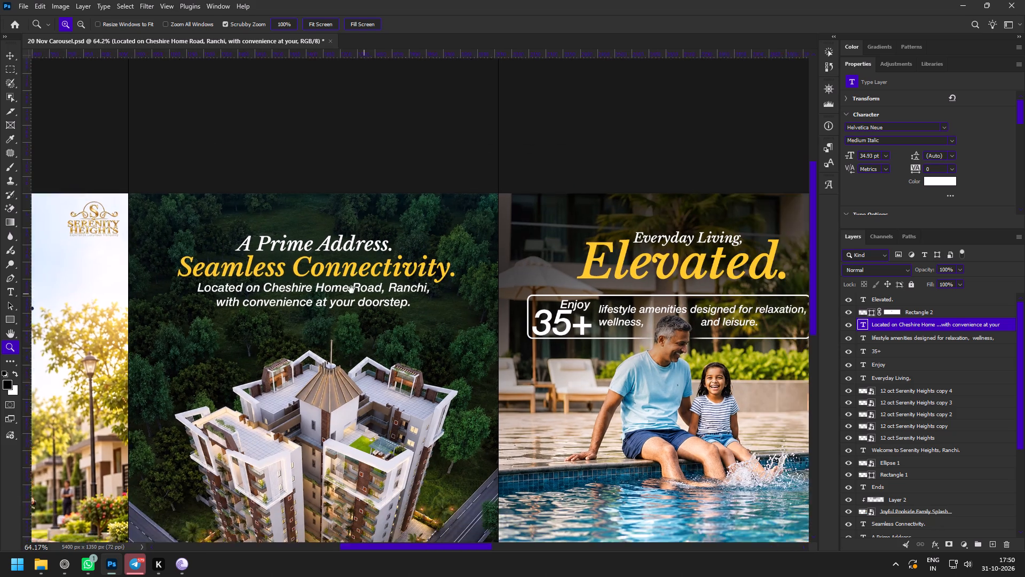
pyautogui.moveTo(443, 288); pyautogui.dragTo(401, 278)
pyautogui.press('space')
pyautogui.press('space')
pyautogui.press('space')
pyautogui.press('space')
pyautogui.press('space')
pyautogui.press('space')
pyautogui.press('space')
pyautogui.press('space')
pyautogui.press('space')
pyautogui.press('space')
pyautogui.moveTo(581, 297); pyautogui.dragTo(443, 281)
pyautogui.moveTo(452, 284); pyautogui.dragTo(437, 279)
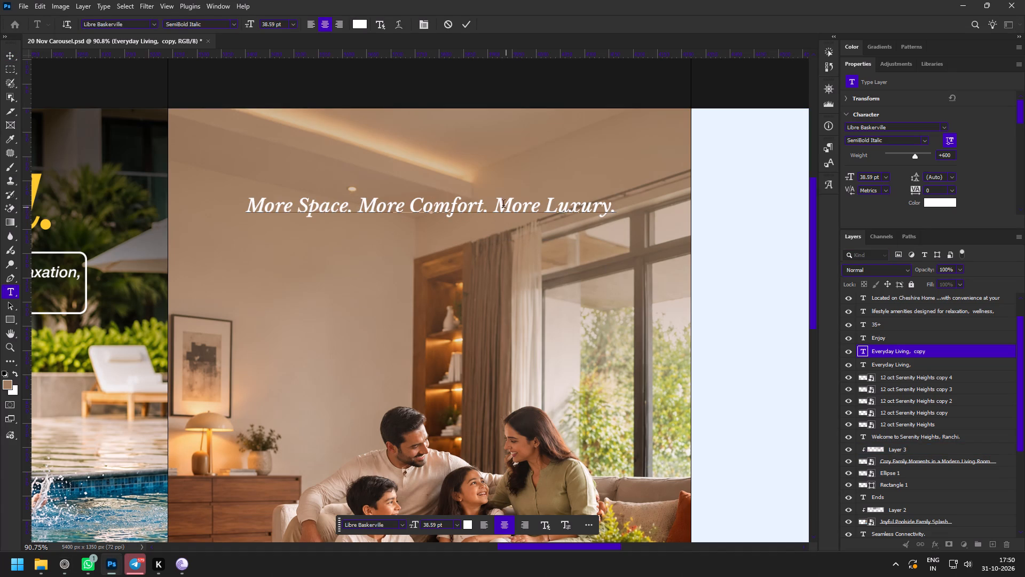
pyautogui.moveTo(495, 206); pyautogui.dragTo(668, 212)
pyautogui.hotkey('ctrl', 'x')
pyautogui.press('BackSpace')
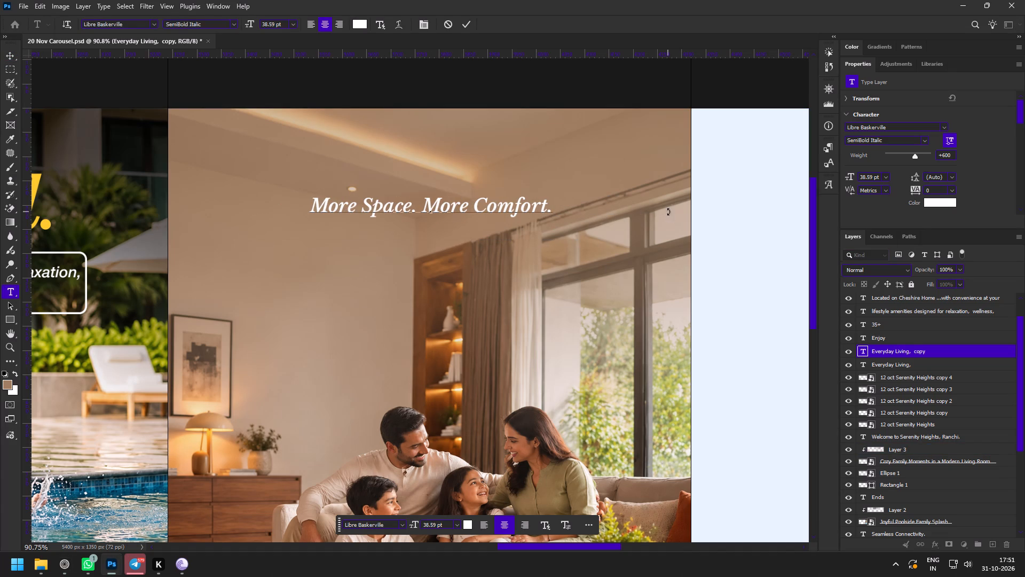
pyautogui.hotkey('ctrl', 'Return')
# Duplicate the "More Space. More Comfort." line below itself, change it to "More Luxury." and enlarge it to about 97 pt.
pyautogui.keyDown('alt'); pyautogui.moveTo(486, 208); pyautogui.dragTo(484, 232); pyautogui.keyUp('alt')
pyautogui.keyDown('alt'); pyautogui.doubleClick(484, 232); pyautogui.keyUp('alt')
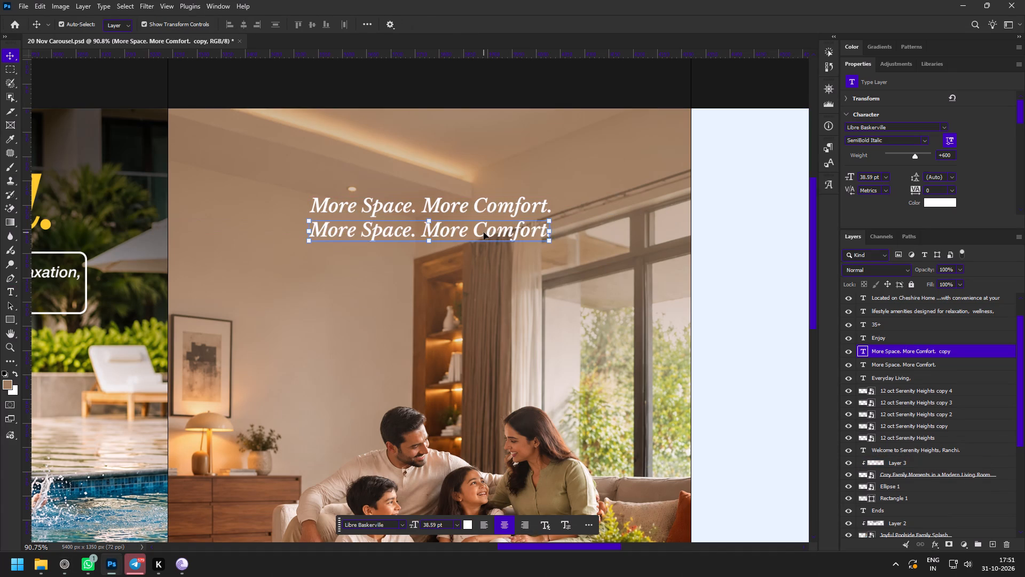
pyautogui.hotkey('ctrl', 'v')
pyautogui.hotkey('ctrl', 'Return')
pyautogui.moveTo(490, 232); pyautogui.dragTo(584, 239)
pyautogui.moveTo(539, 238); pyautogui.dragTo(538, 249)
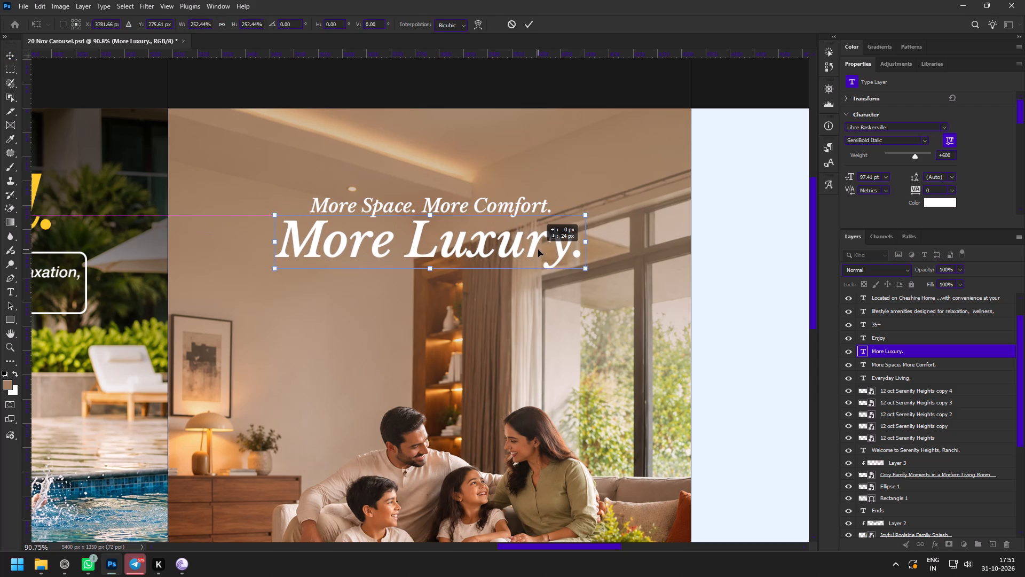
pyautogui.moveTo(538, 249); pyautogui.dragTo(539, 247)
pyautogui.click(532, 26)
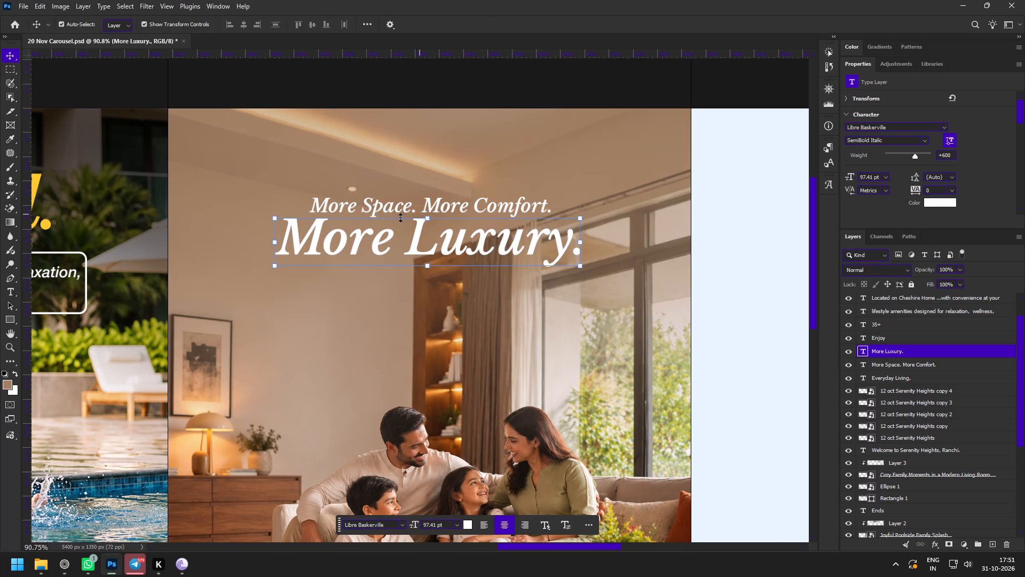
# Move both slide 4 headline lines together slightly higher and centre them on the slide.
pyautogui.keyDown('shift'); pyautogui.click(388, 201); pyautogui.keyUp('shift')
pyautogui.moveTo(476, 226); pyautogui.dragTo(483, 209)
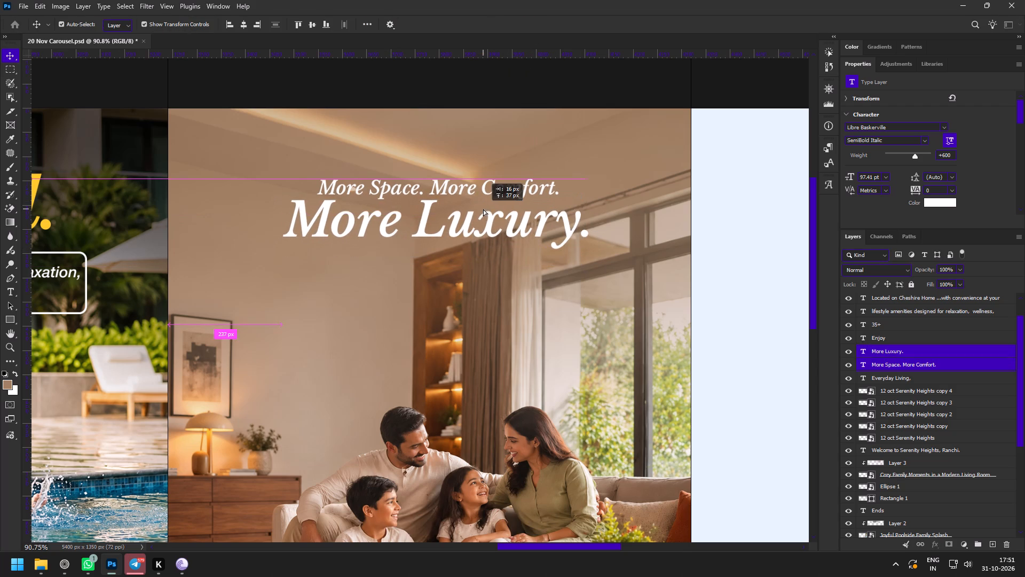
pyautogui.moveTo(483, 209); pyautogui.dragTo(478, 209)
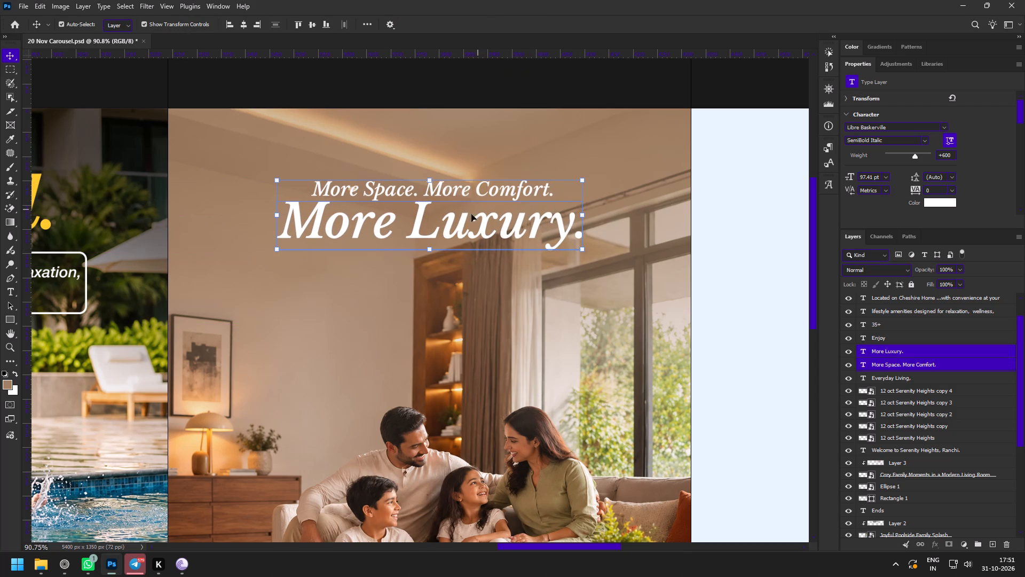
# Duplicate slide 3's description onto slide 4 and replace it with the document's "Discover spacious 3 & 4 BHK apartments designed for meaningful moments and elevated living.".
pyautogui.click(61, 572)
pyautogui.moveTo(382, 318); pyautogui.dragTo(602, 327)
pyautogui.hotkey('ctrl', 'c')
pyautogui.click(119, 568)
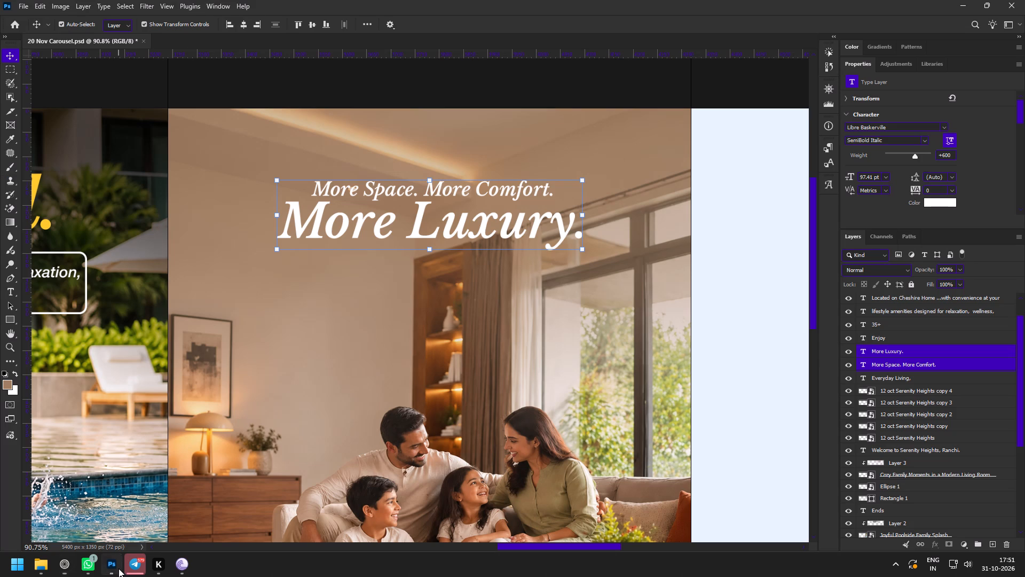
pyautogui.press('v')
pyautogui.click(57, 277)
pyautogui.keyDown('alt'); pyautogui.moveTo(50, 275); pyautogui.dragTo(518, 291); pyautogui.keyUp('alt')
pyautogui.doubleClick(515, 292)
pyautogui.press('BackSpace')
pyautogui.hotkey('ctrl', 'v')
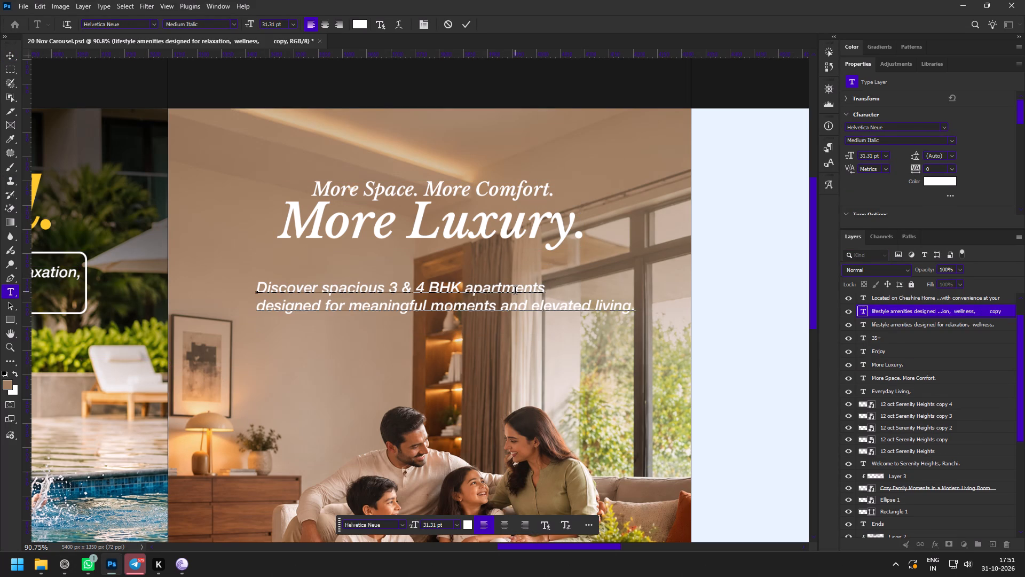
pyautogui.hotkey('ctrl', 'Return')
# Move slide 4's description text up to sit directly beneath the "More Luxury." headline.
pyautogui.press('z')
pyautogui.moveTo(478, 283); pyautogui.dragTo(491, 300)
pyautogui.press('v')
pyautogui.moveTo(469, 301); pyautogui.dragTo(464, 258)
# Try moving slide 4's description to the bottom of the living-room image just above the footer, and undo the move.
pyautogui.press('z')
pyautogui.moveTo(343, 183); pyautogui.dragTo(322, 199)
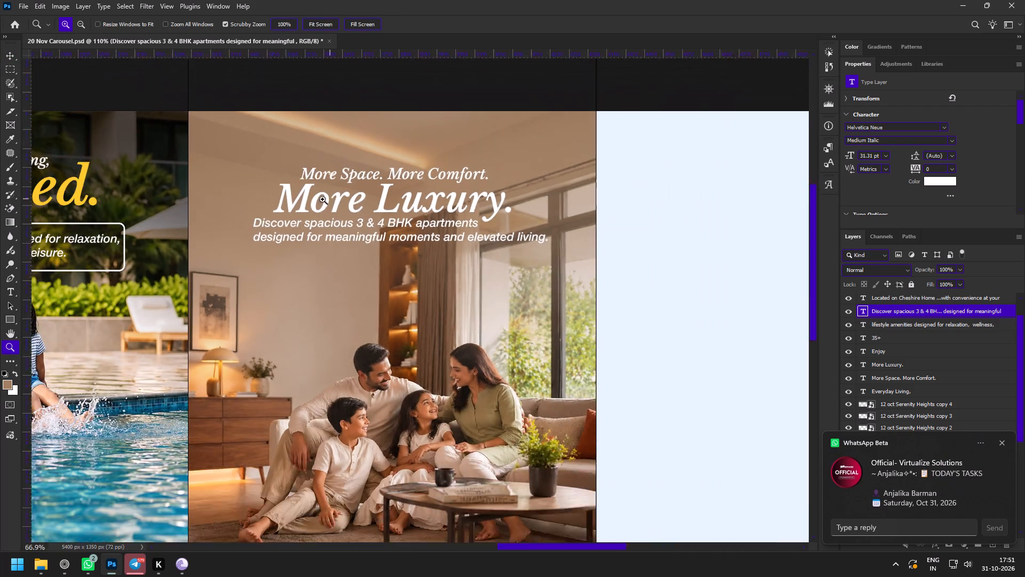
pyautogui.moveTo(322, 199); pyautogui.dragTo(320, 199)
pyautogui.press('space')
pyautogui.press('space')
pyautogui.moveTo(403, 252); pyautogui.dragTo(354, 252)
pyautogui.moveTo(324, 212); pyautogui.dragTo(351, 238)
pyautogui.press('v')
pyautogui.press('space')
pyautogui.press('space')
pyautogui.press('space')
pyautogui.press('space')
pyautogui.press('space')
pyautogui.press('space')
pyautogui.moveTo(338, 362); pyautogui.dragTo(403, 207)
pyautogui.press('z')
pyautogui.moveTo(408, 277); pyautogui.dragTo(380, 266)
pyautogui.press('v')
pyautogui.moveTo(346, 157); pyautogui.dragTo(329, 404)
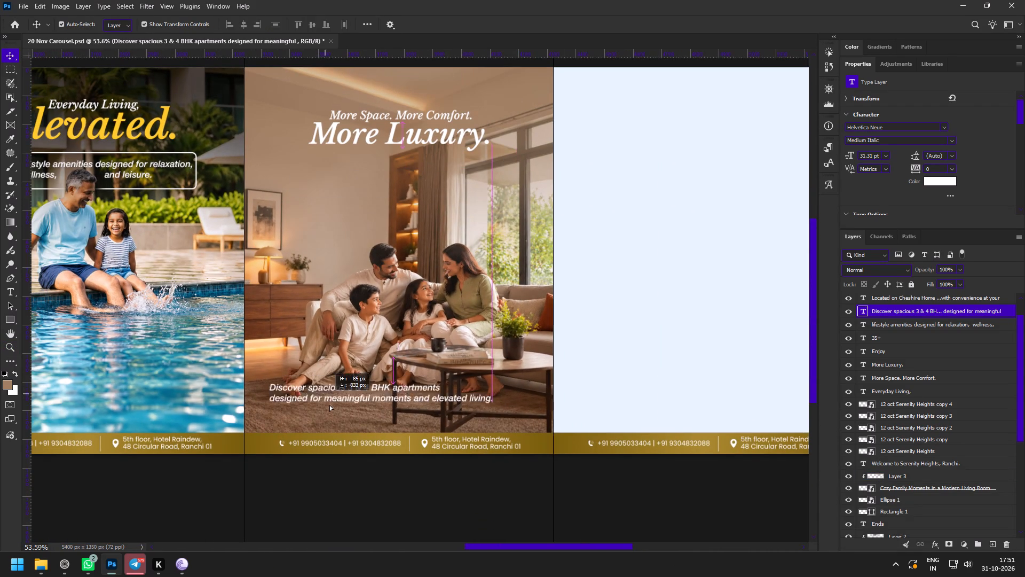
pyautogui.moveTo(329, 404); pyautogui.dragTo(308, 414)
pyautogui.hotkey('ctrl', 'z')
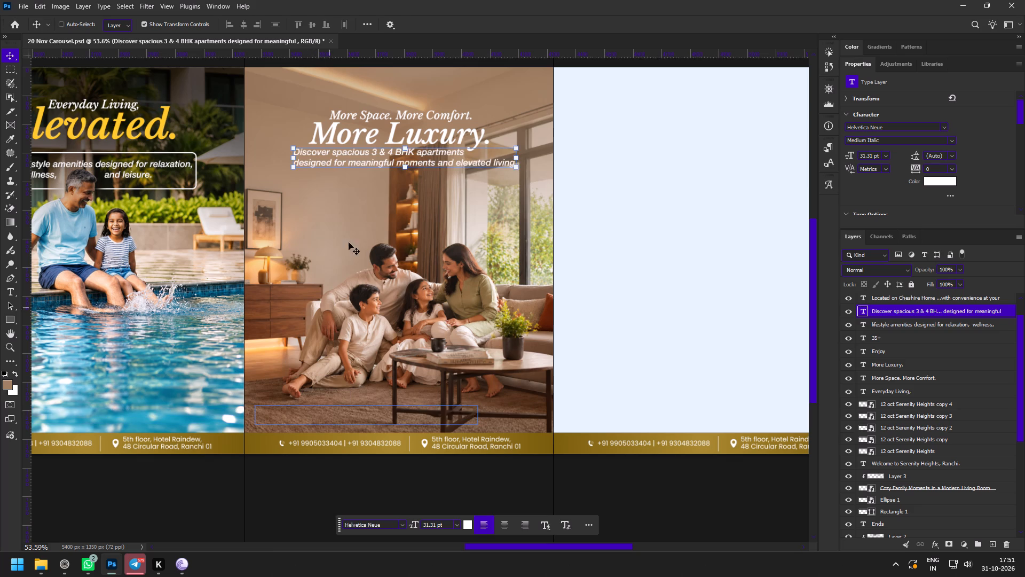
# Save the carousel document with blank slide 5 in view.
pyautogui.press('z')
pyautogui.moveTo(404, 68); pyautogui.dragTo(416, 118)
pyautogui.press('space')
pyautogui.press('space')
pyautogui.press('space')
pyautogui.press('space')
pyautogui.press('space')
pyautogui.press('space')
pyautogui.press('space')
pyautogui.press('space')
pyautogui.press('space')
pyautogui.press('space')
pyautogui.press('space')
pyautogui.press('space')
pyautogui.press('space')
pyautogui.moveTo(592, 216); pyautogui.dragTo(507, 222)
pyautogui.moveTo(471, 229); pyautogui.dragTo(462, 231)
pyautogui.press('space')
pyautogui.press('space')
pyautogui.press('space')
pyautogui.press('space')
pyautogui.press('space')
pyautogui.moveTo(488, 307); pyautogui.dragTo(390, 269)
pyautogui.press('space')
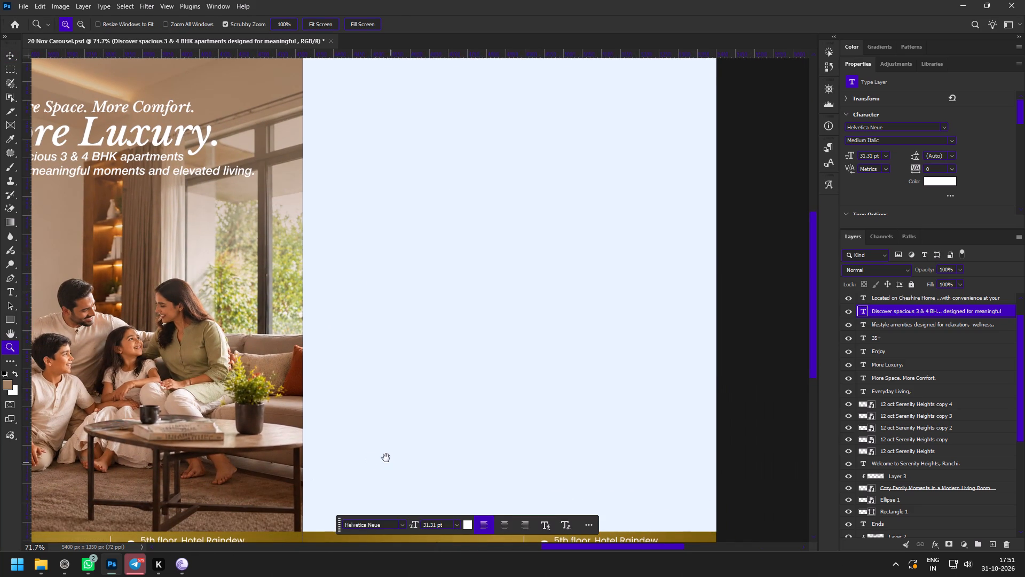
pyautogui.moveTo(389, 461); pyautogui.dragTo(379, 441)
pyautogui.hotkey('ctrl', 's')
# Review the Slide 5 CTA copy in the Serenity height content document.
pyautogui.click(62, 565)
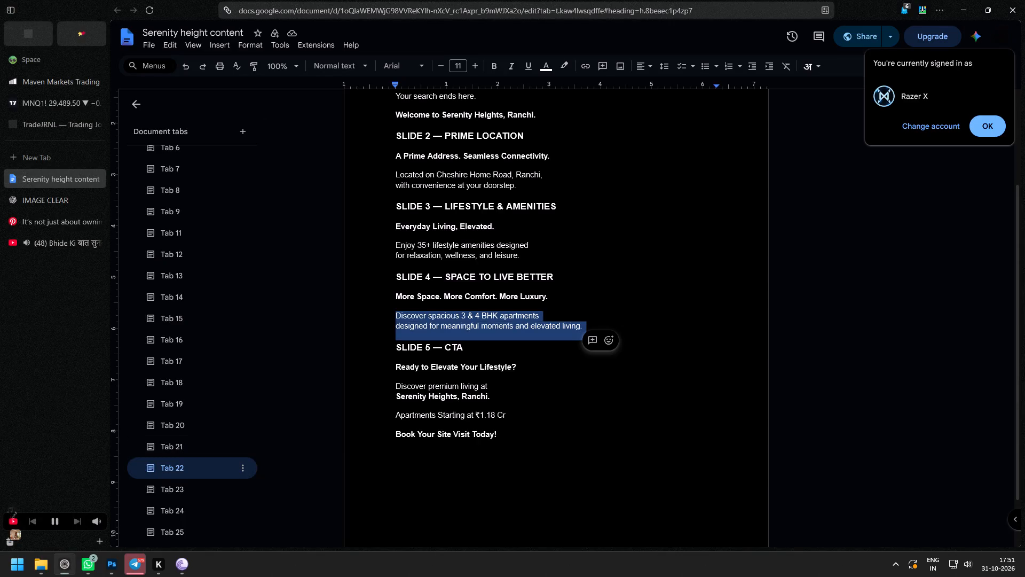
pyautogui.scroll(-1, 420, 366)
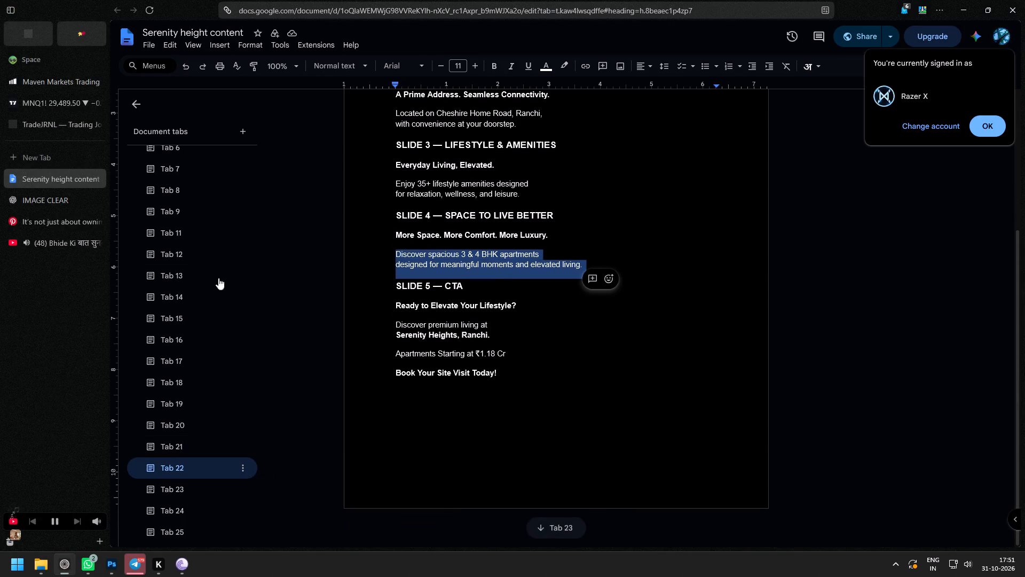
pyautogui.click(67, 247)
pyautogui.click(60, 181)
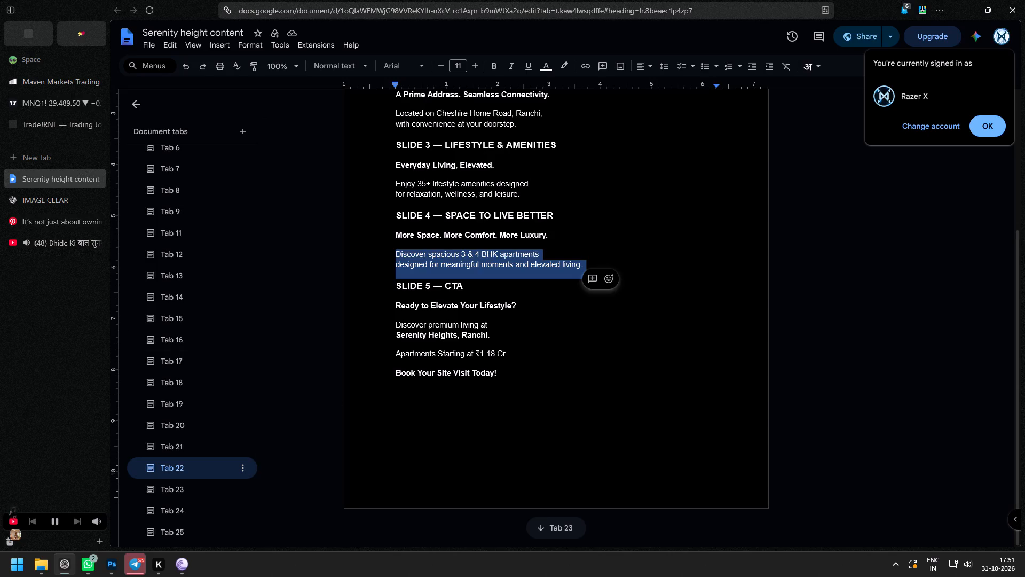
pyautogui.click(112, 561)
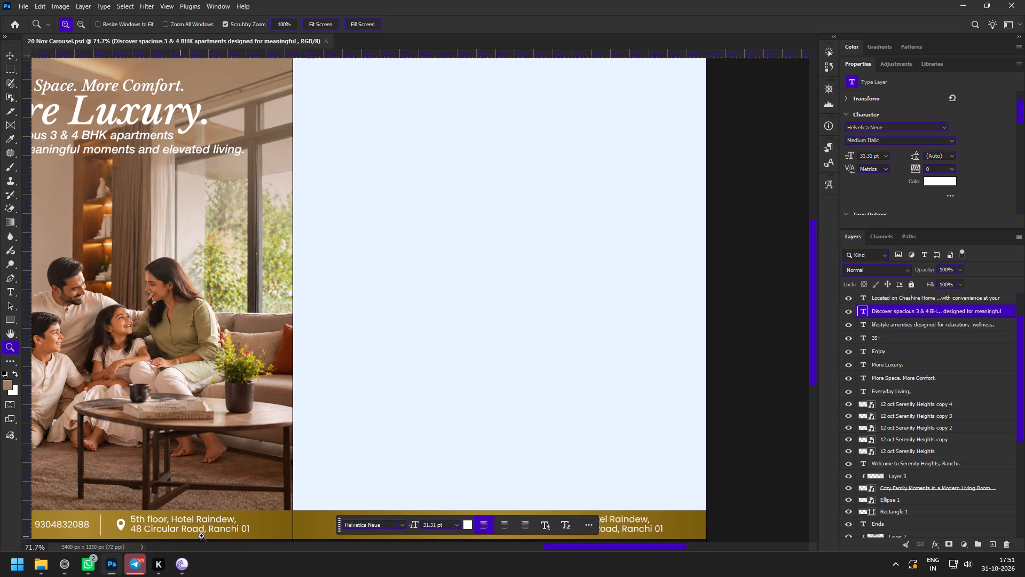
# Place the Serenity Heights Modern Apartment Complex image from the Serenity folder onto slide 5, filling the slide at about 96% scale.
pyautogui.click(35, 568)
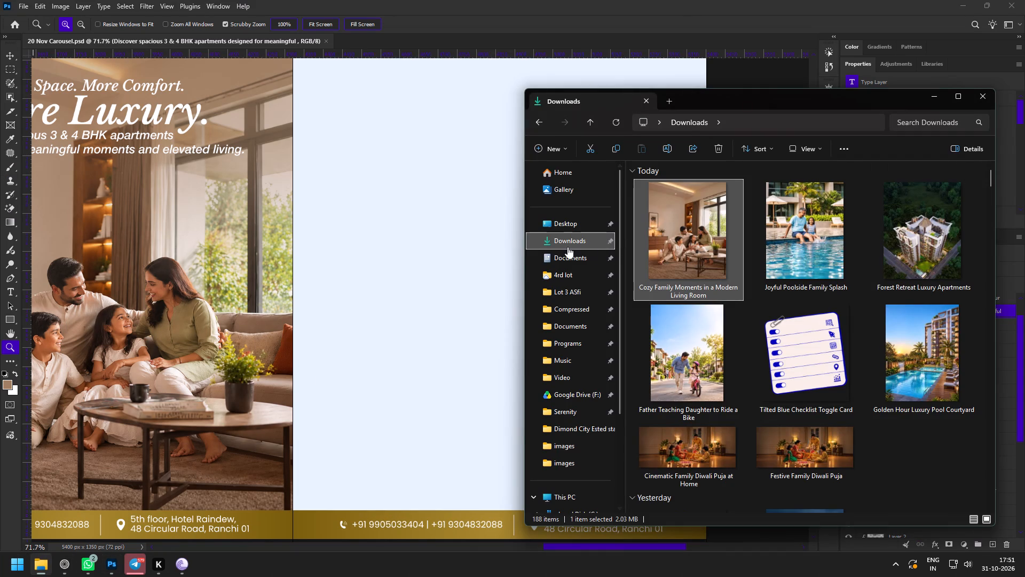
pyautogui.click(574, 409)
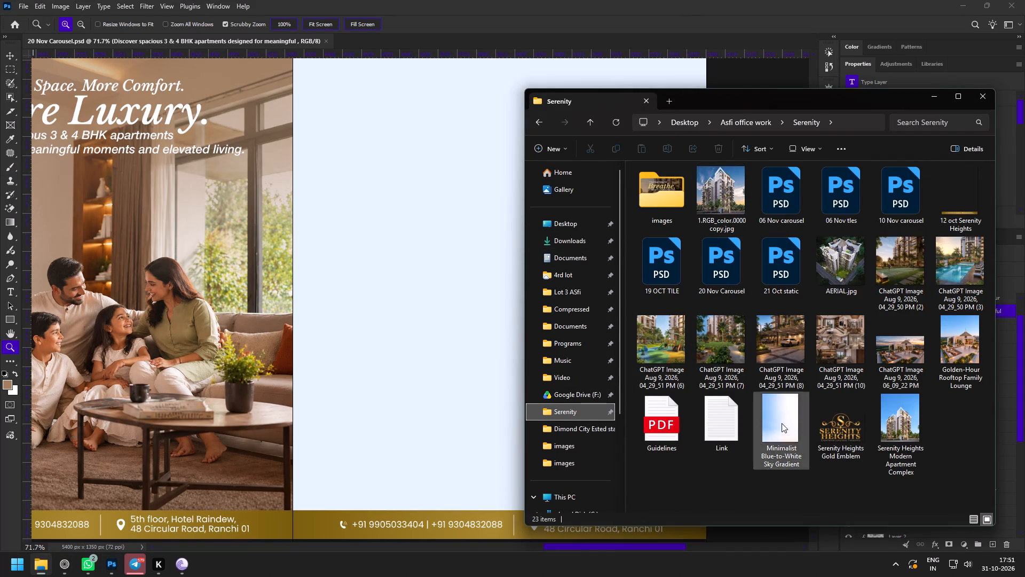
pyautogui.click(894, 418)
pyautogui.moveTo(904, 425); pyautogui.dragTo(355, 288)
pyautogui.moveTo(467, 299); pyautogui.dragTo(563, 305)
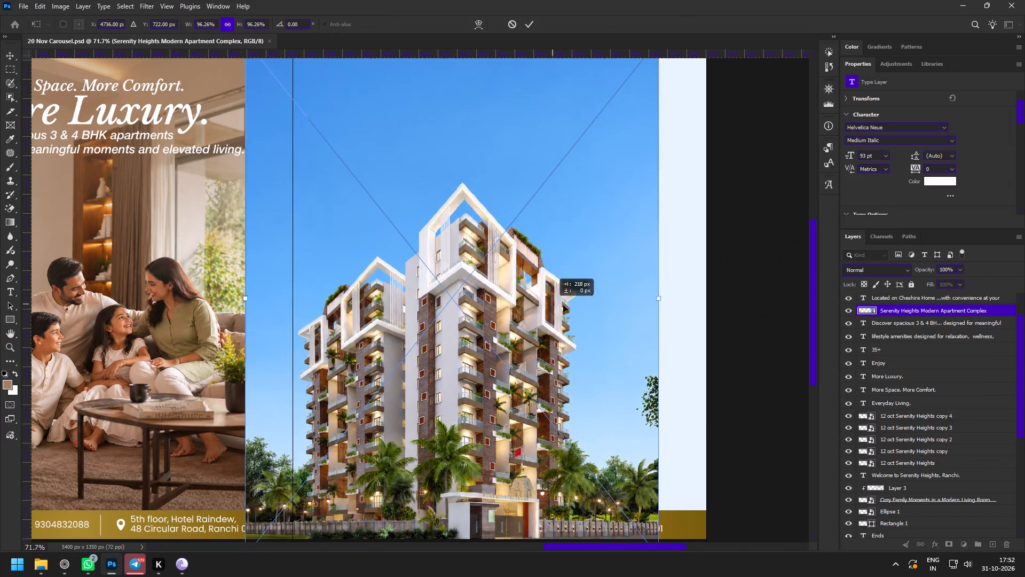
pyautogui.moveTo(563, 305); pyautogui.dragTo(598, 307)
pyautogui.moveTo(572, 364); pyautogui.dragTo(575, 337)
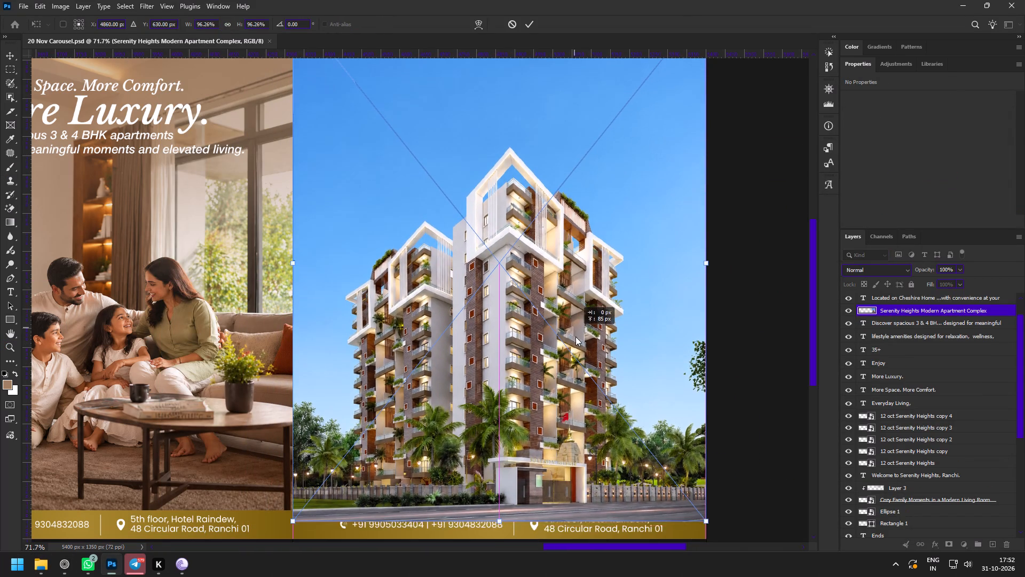
pyautogui.moveTo(575, 337); pyautogui.dragTo(576, 345)
pyautogui.click(533, 21)
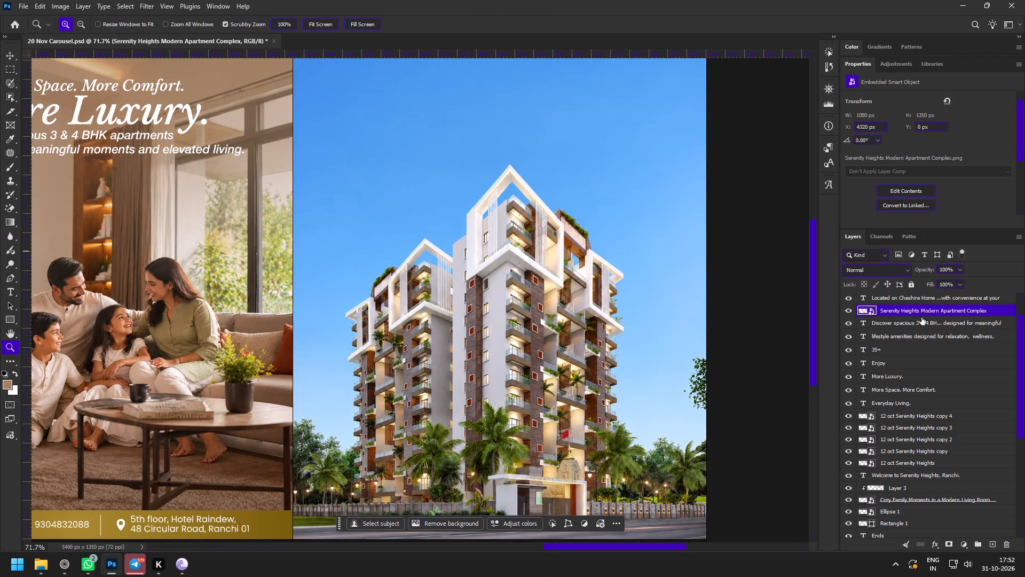
# Move the apartment complex layer down the stack, between Layer 3 and the living-room image layer.
pyautogui.moveTo(897, 313); pyautogui.dragTo(908, 489)
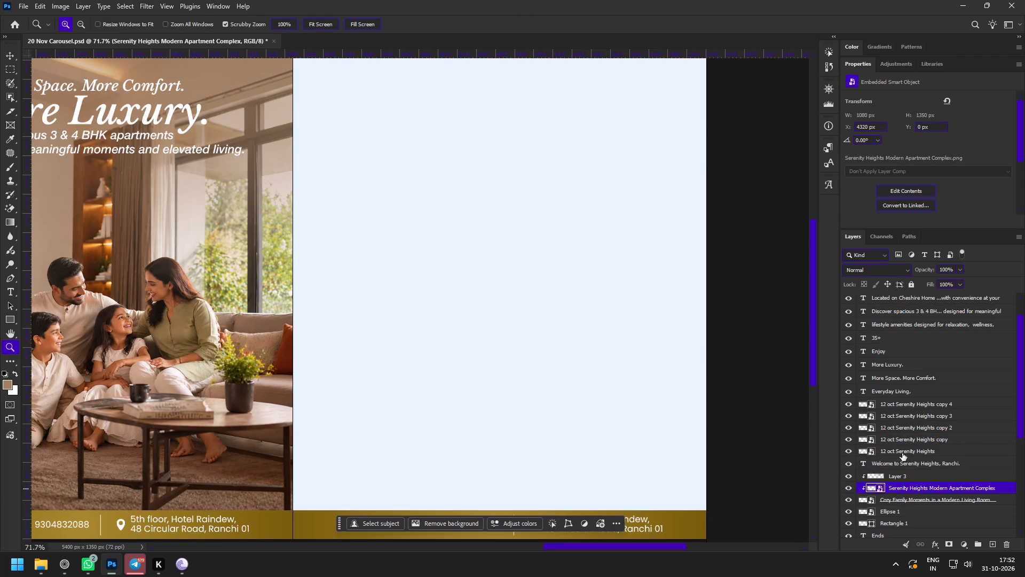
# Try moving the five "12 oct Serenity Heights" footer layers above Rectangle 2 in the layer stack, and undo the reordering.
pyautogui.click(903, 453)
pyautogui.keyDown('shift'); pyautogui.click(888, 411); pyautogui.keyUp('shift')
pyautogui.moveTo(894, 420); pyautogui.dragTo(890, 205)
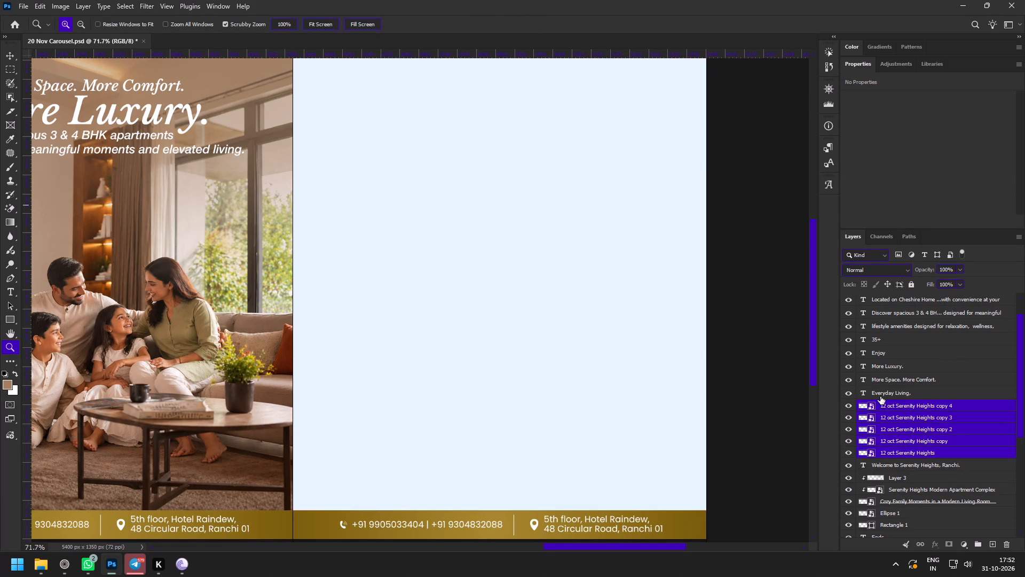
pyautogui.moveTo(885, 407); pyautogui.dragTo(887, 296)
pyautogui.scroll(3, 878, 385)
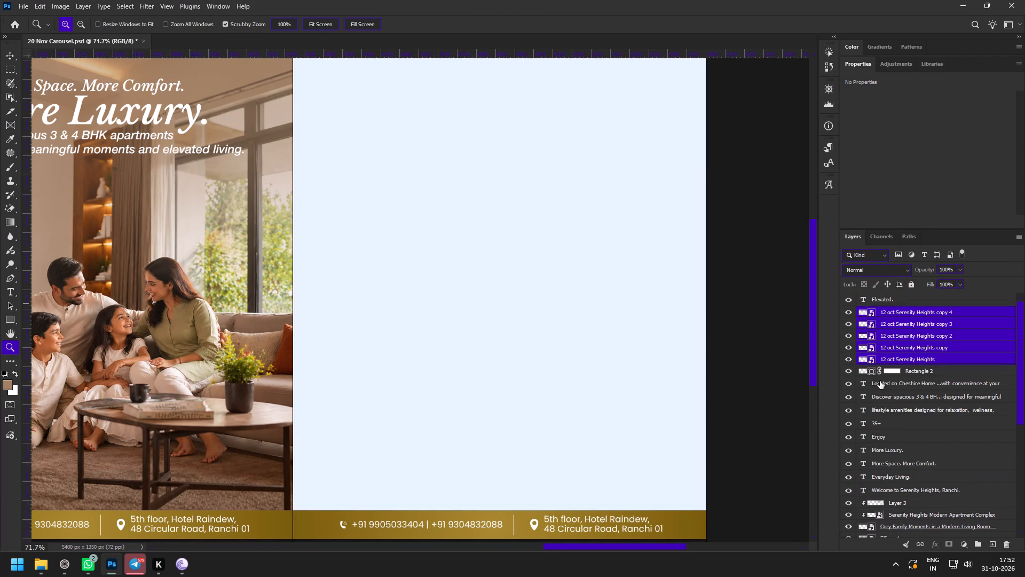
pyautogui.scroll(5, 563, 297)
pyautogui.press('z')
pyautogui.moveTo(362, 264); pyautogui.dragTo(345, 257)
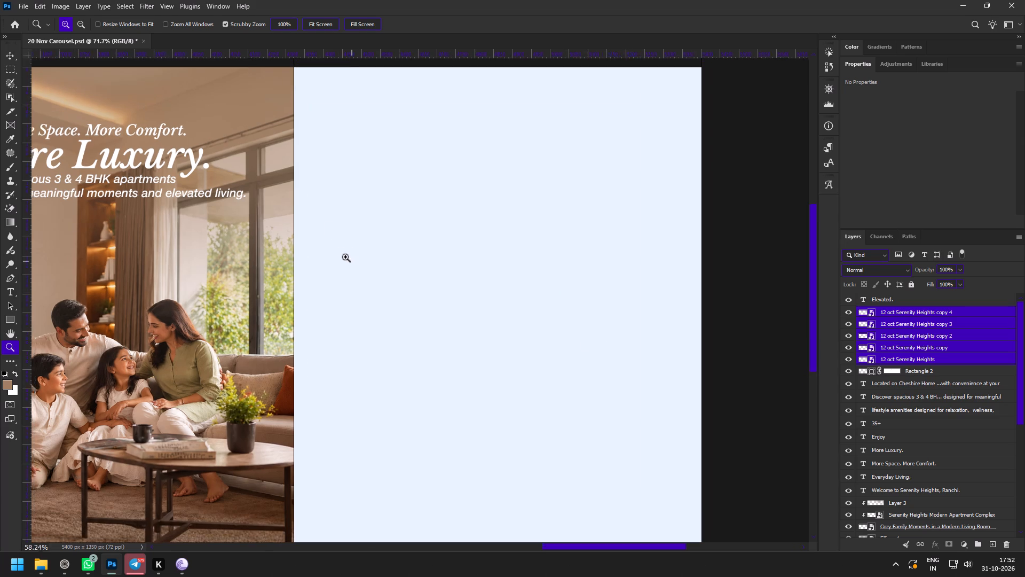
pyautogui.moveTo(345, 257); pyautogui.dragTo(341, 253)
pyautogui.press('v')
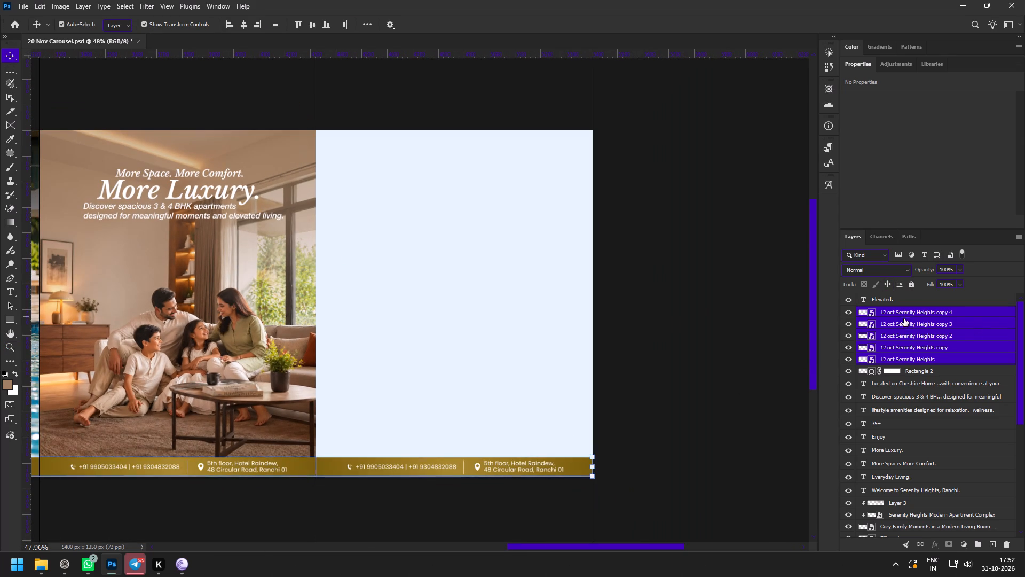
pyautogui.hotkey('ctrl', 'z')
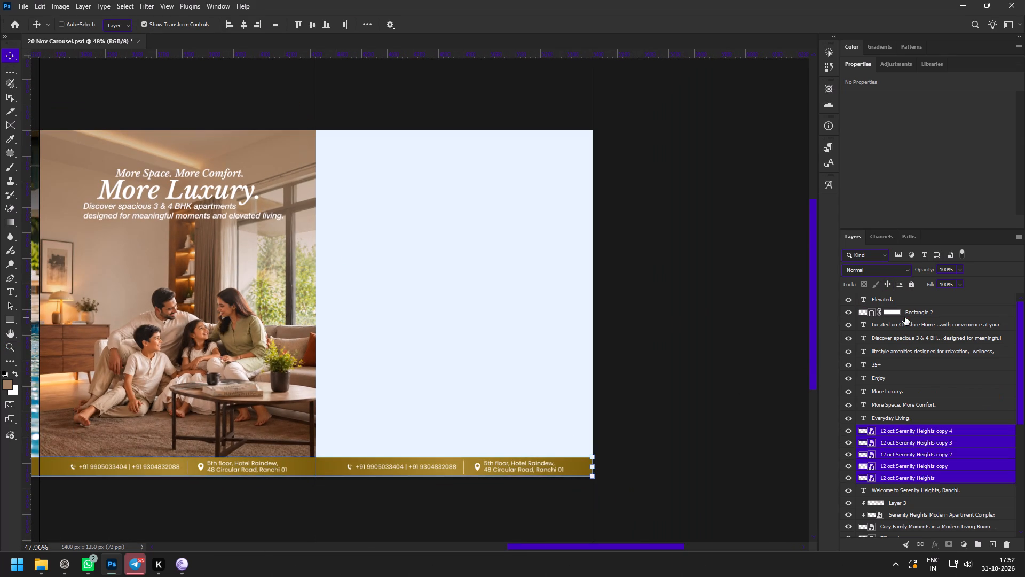
# Place the Serenity Heights Modern Apartment Complex image from the Serenity folder directly above Color Fill 1, filling slide 5 at about 96% scale.
pyautogui.press('v')
pyautogui.click(480, 363)
pyautogui.scroll(-3, 919, 446)
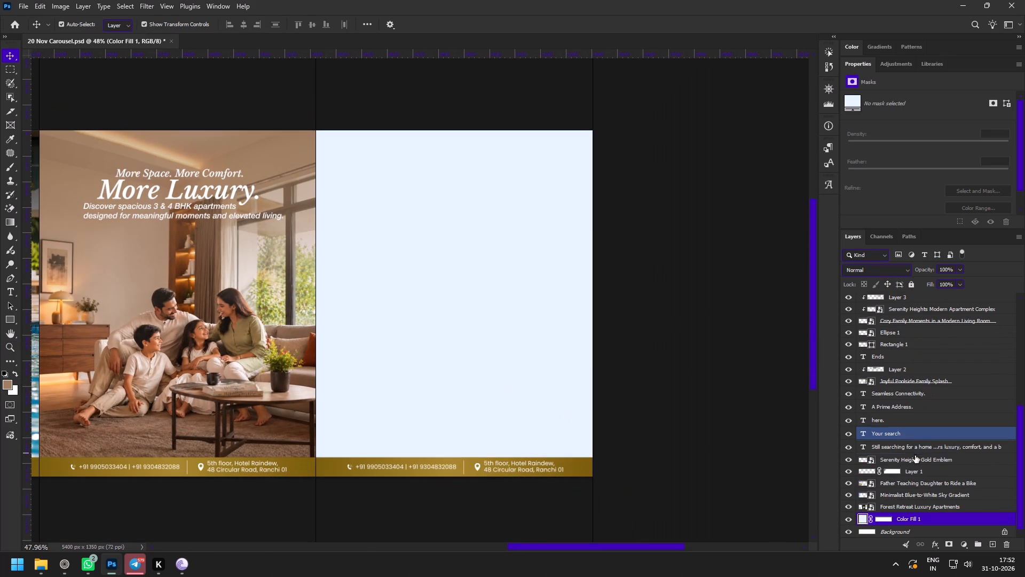
pyautogui.scroll(-3, 915, 455)
pyautogui.click(500, 365)
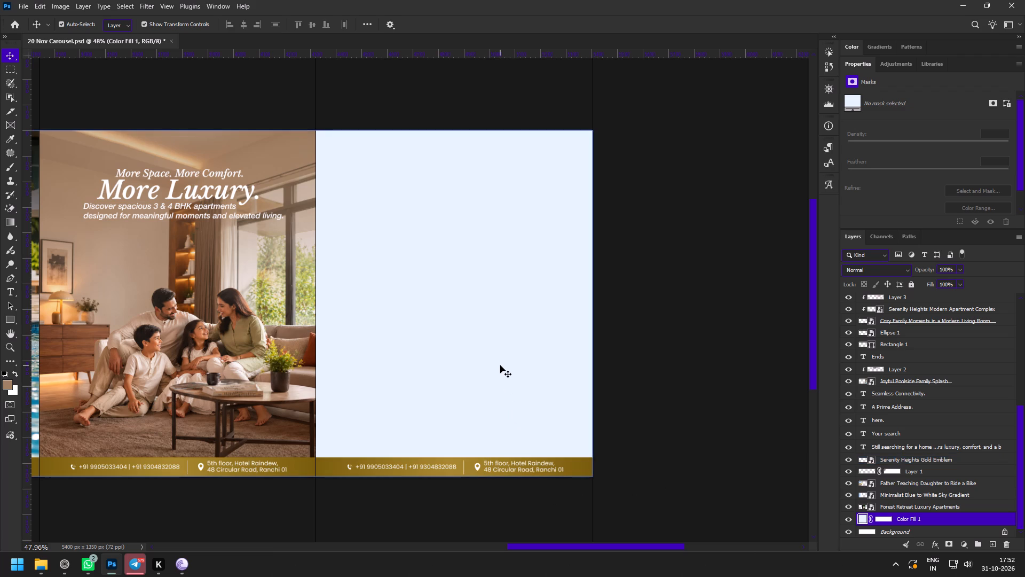
pyautogui.moveTo(460, 362); pyautogui.dragTo(492, 364)
pyautogui.click(849, 520)
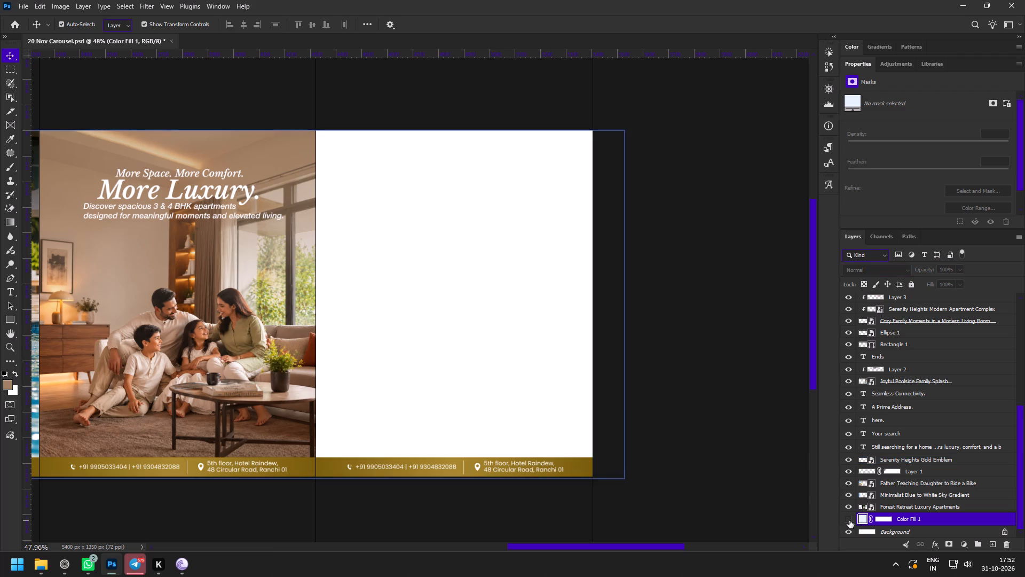
pyautogui.click(849, 520)
pyautogui.click(41, 572)
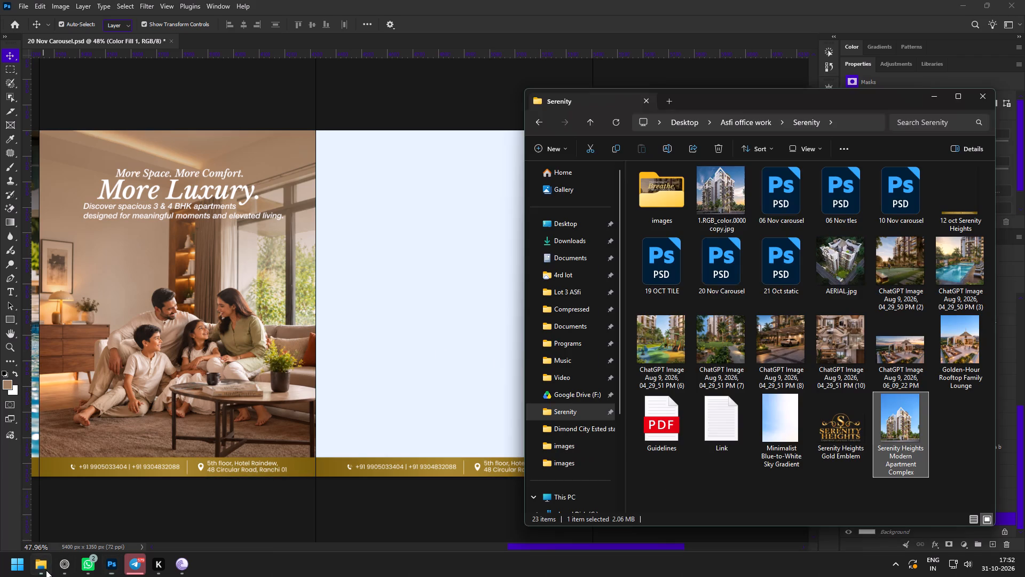
pyautogui.moveTo(885, 428); pyautogui.dragTo(404, 256)
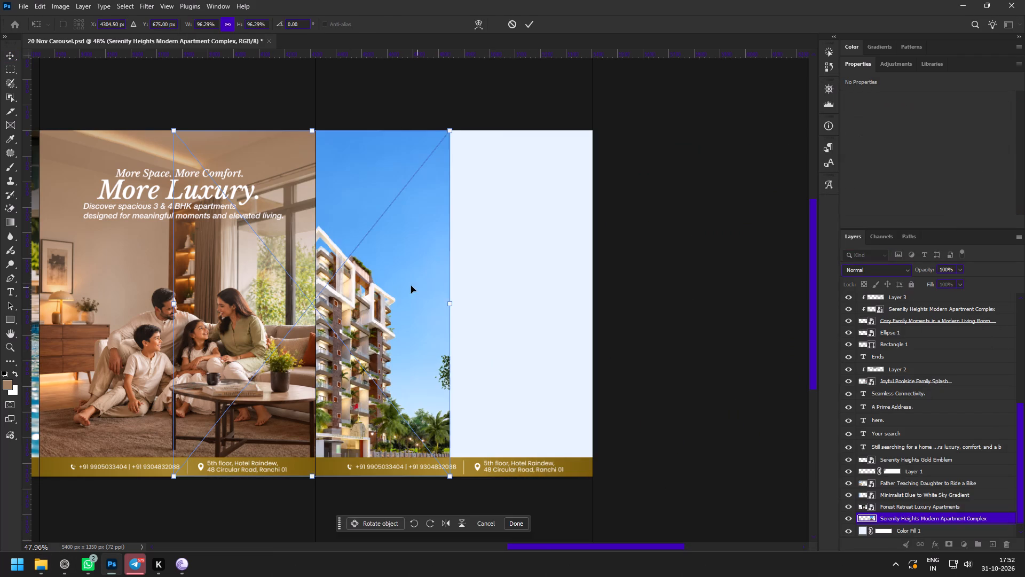
pyautogui.moveTo(413, 285); pyautogui.dragTo(554, 299)
pyautogui.press('z')
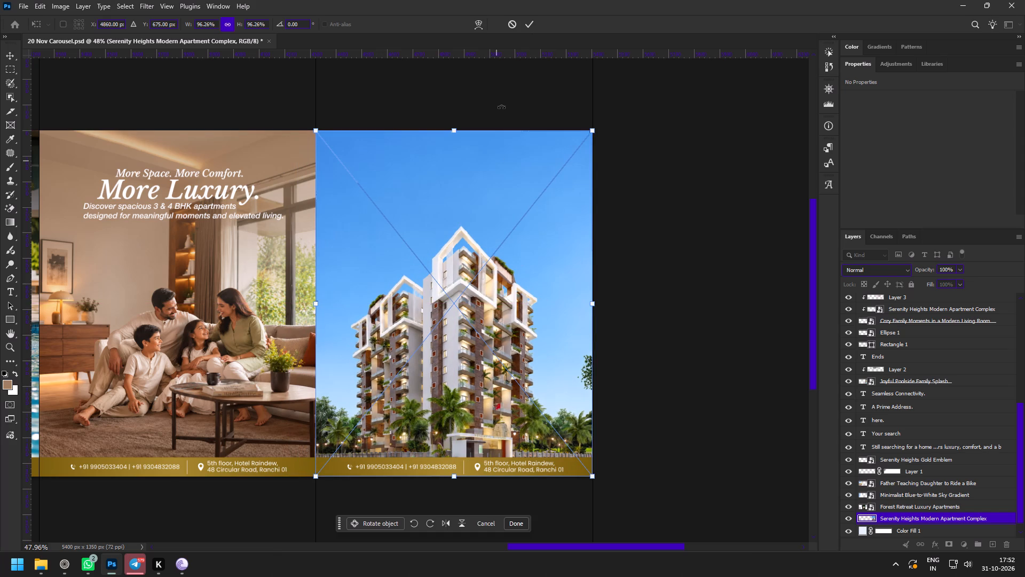
pyautogui.click(533, 24)
# Duplicate slide 4's "More Space. More Comfort." heading onto the sky near the top middle of slide 5.
pyautogui.press('z')
pyautogui.moveTo(141, 146); pyautogui.dragTo(161, 180)
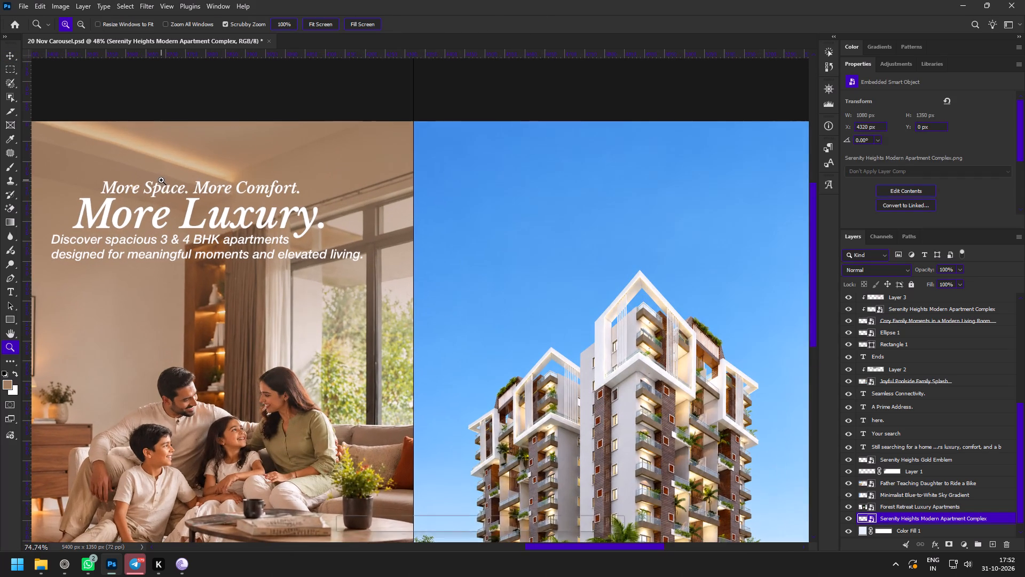
pyautogui.press('v')
pyautogui.click(161, 180)
pyautogui.click(192, 189)
pyautogui.keyDown('alt'); pyautogui.moveTo(241, 190); pyautogui.dragTo(639, 189); pyautogui.keyUp('alt')
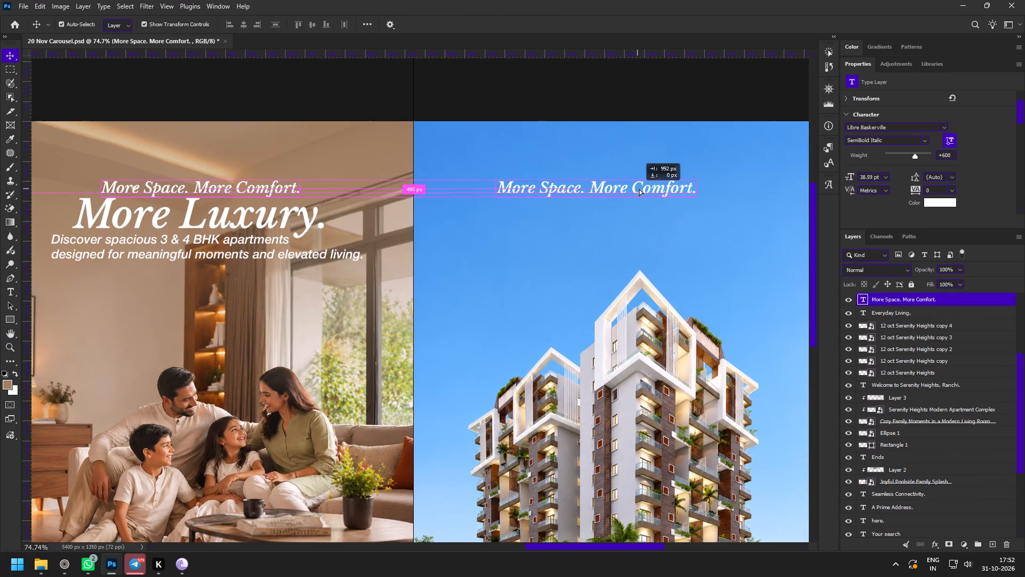
pyautogui.keyDown('alt'); pyautogui.moveTo(639, 189); pyautogui.dragTo(669, 189); pyautogui.keyUp('alt')
# Replace the duplicated heading's text with "Ready to Elevate Your Lifestyle?" copied from the Serenity height content document.
pyautogui.click(59, 564)
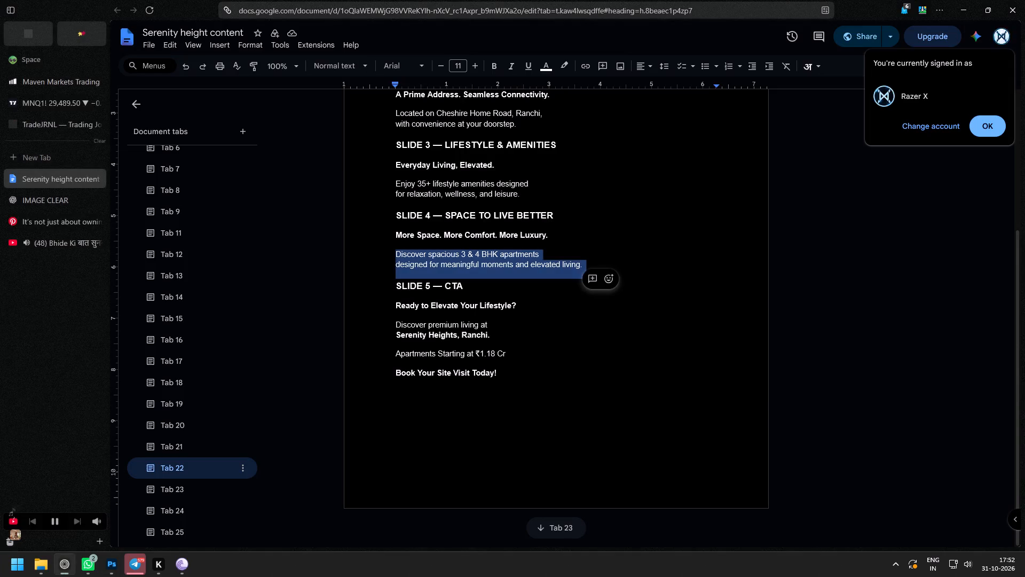
pyautogui.moveTo(381, 306); pyautogui.dragTo(578, 307)
pyautogui.hotkey('ctrl', 'c')
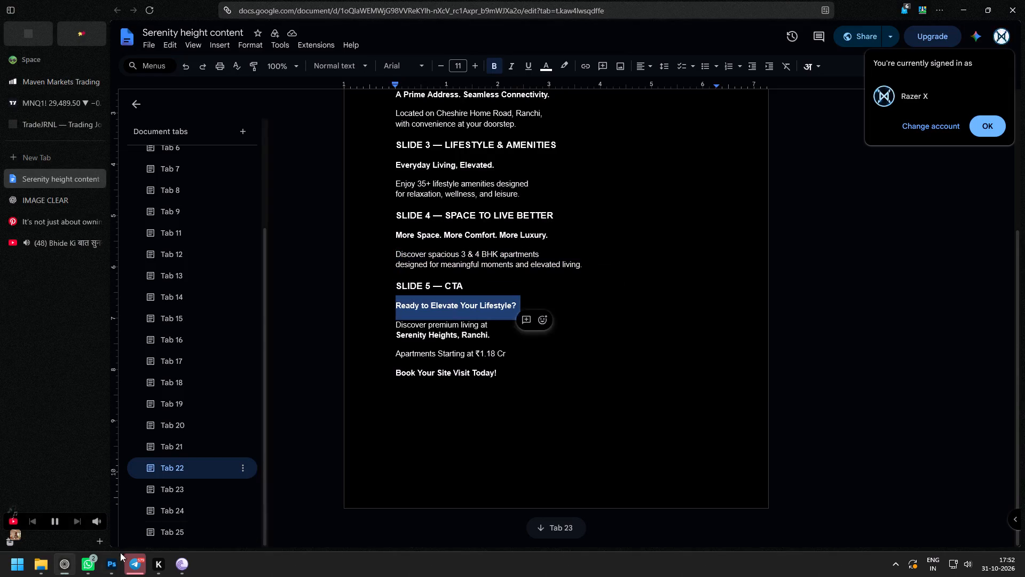
pyautogui.click(116, 566)
pyautogui.press('space')
pyautogui.moveTo(606, 286); pyautogui.dragTo(455, 293)
pyautogui.doubleClick(531, 196)
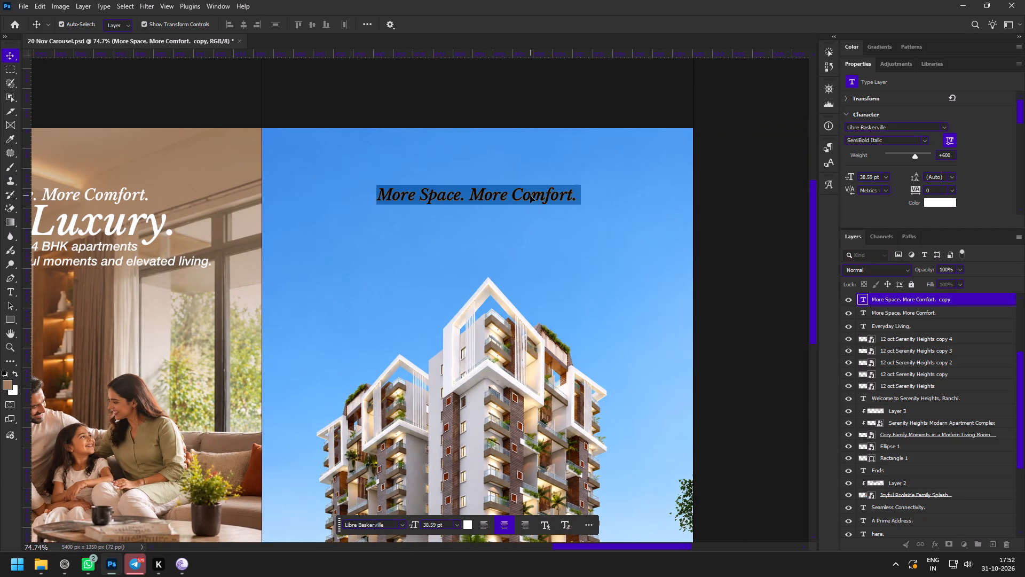
pyautogui.hotkey('ctrl', 'v')
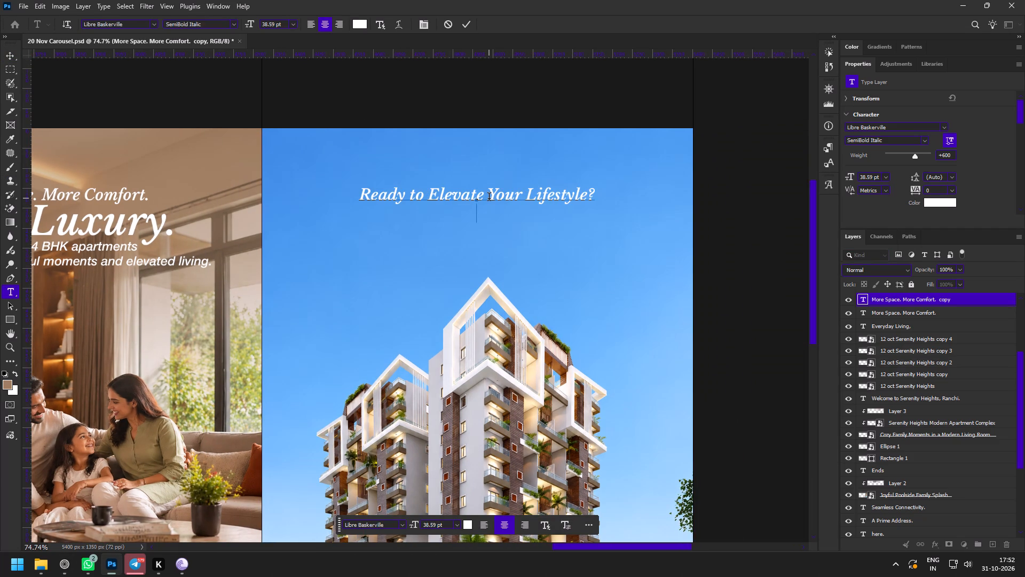
# Split the slide 5 heading, keeping "Ready to Elevate Your" and moving "Lifestyle?" onto a duplicated text layer just beneath it.
pyautogui.moveTo(524, 201); pyautogui.dragTo(646, 200)
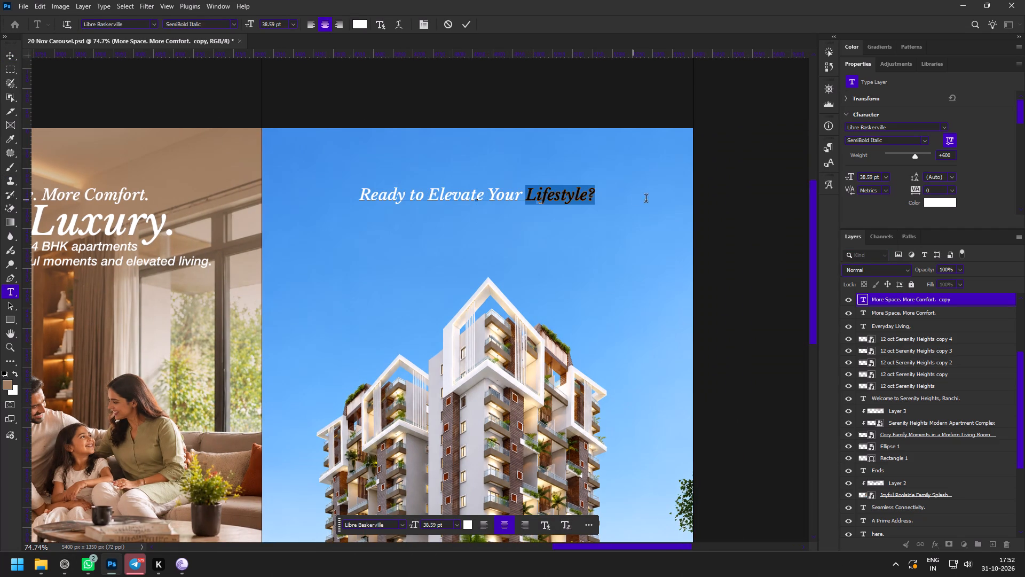
pyautogui.moveTo(646, 200); pyautogui.dragTo(647, 200)
pyautogui.hotkey('ctrl', 'x')
pyautogui.press('BackSpace')
pyautogui.hotkey('ctrl', 'Return')
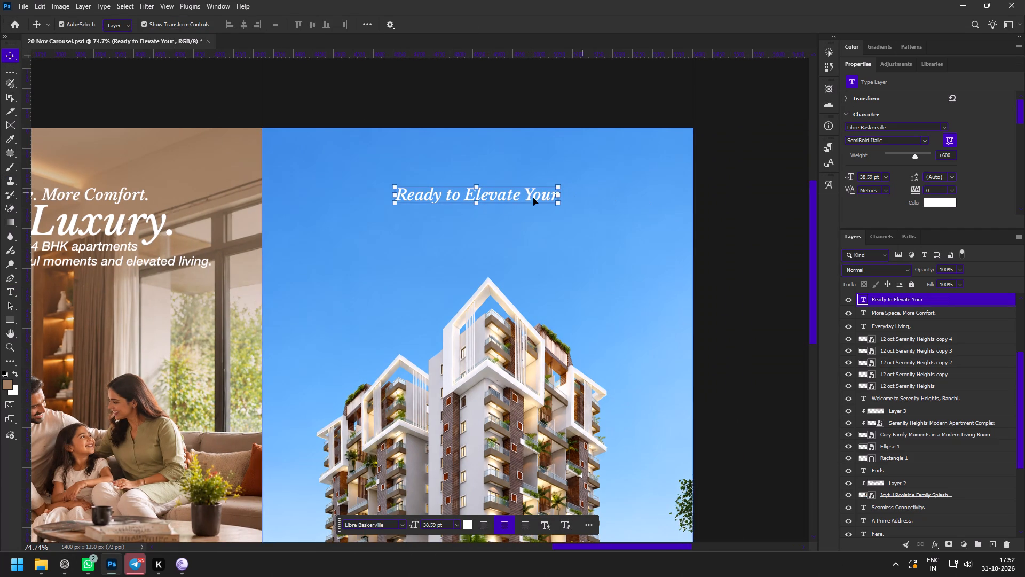
pyautogui.moveTo(510, 198); pyautogui.dragTo(526, 199)
pyautogui.keyDown('alt'); pyautogui.moveTo(522, 197); pyautogui.dragTo(521, 221); pyautogui.keyUp('alt')
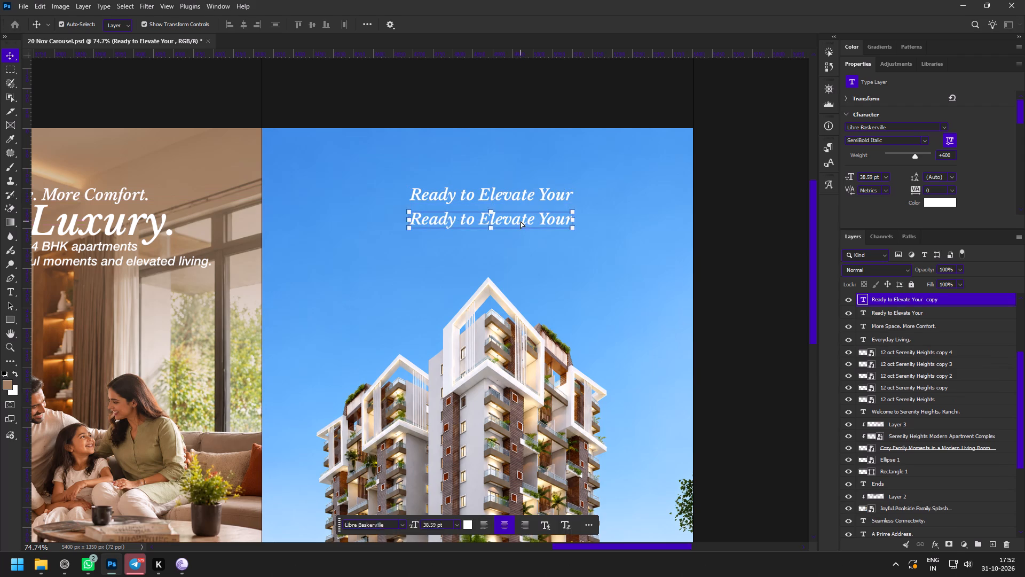
pyautogui.doubleClick(521, 221)
pyautogui.hotkey('ctrl', 'v')
pyautogui.hotkey('ctrl', 'Return')
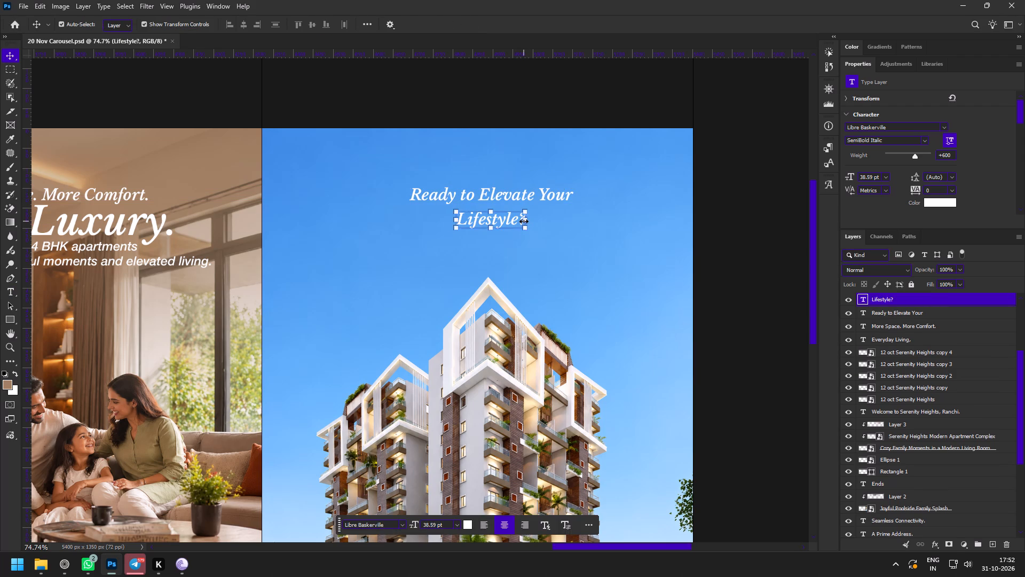
# Enlarge the "Lifestyle?" text to about 299% and seat it directly beneath "Ready to Elevate Your".
pyautogui.moveTo(524, 221); pyautogui.dragTo(593, 222)
pyautogui.moveTo(574, 218); pyautogui.dragTo(574, 228)
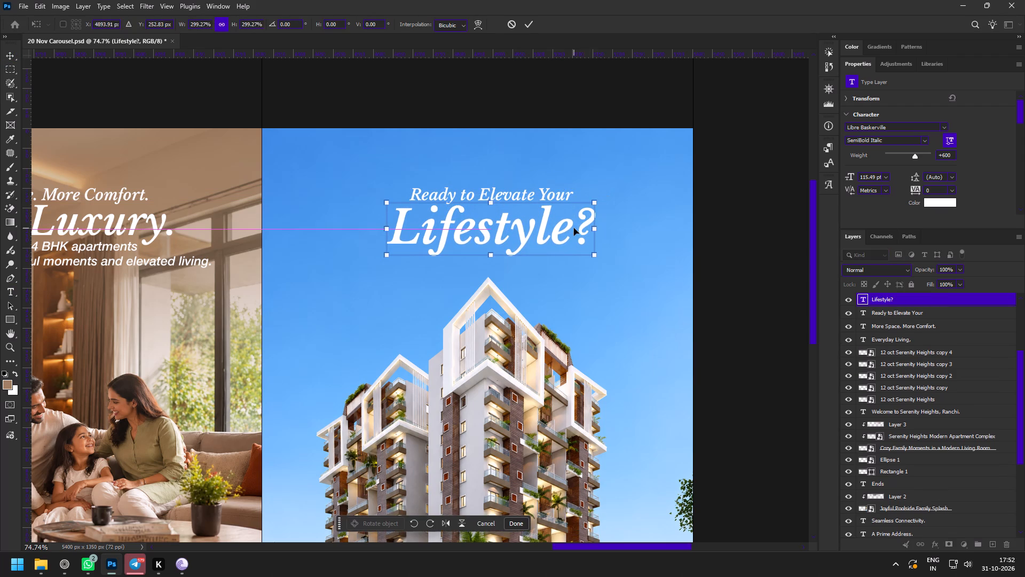
pyautogui.click(532, 23)
# Align the two slide 5 heading lines on their horizontal centres and shift them together slightly left and up.
pyautogui.press('z')
pyautogui.moveTo(480, 128); pyautogui.dragTo(494, 144)
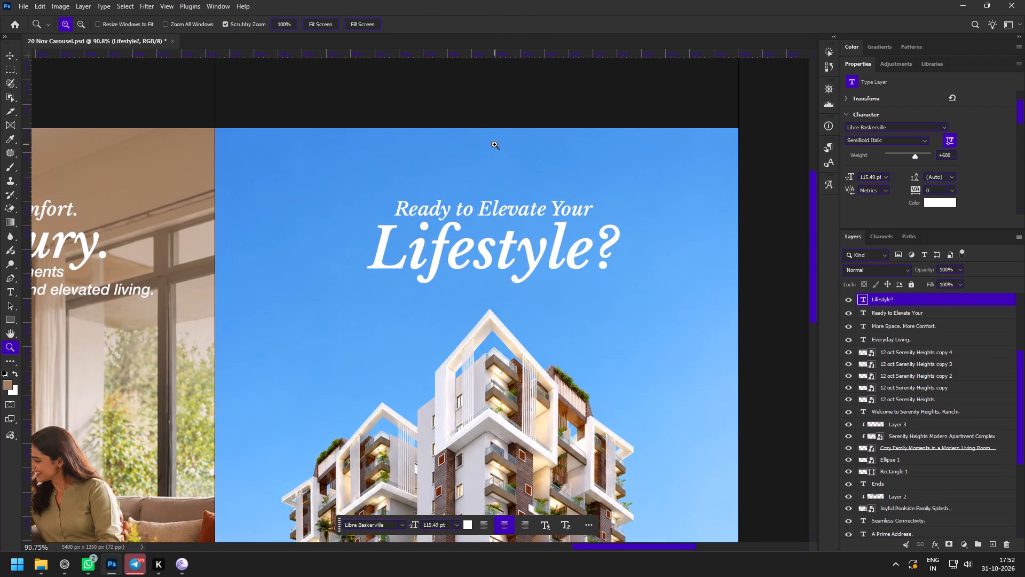
pyautogui.press('v')
pyautogui.keyDown('shift'); pyautogui.click(468, 204); pyautogui.keyUp('shift')
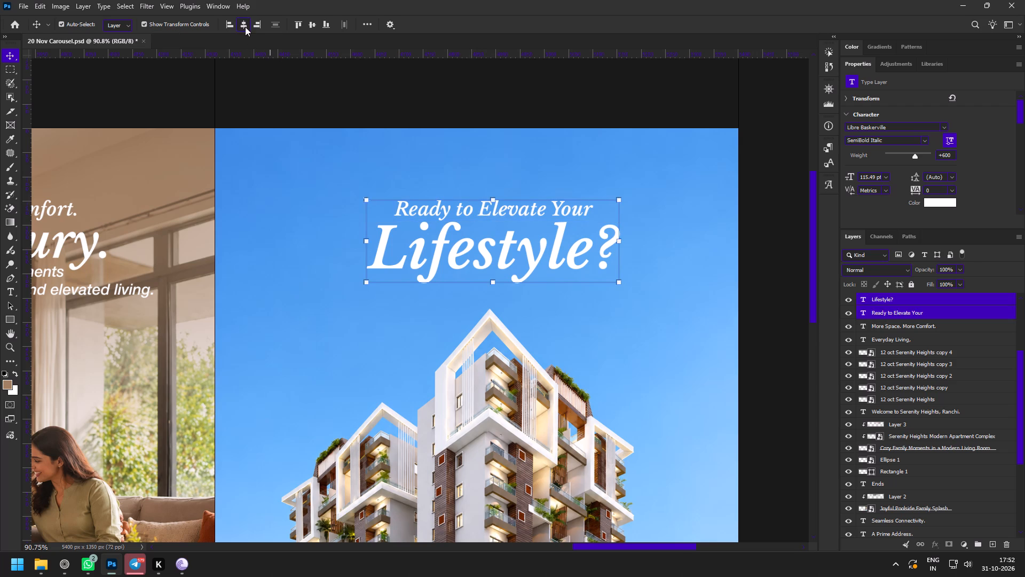
pyautogui.click(245, 27)
pyautogui.moveTo(550, 267); pyautogui.dragTo(546, 264)
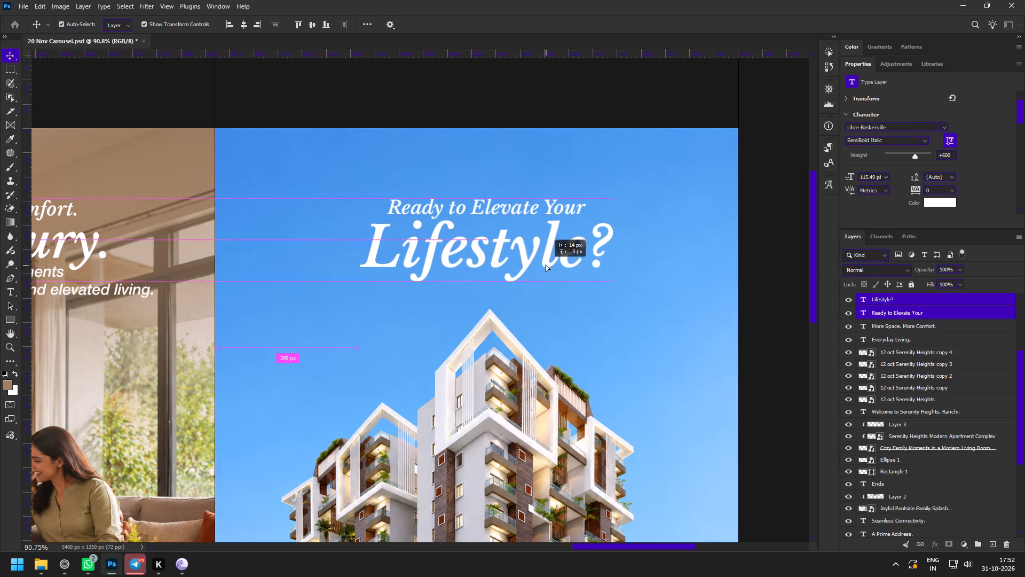
pyautogui.moveTo(546, 264); pyautogui.dragTo(548, 258)
pyautogui.moveTo(547, 259); pyautogui.dragTo(537, 263)
pyautogui.click(537, 263)
# Copy "Discover premium living at Serenity Heights, Ranchi." from the Slide 5 CTA section of the Serenity height content document.
pyautogui.click(64, 565)
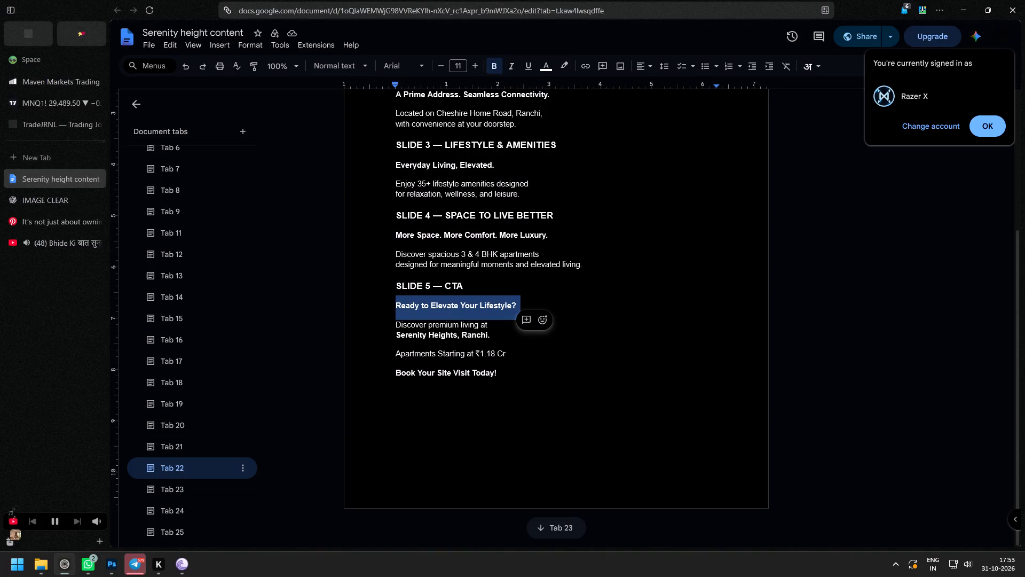
pyautogui.moveTo(383, 329); pyautogui.dragTo(501, 333)
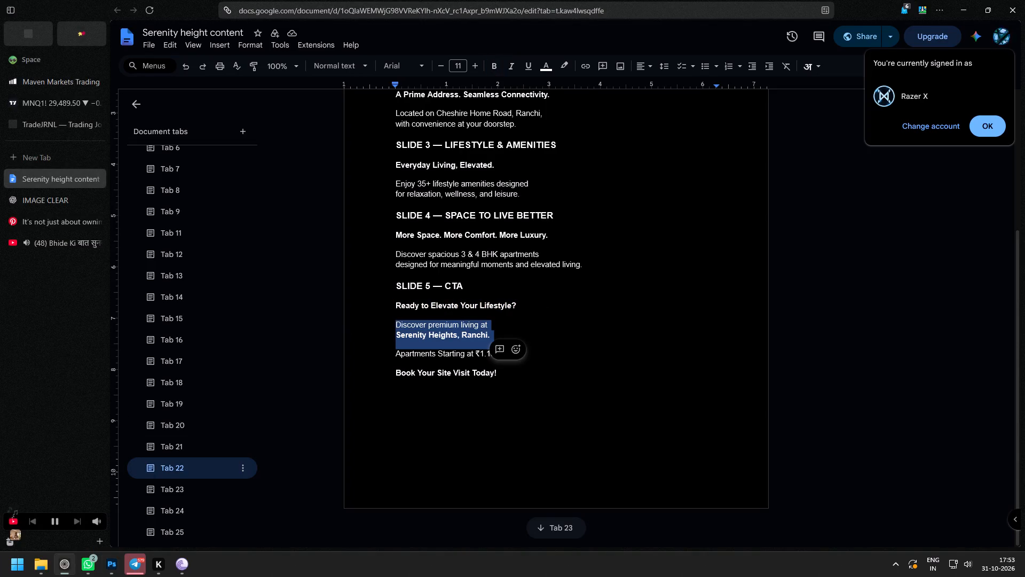
pyautogui.hotkey('ctrl', 'c')
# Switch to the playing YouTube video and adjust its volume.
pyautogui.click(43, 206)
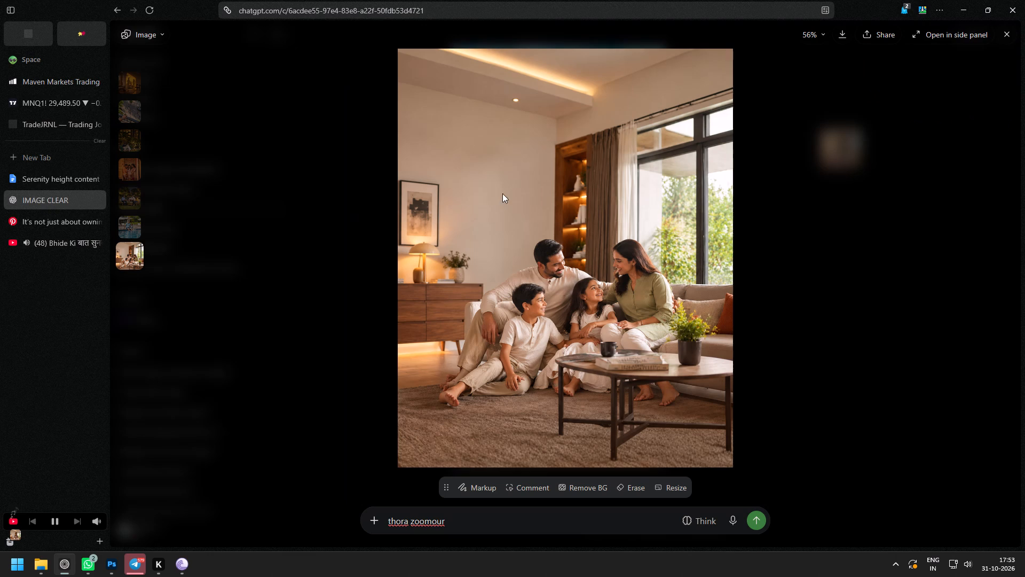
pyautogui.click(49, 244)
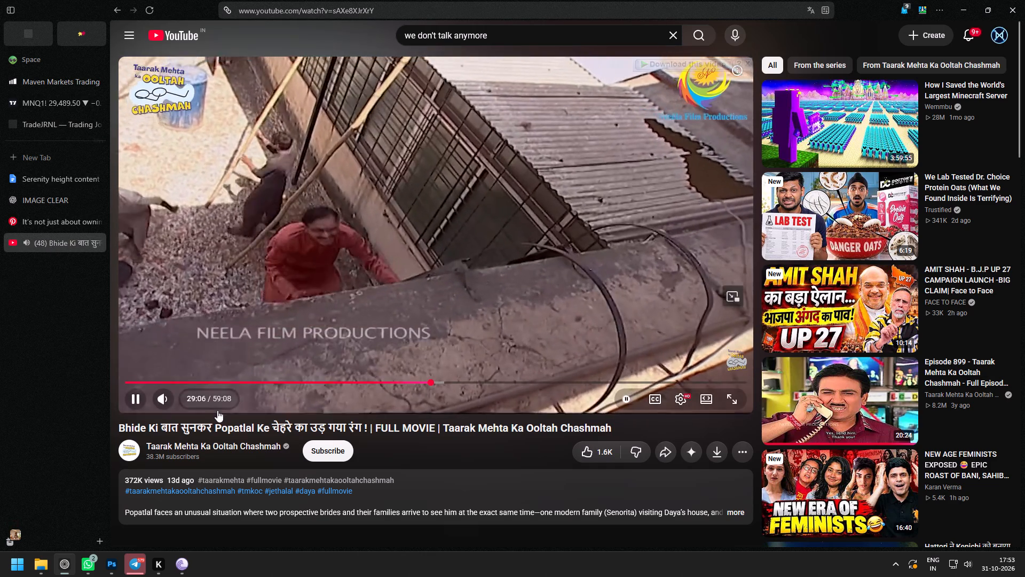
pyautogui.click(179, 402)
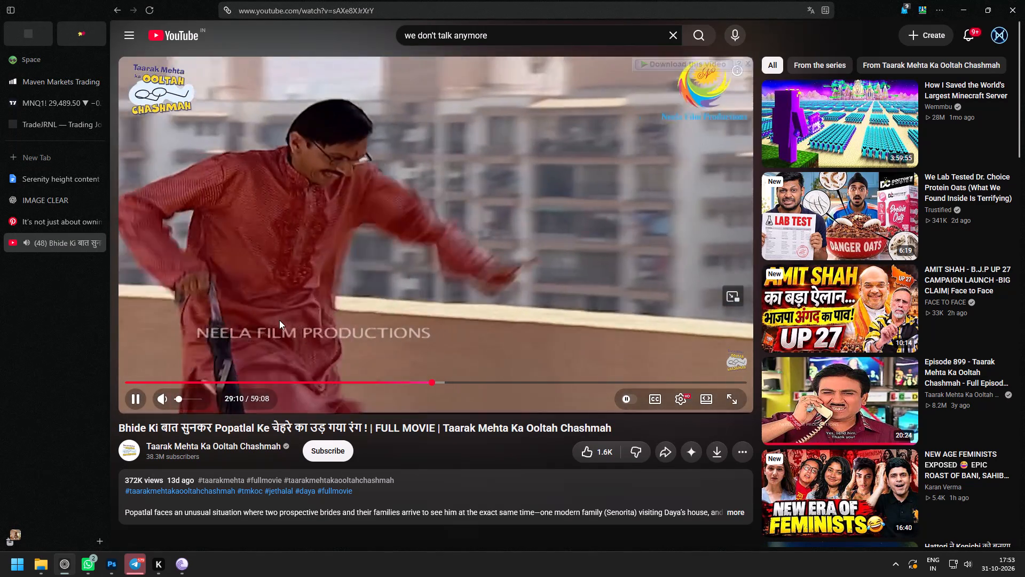
# Duplicate slide 4's description below the slide 5 heading and replace its text with the document's "Discover premium living at Serenity Heights, Ranchi.".
pyautogui.click(59, 181)
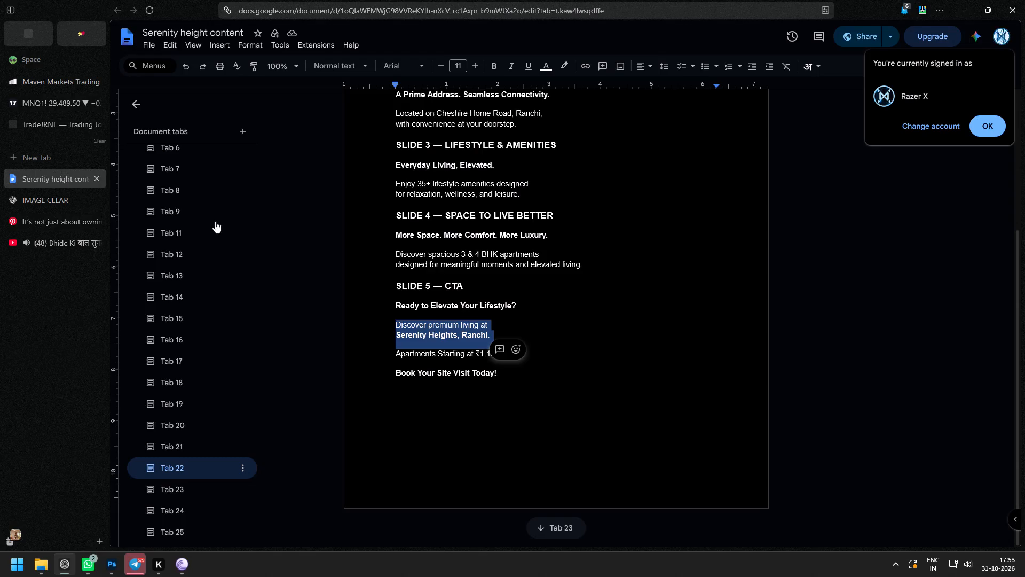
pyautogui.hotkey('ctrl', 'c')
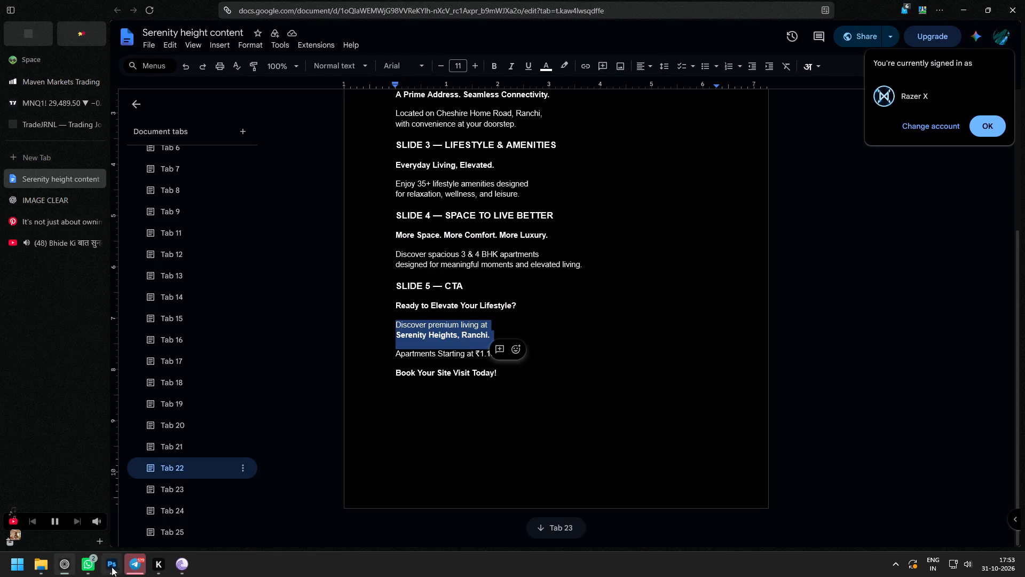
pyautogui.click(112, 567)
pyautogui.press('v')
pyautogui.click(110, 291)
pyautogui.keyDown('alt'); pyautogui.moveTo(94, 290); pyautogui.dragTo(352, 350); pyautogui.keyUp('alt')
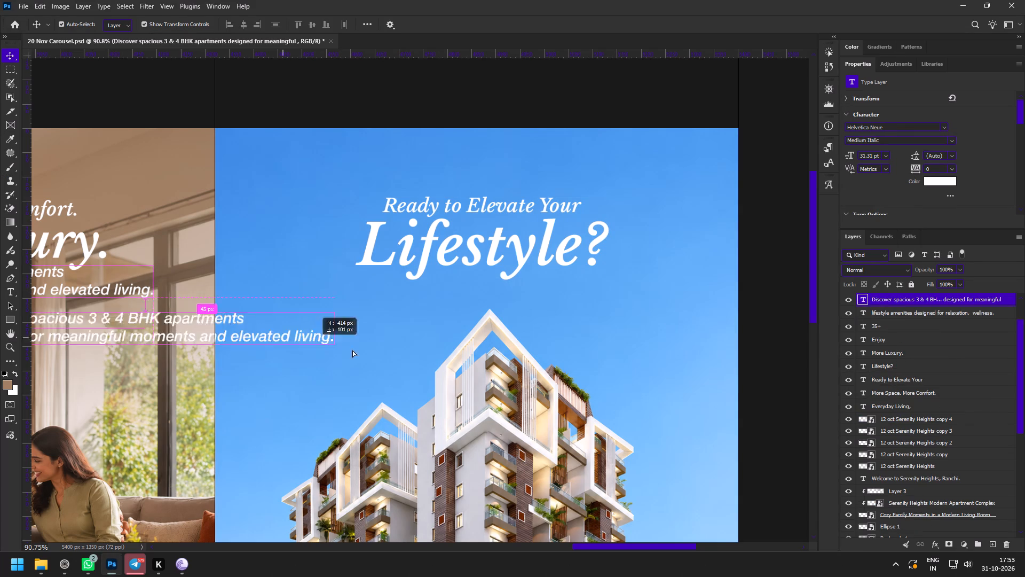
pyautogui.keyDown('alt'); pyautogui.moveTo(352, 350); pyautogui.dragTo(552, 316); pyautogui.keyUp('alt')
pyautogui.doubleClick(345, 318)
pyautogui.hotkey('ctrl', 'v')
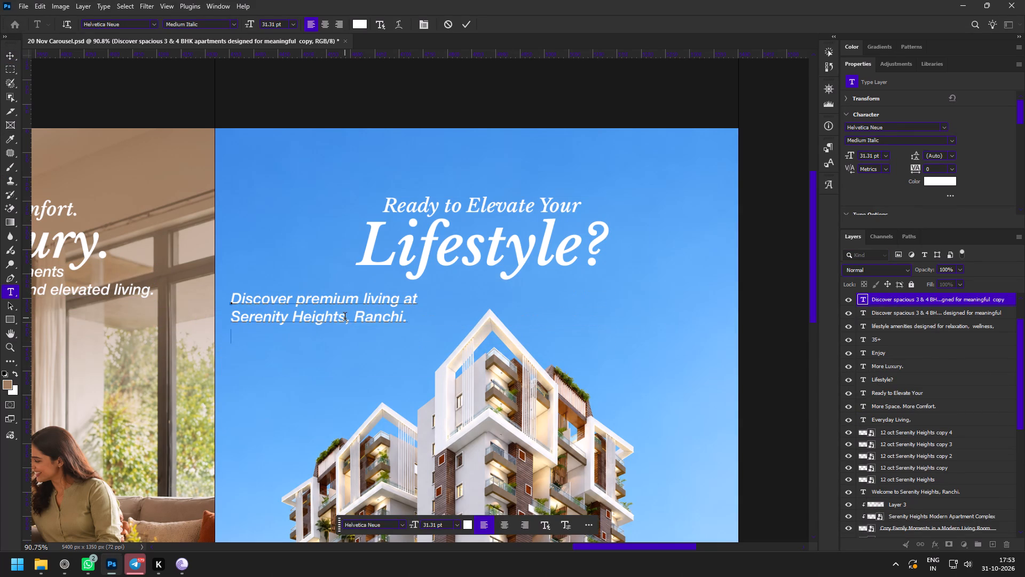
pyautogui.click(465, 19)
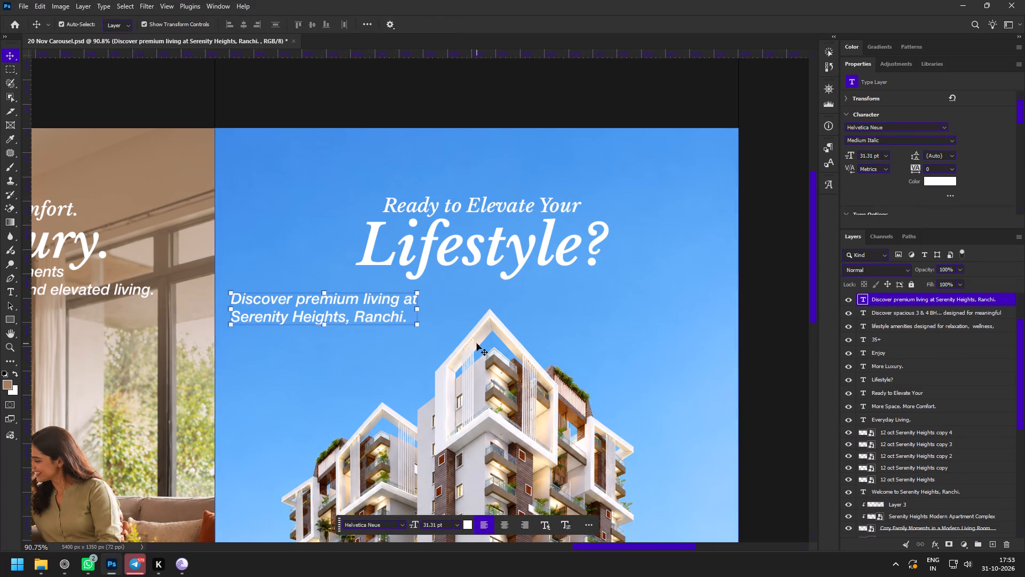
# Move the "Discover premium living at Serenity Heights, Ranchi." text inward from slide 5's left edge, to about 100 px away, and slightly down.
pyautogui.press('z')
pyautogui.moveTo(424, 307); pyautogui.dragTo(444, 322)
pyautogui.press('v')
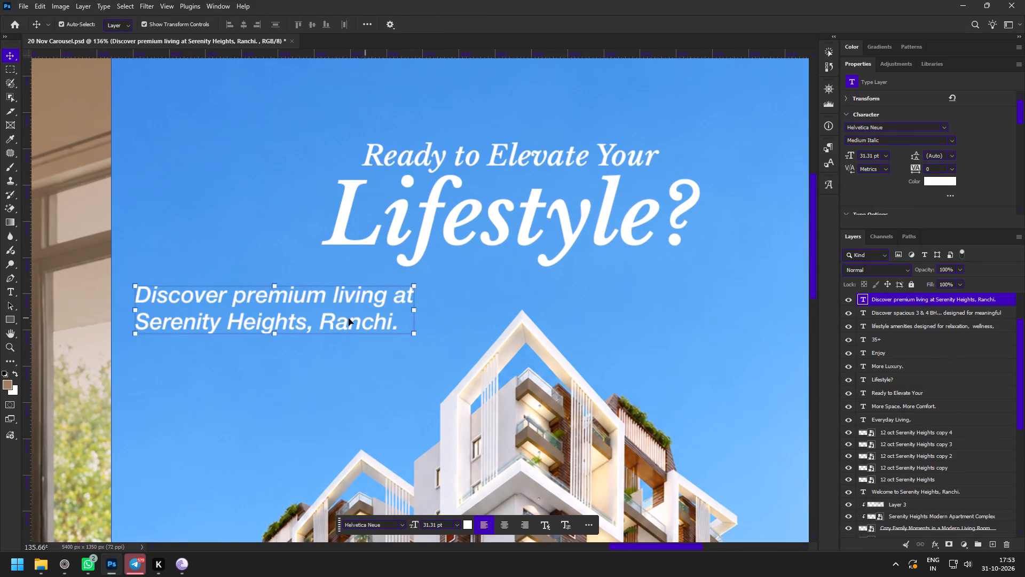
pyautogui.moveTo(314, 313); pyautogui.dragTo(353, 333)
pyautogui.press('z')
pyautogui.moveTo(327, 317); pyautogui.dragTo(337, 329)
pyautogui.press('v')
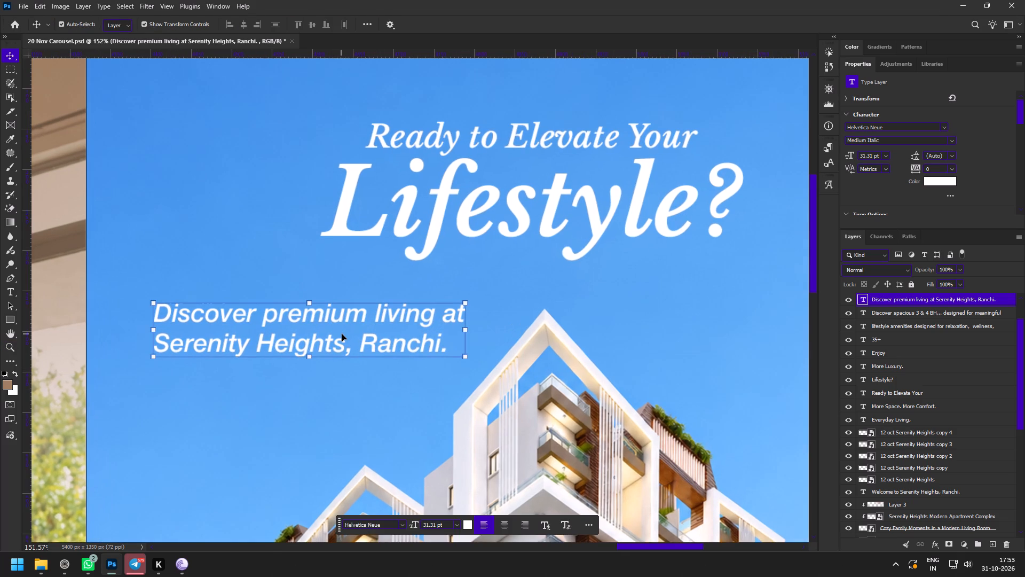
pyautogui.moveTo(343, 333); pyautogui.dragTo(360, 333)
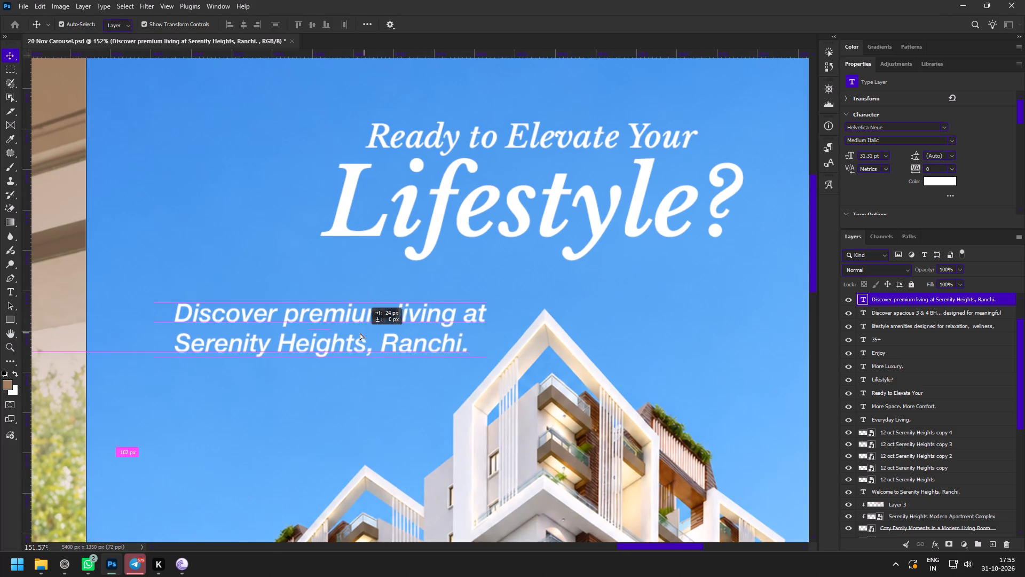
pyautogui.moveTo(360, 333); pyautogui.dragTo(358, 333)
pyautogui.press('z')
pyautogui.moveTo(380, 363); pyautogui.dragTo(337, 342)
pyautogui.press('space')
pyautogui.press('space')
pyautogui.press('space')
pyautogui.press('space')
pyautogui.press('space')
pyautogui.moveTo(401, 365); pyautogui.dragTo(307, 280)
pyautogui.moveTo(300, 272); pyautogui.dragTo(324, 308)
# Copy "Apartments Starting at ₹1.18 Cr" from the Slide 5 CTA section of the Serenity height content document.
pyautogui.click(62, 557)
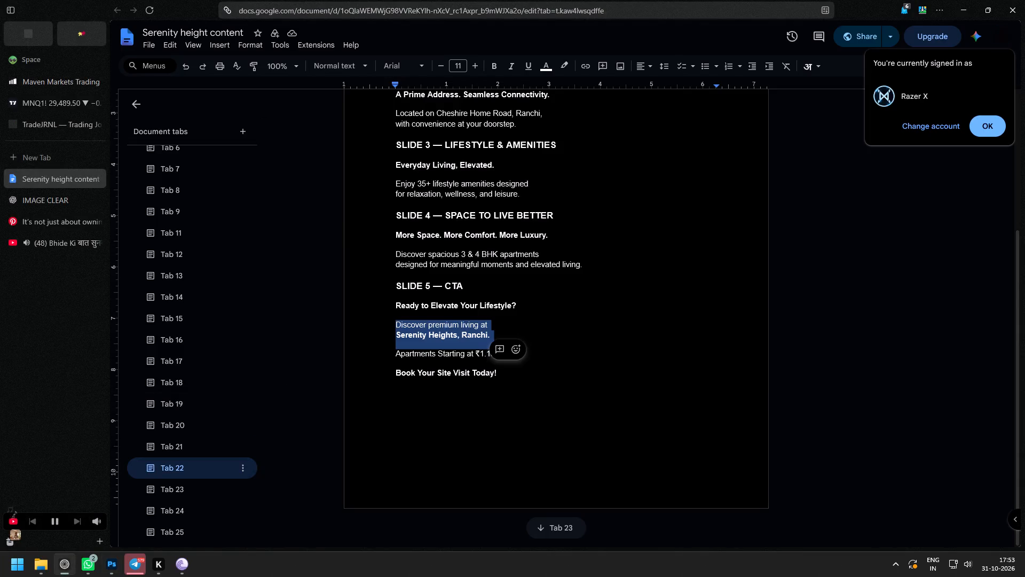
pyautogui.moveTo(377, 356); pyautogui.dragTo(546, 358)
pyautogui.hotkey('ctrl', 'c')
pyautogui.click(116, 559)
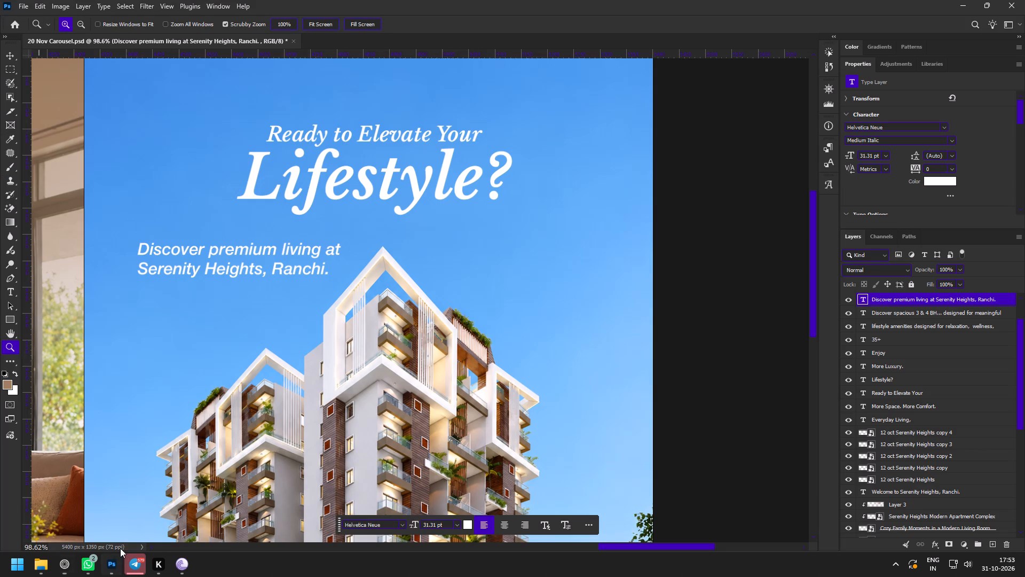
# Duplicate slide 5's description beside the original and replace its text with "Apartments Starting at ₹1.18 Cr", putting the price on its own line.
pyautogui.press('v')
pyautogui.keyDown('alt'); pyautogui.moveTo(258, 260); pyautogui.dragTo(593, 251); pyautogui.keyUp('alt')
pyautogui.doubleClick(541, 248)
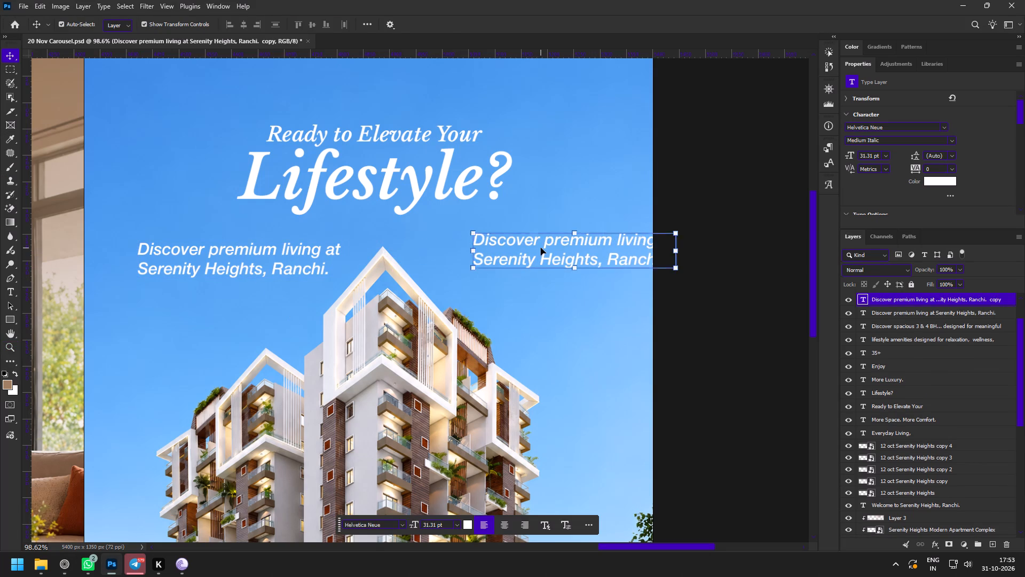
pyautogui.hotkey('ctrl', 'v')
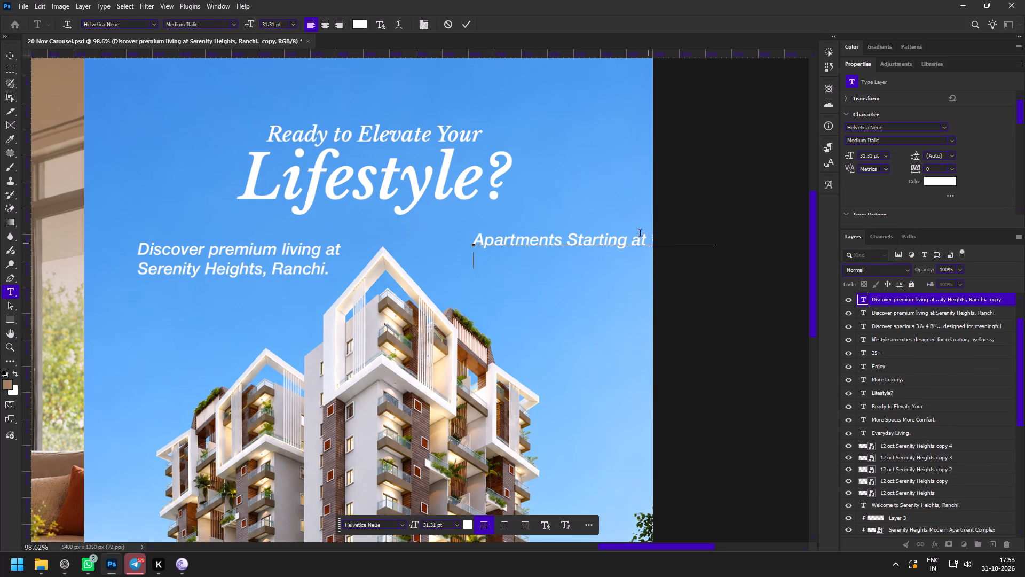
pyautogui.keyDown('ctrl'); pyautogui.moveTo(514, 241); pyautogui.dragTo(462, 242); pyautogui.keyUp('ctrl')
pyautogui.keyDown('ctrl'); pyautogui.moveTo(573, 239); pyautogui.dragTo(525, 262); pyautogui.keyUp('ctrl')
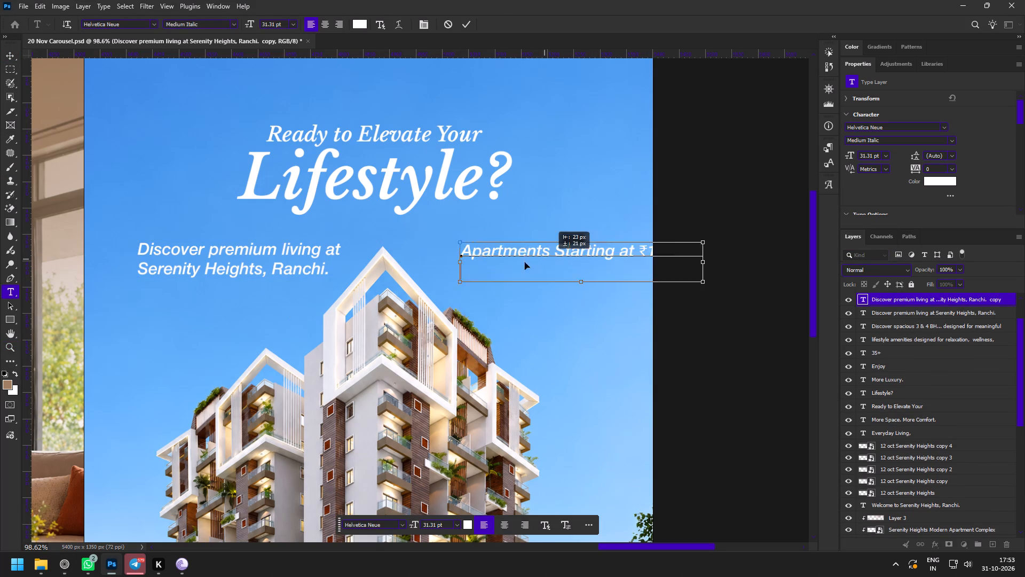
pyautogui.keyDown('ctrl'); pyautogui.moveTo(525, 262); pyautogui.dragTo(494, 247); pyautogui.keyUp('ctrl')
pyautogui.click(576, 250)
pyautogui.press('Return')
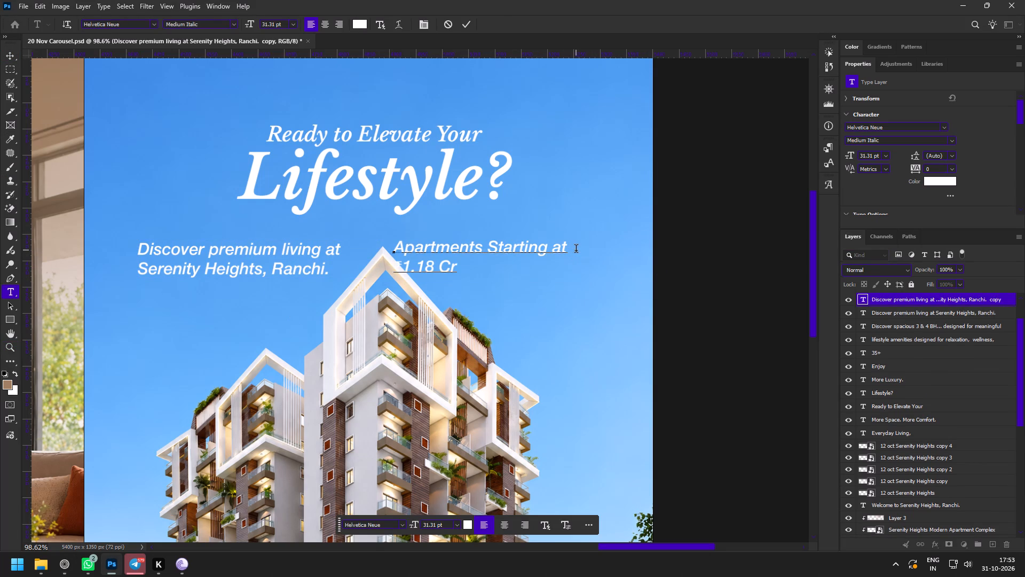
# Enlarge the "₹1.18 Cr" line to 82 pt and centre-align the whole apartments price text.
pyautogui.moveTo(465, 272); pyautogui.dragTo(307, 274)
pyautogui.moveTo(849, 158); pyautogui.dragTo(870, 159)
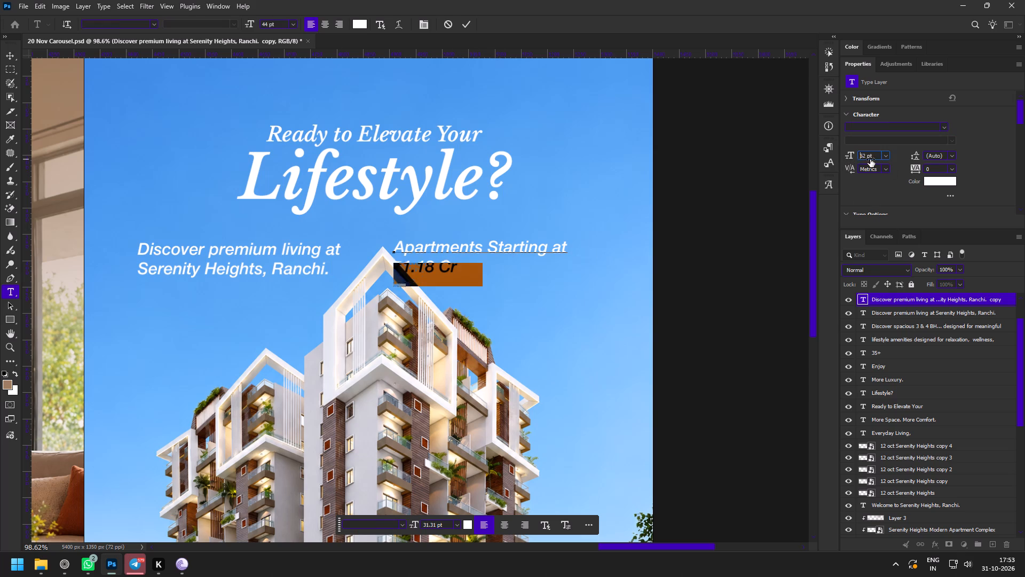
pyautogui.moveTo(870, 159); pyautogui.dragTo(877, 158)
pyautogui.hotkey('ctrl', 'a')
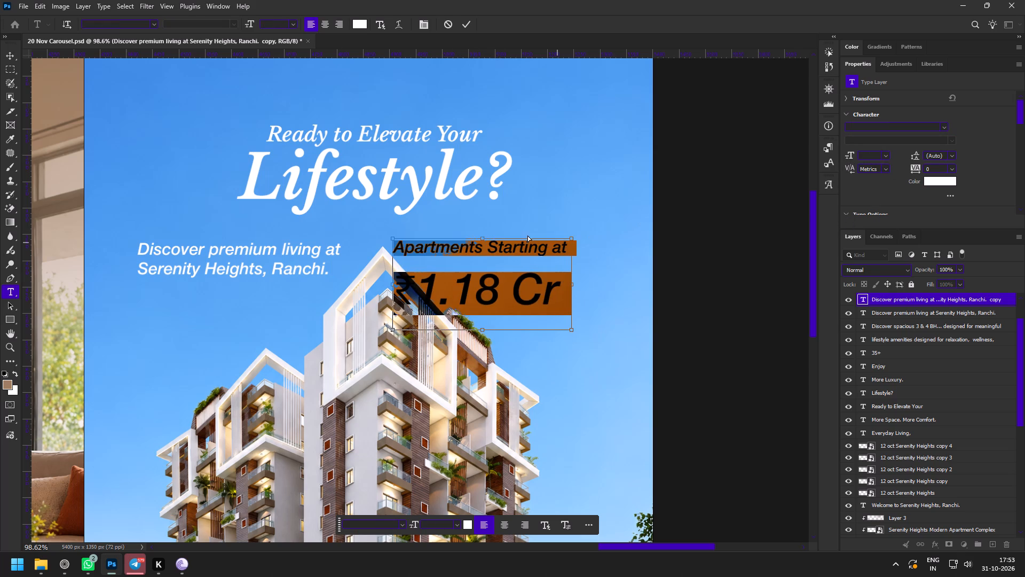
pyautogui.click(325, 25)
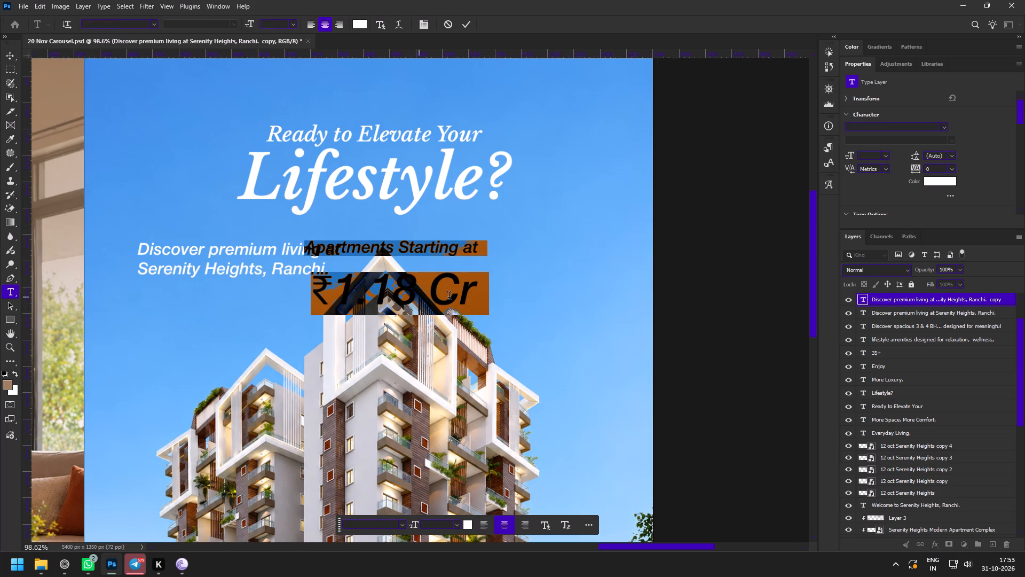
pyautogui.click(373, 307)
pyautogui.doubleClick(412, 297)
pyautogui.tripleClick(463, 288)
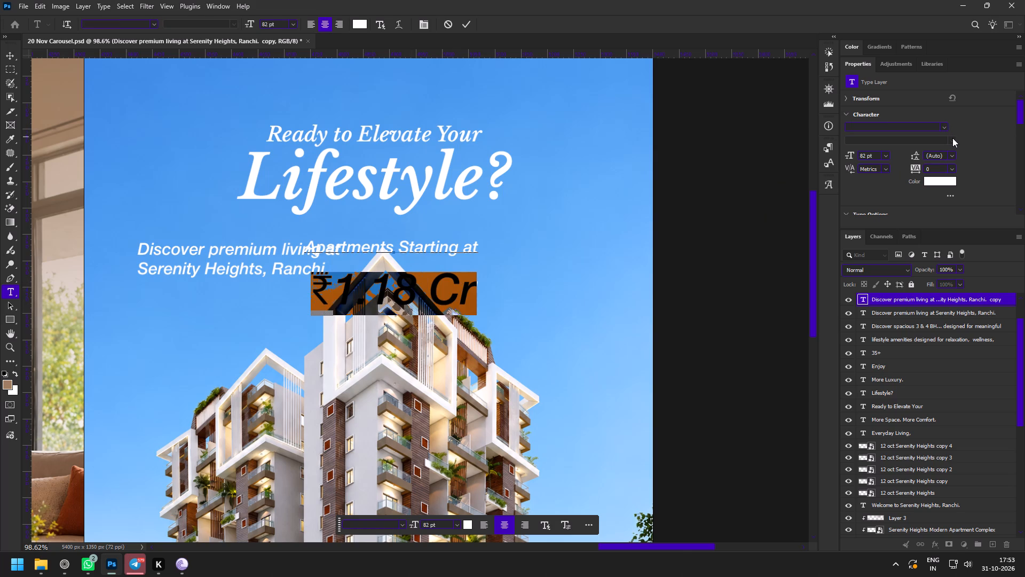
pyautogui.click(952, 138)
pyautogui.click(468, 24)
# Move the price text to the open sky right of the building's peak and tighten its leading to 72 pt.
pyautogui.moveTo(433, 280); pyautogui.dragTo(584, 271)
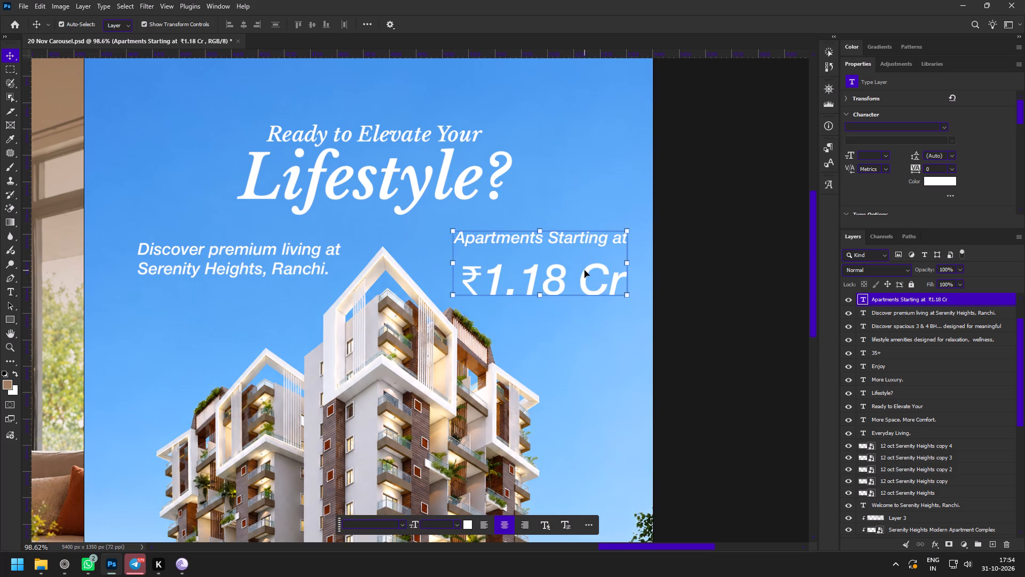
pyautogui.moveTo(916, 156); pyautogui.dragTo(925, 157)
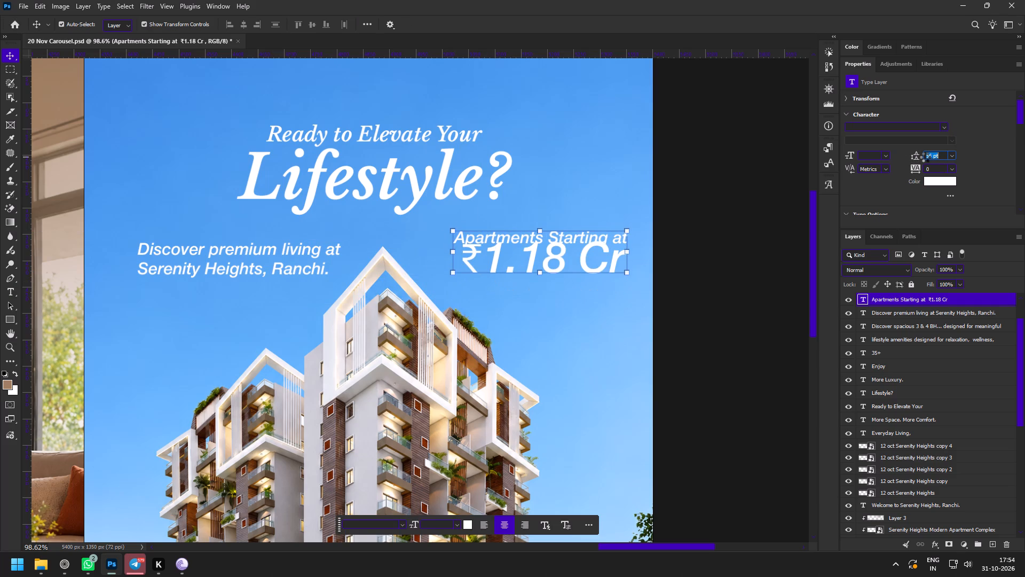
# Set the price text's leading to 72 pt and shift the text slightly left and down beside the building's peak.
pyautogui.moveTo(925, 157); pyautogui.dragTo(934, 157)
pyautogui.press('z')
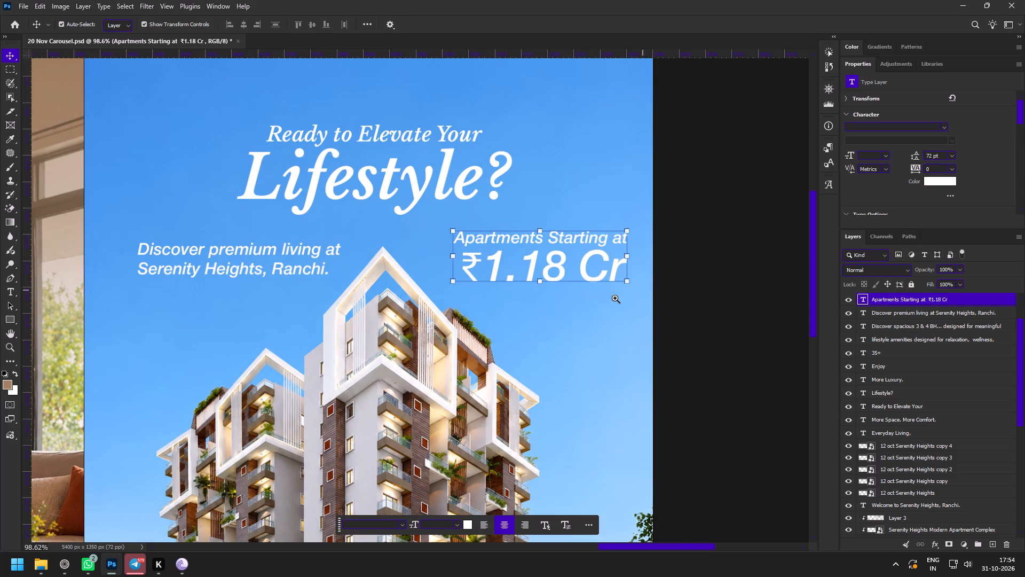
pyautogui.moveTo(549, 228); pyautogui.dragTo(565, 247)
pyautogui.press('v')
pyautogui.moveTo(543, 268); pyautogui.dragTo(511, 280)
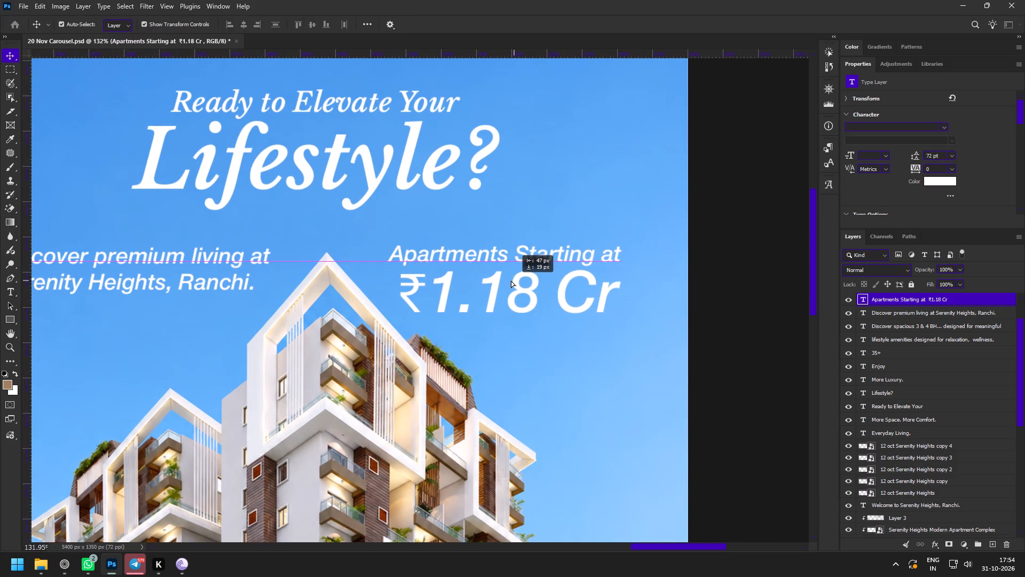
pyautogui.moveTo(511, 280); pyautogui.dragTo(508, 282)
# Reduce the font size of the "Apartments Starting at" line so it is narrower than the price below it.
pyautogui.click(517, 310)
pyautogui.doubleClick(562, 300)
pyautogui.tripleClick(528, 295)
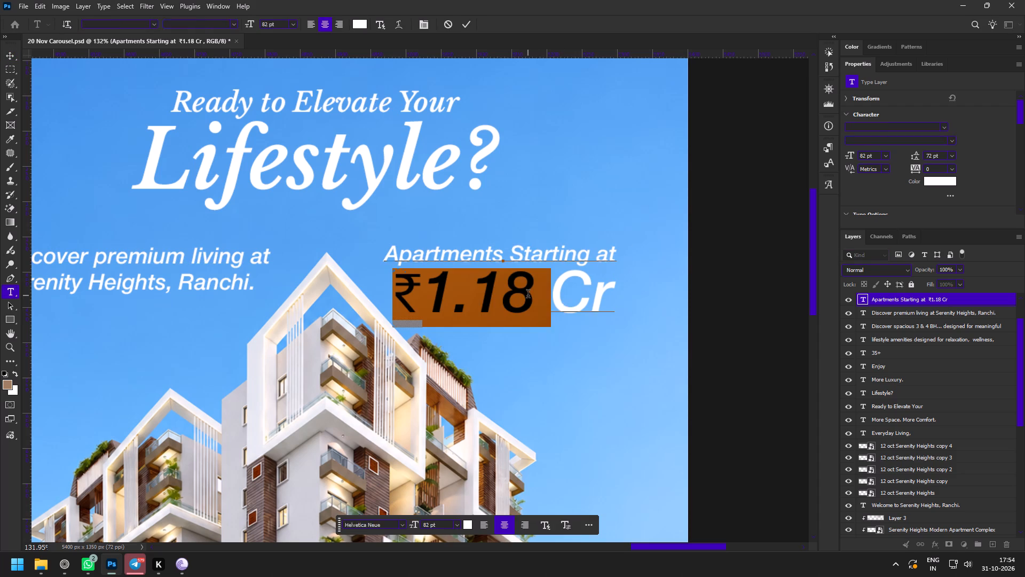
pyautogui.tripleClick(483, 258)
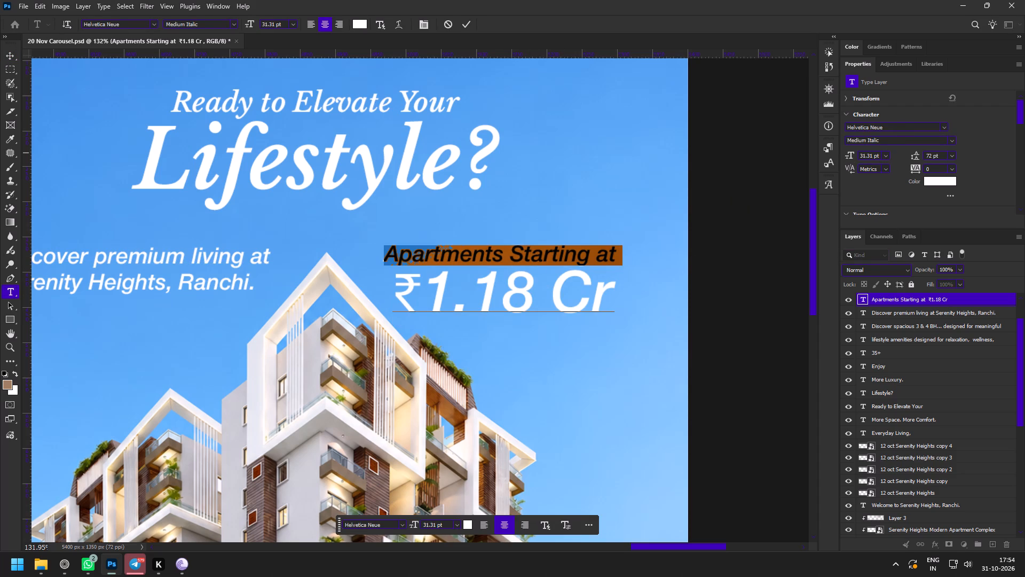
pyautogui.click(853, 155)
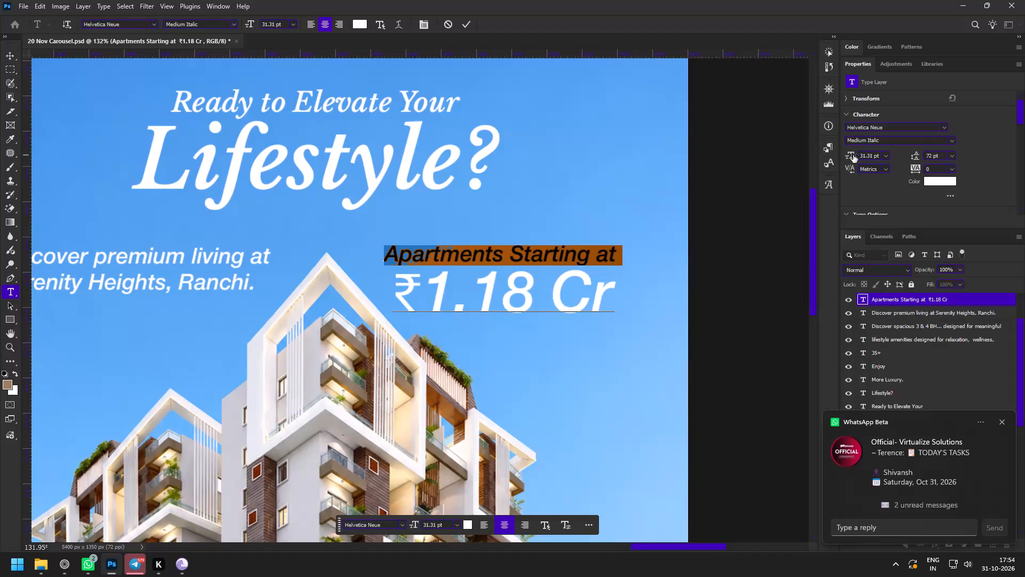
pyautogui.click(470, 22)
# Nudge the price text so its top lines up with the "Discover premium living" description on slide 5.
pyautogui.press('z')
pyautogui.moveTo(524, 265); pyautogui.dragTo(490, 255)
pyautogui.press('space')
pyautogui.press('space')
pyautogui.moveTo(491, 272); pyautogui.dragTo(572, 219)
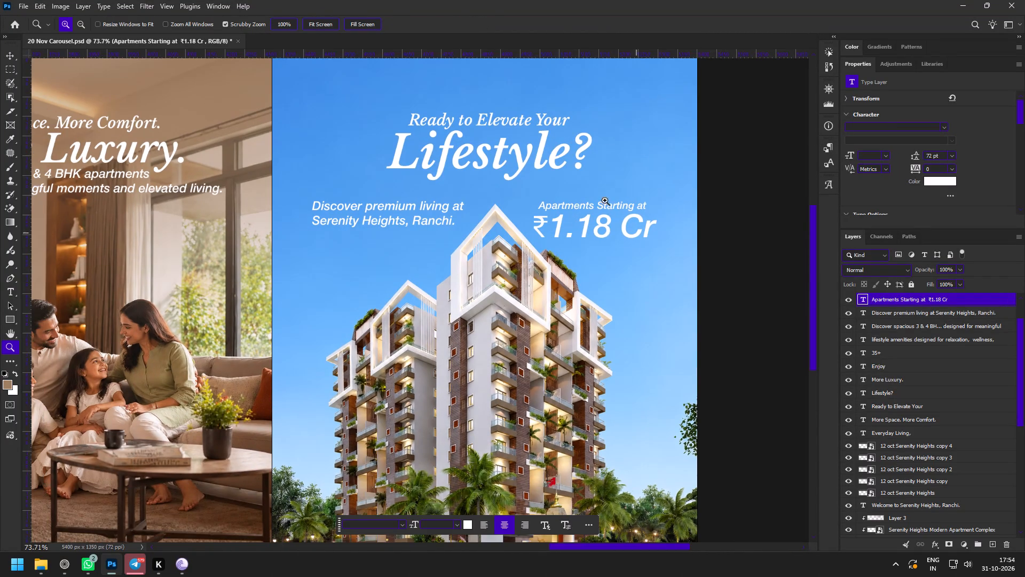
pyautogui.moveTo(603, 199); pyautogui.dragTo(624, 224)
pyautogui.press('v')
pyautogui.click(587, 243)
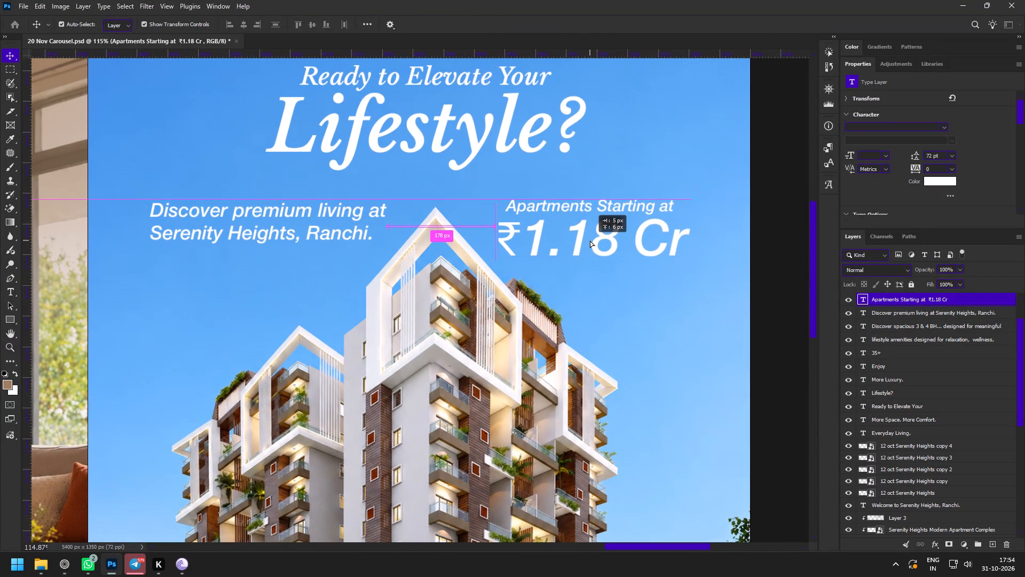
# Copy "Book Your Site Visit Today!" from the Slide 5 CTA section of the Serenity height content document in the browser.
pyautogui.click(66, 576)
pyautogui.moveTo(380, 381); pyautogui.dragTo(537, 379)
pyautogui.hotkey('ctrl', 'c')
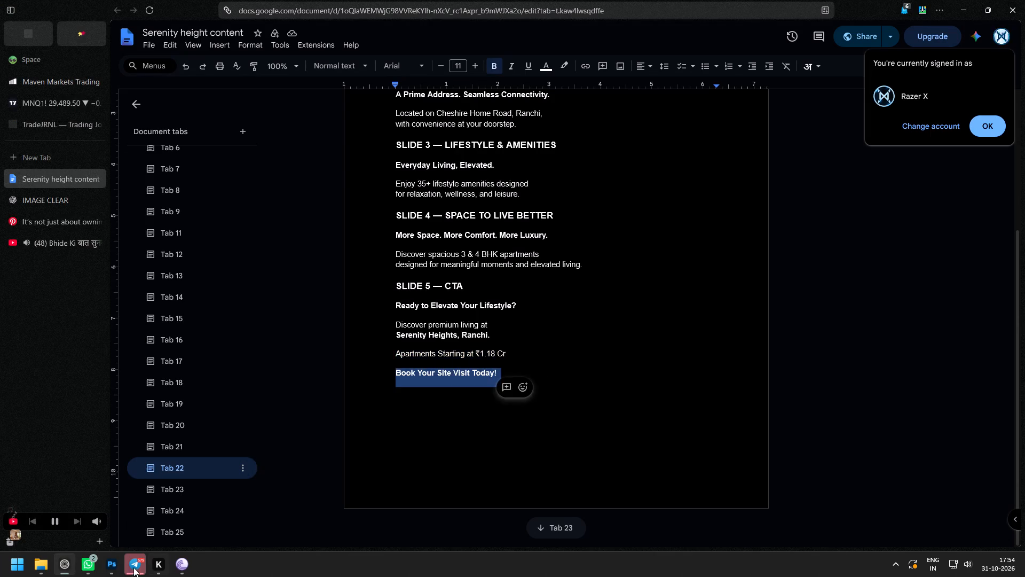
# Return to Photoshop and bring up the shape tools for drawing a shape on slide 5.
pyautogui.click(119, 568)
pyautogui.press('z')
pyautogui.moveTo(465, 406); pyautogui.dragTo(441, 372)
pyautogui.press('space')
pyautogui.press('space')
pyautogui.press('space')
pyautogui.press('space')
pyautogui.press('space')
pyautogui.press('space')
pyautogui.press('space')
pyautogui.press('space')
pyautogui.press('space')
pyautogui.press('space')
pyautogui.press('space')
pyautogui.moveTo(442, 403); pyautogui.dragTo(508, 225)
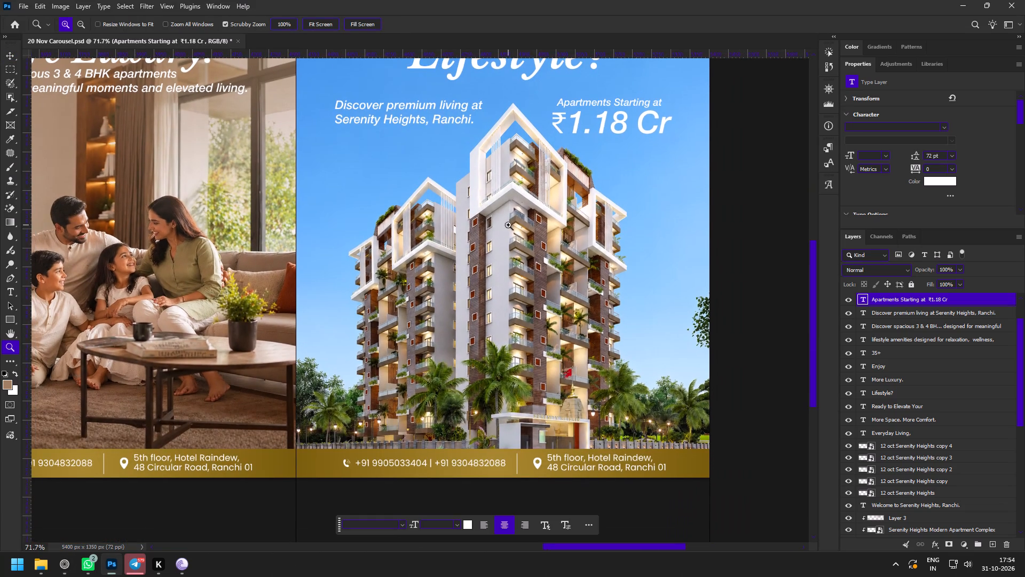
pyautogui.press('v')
pyautogui.rightClick(5, 323)
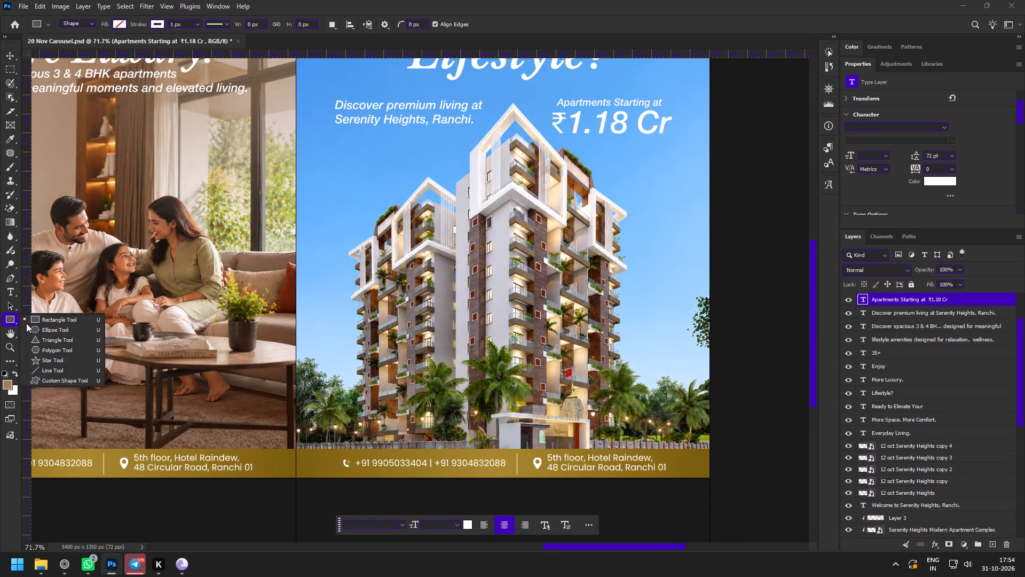
# Draw a rectangle about 434 × 62 px across the base of slide 5's building and fill it white.
pyautogui.click(29, 323)
pyautogui.moveTo(424, 405); pyautogui.dragTo(589, 428)
pyautogui.press('z')
pyautogui.moveTo(556, 395); pyautogui.dragTo(590, 423)
pyautogui.press('v')
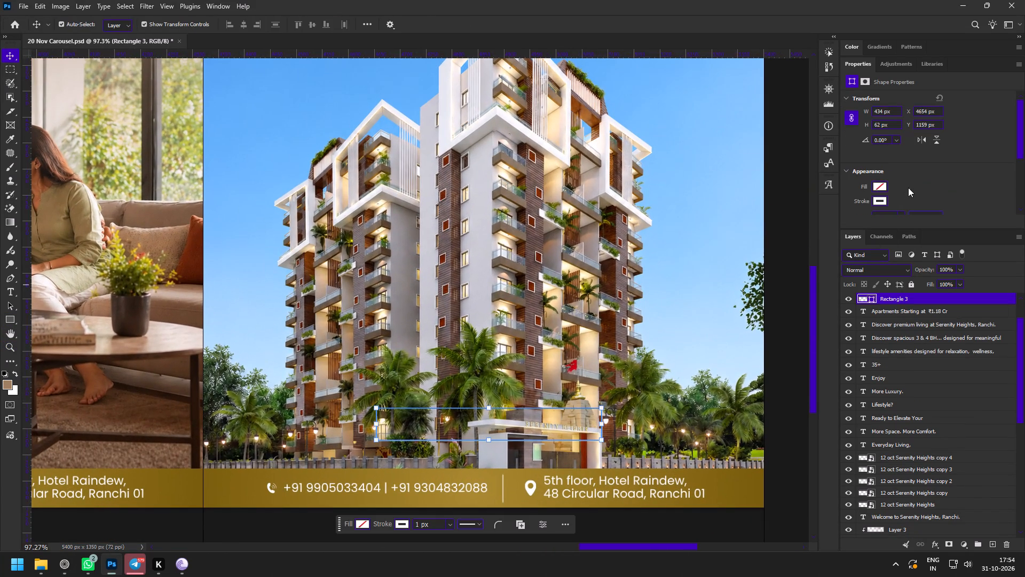
pyautogui.click(886, 188)
pyautogui.click(902, 244)
# Round the white rectangle's corners and move it down to Y 1182 px, just above the gold footer.
pyautogui.press('z')
pyautogui.moveTo(497, 466); pyautogui.dragTo(513, 477)
pyautogui.press('v')
pyautogui.click(622, 403)
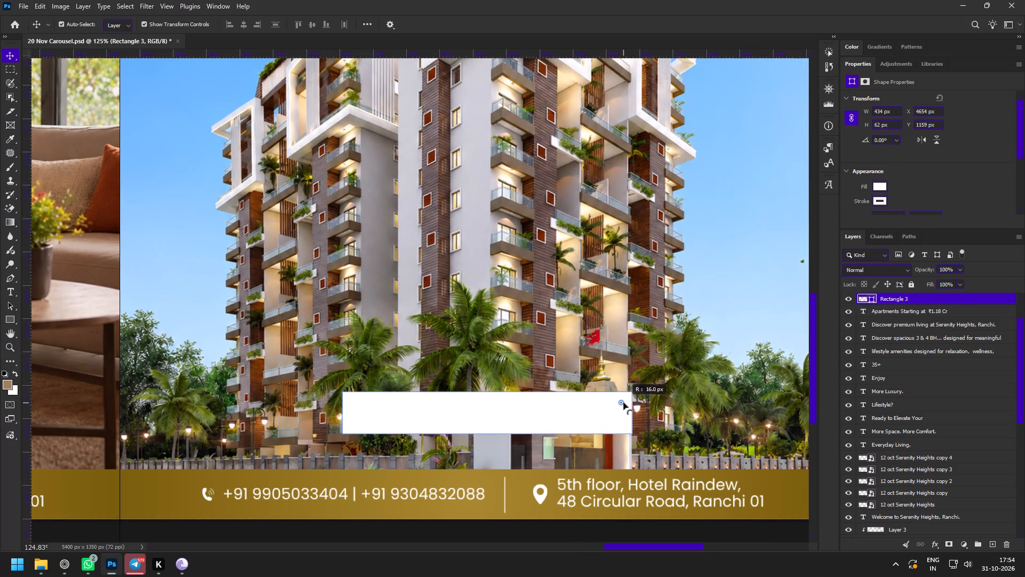
pyautogui.moveTo(538, 418); pyautogui.dragTo(538, 432)
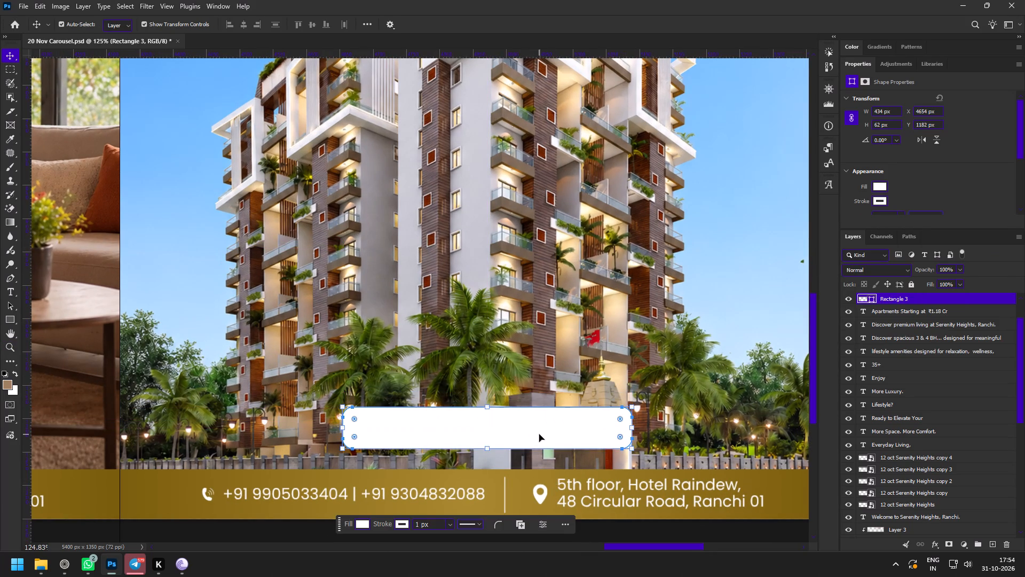
# Add a "Book Your Site Visit Today!" text line and move it over the building, above the white rectangle.
pyautogui.press('t')
pyautogui.scroll(4, 355, 313)
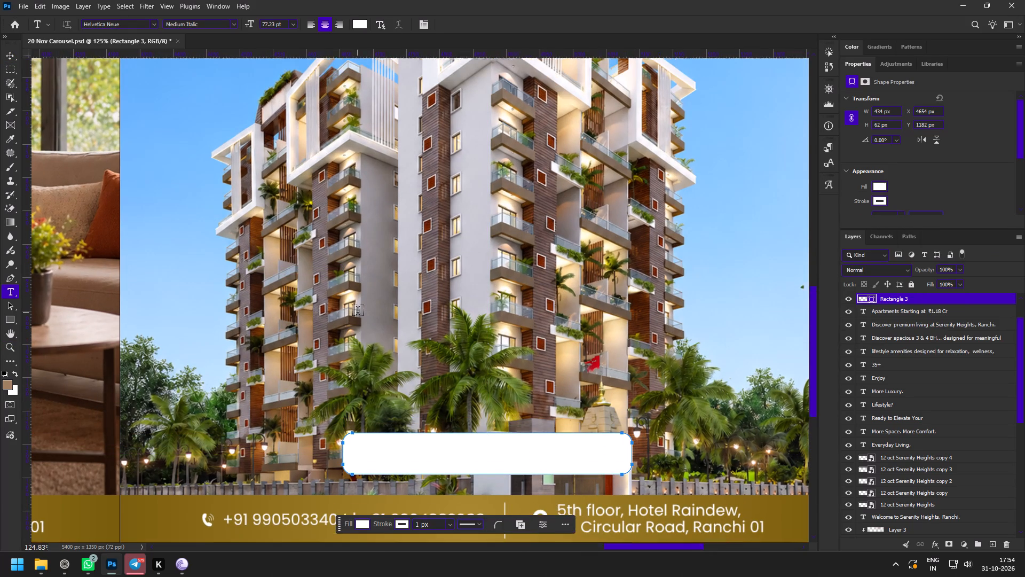
pyautogui.scroll(10, 940, 189)
pyautogui.scroll(-3, 936, 155)
pyautogui.scroll(6, 936, 155)
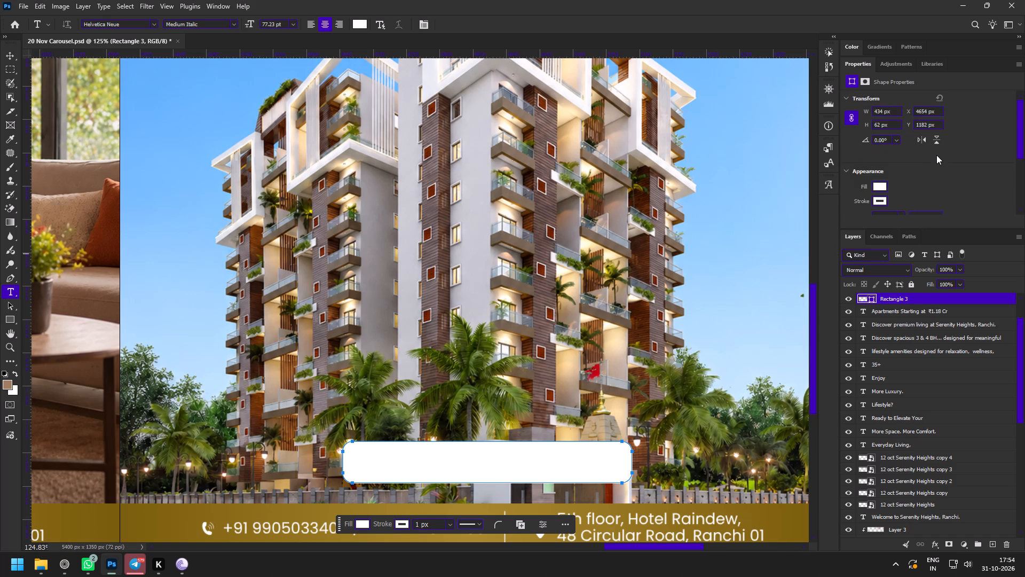
pyautogui.scroll(2, 936, 155)
pyautogui.click(324, 229)
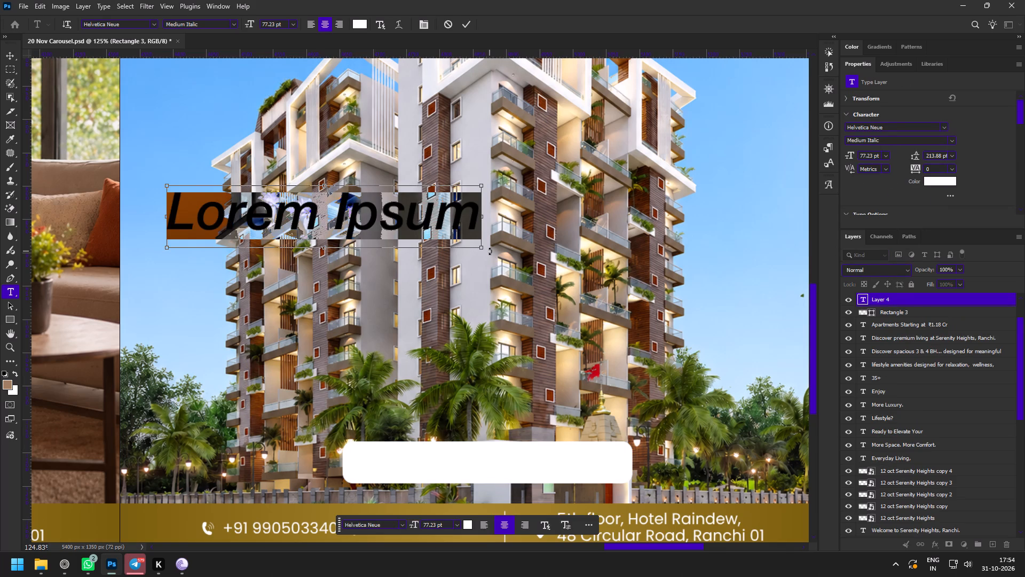
pyautogui.hotkey('ctrl', 'v')
pyautogui.press('BackSpace')
pyautogui.hotkey('ctrl', 'Return')
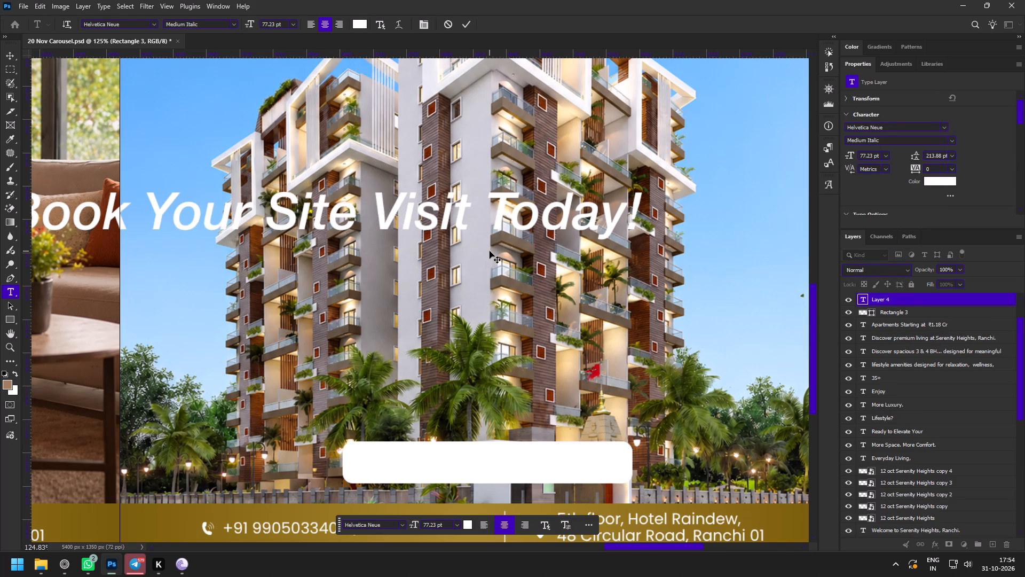
pyautogui.press('v')
pyautogui.moveTo(548, 214); pyautogui.dragTo(675, 336)
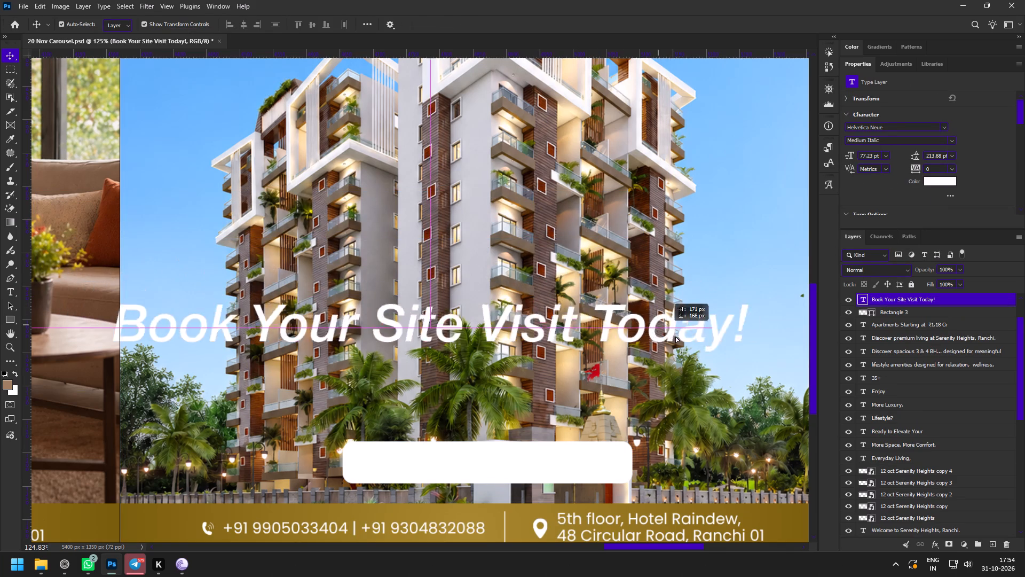
pyautogui.moveTo(675, 336); pyautogui.dragTo(685, 349)
# Sample the gold of the footer strip and apply it to the "Book Your Site Visit Today!" text.
pyautogui.press('z')
pyautogui.moveTo(669, 358); pyautogui.dragTo(655, 358)
pyautogui.moveTo(582, 434); pyautogui.dragTo(597, 445)
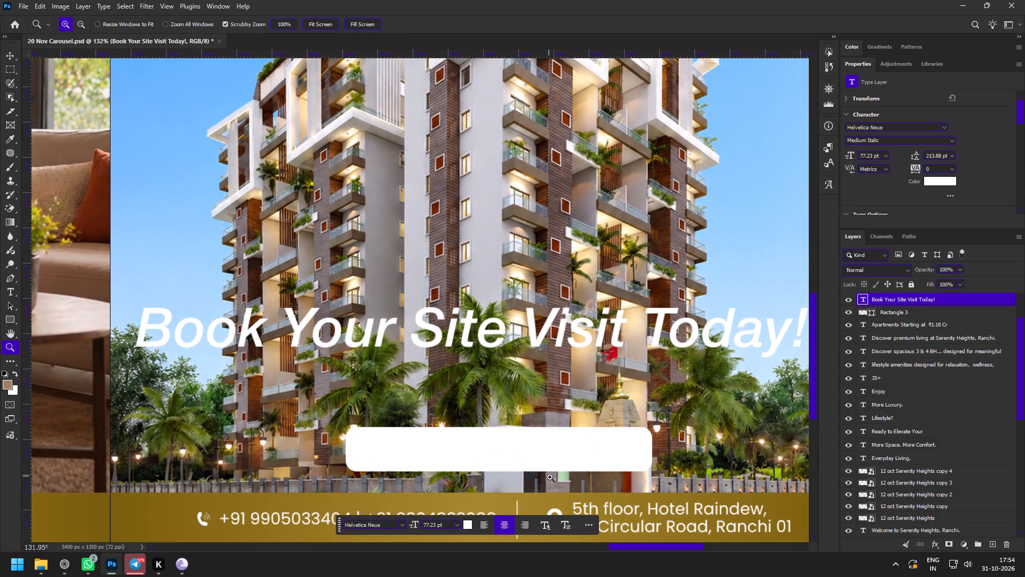
pyautogui.press('i')
pyautogui.click(168, 513)
pyautogui.hotkey('alt', 'BackSpace')
pyautogui.press('v')
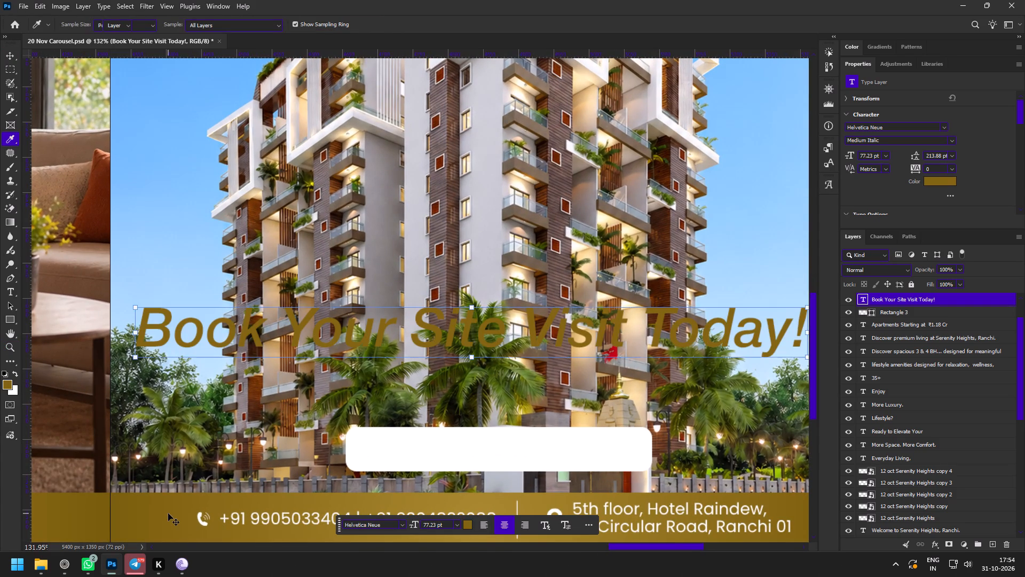
# Scale the "Book Your Site Visit Today!" text down to about 40% and place it on the white rectangle.
pyautogui.moveTo(726, 335); pyautogui.dragTo(687, 332)
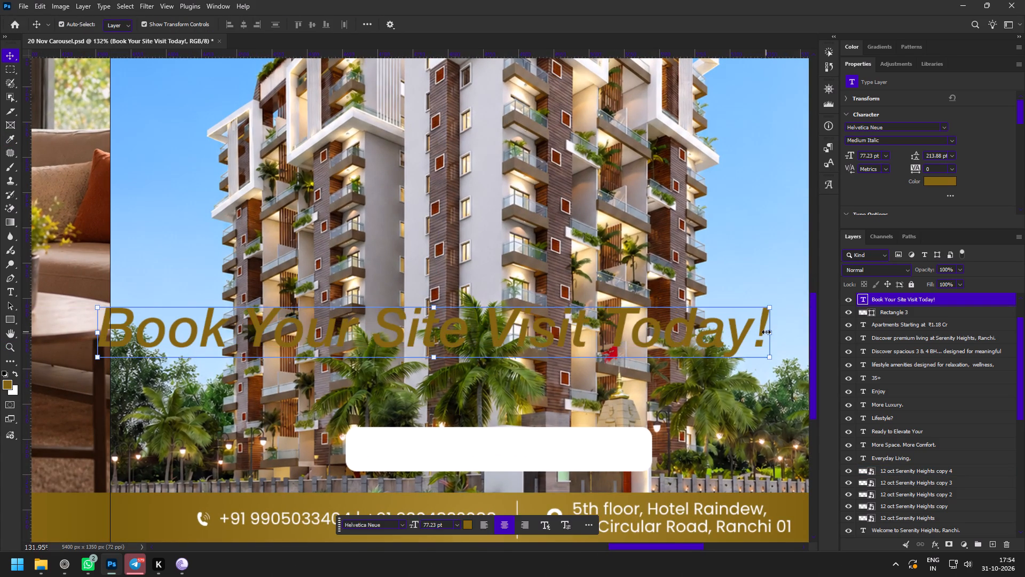
pyautogui.click(769, 332)
pyautogui.moveTo(772, 337); pyautogui.dragTo(572, 328)
pyautogui.moveTo(504, 332); pyautogui.dragTo(564, 421)
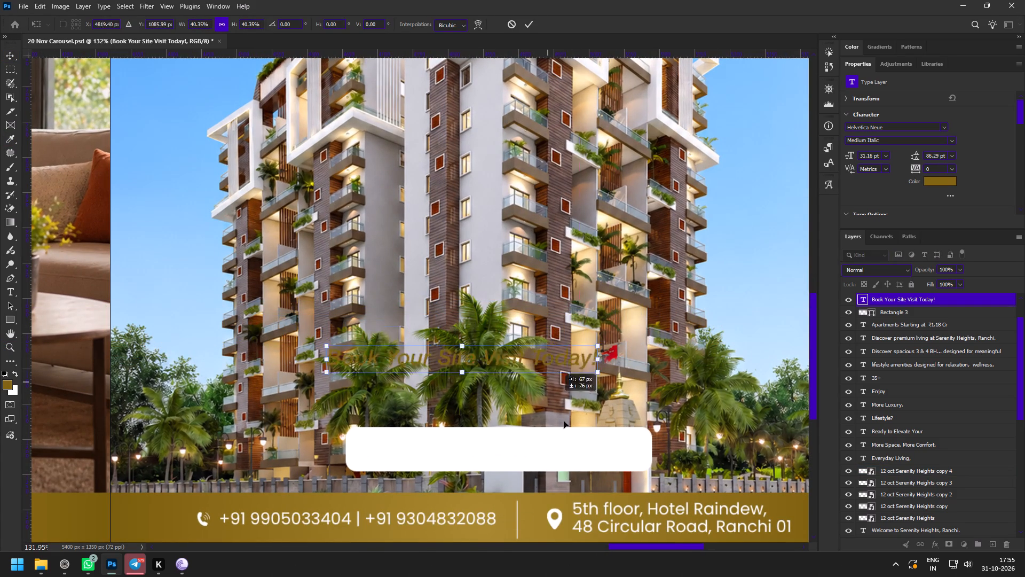
pyautogui.moveTo(564, 421); pyautogui.dragTo(571, 449)
pyautogui.click(525, 25)
# Align the "Book Your Site Visit Today!" text and the white rectangle on their vertical and horizontal centres.
pyautogui.press('z')
pyautogui.moveTo(357, 458); pyautogui.dragTo(386, 493)
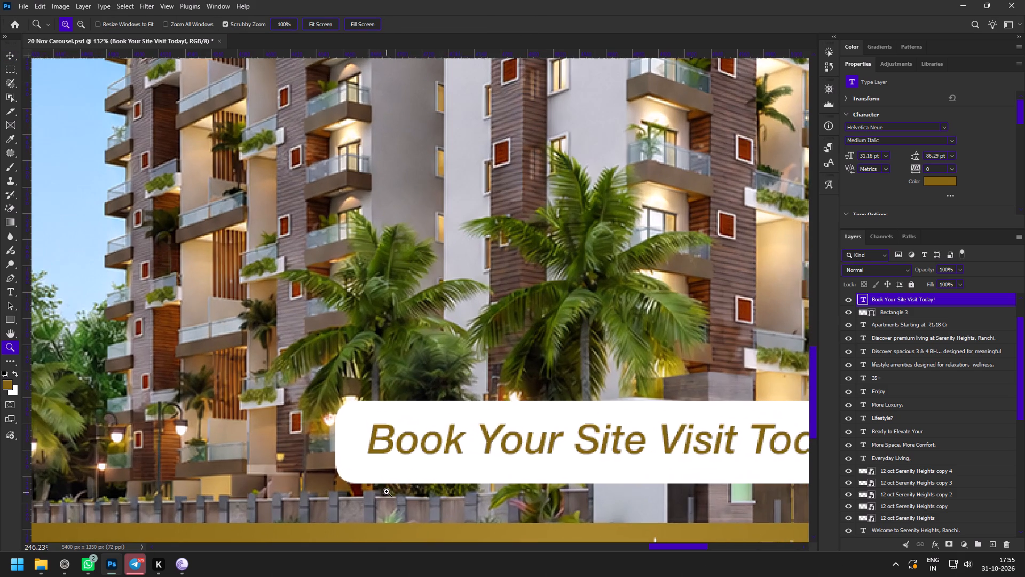
pyautogui.press('v')
pyautogui.keyDown('shift'); pyautogui.click(344, 440); pyautogui.keyUp('shift')
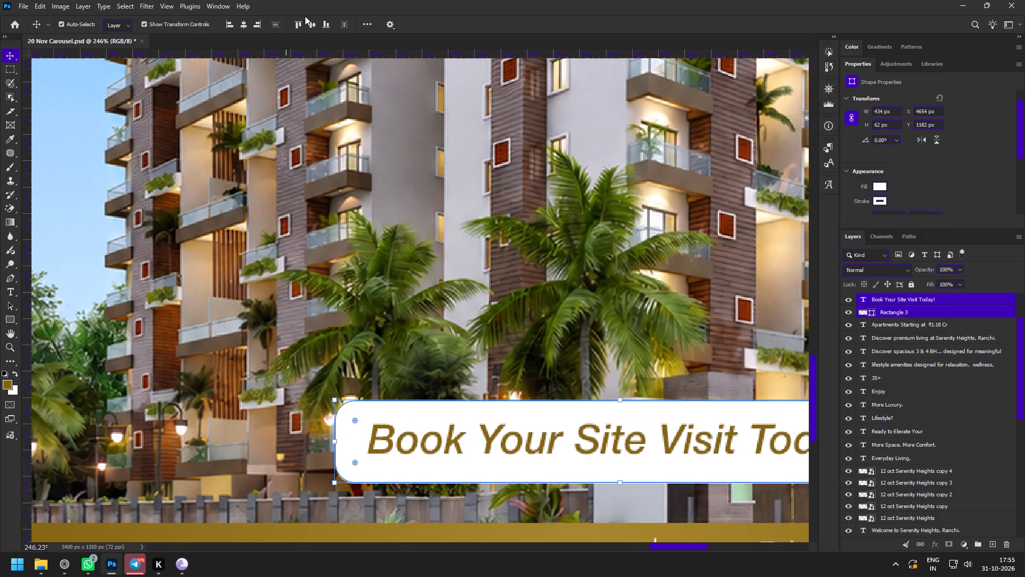
pyautogui.click(311, 26)
pyautogui.click(245, 24)
pyautogui.press('space')
pyautogui.press('space')
pyautogui.press('space')
pyautogui.moveTo(487, 349); pyautogui.dragTo(336, 284)
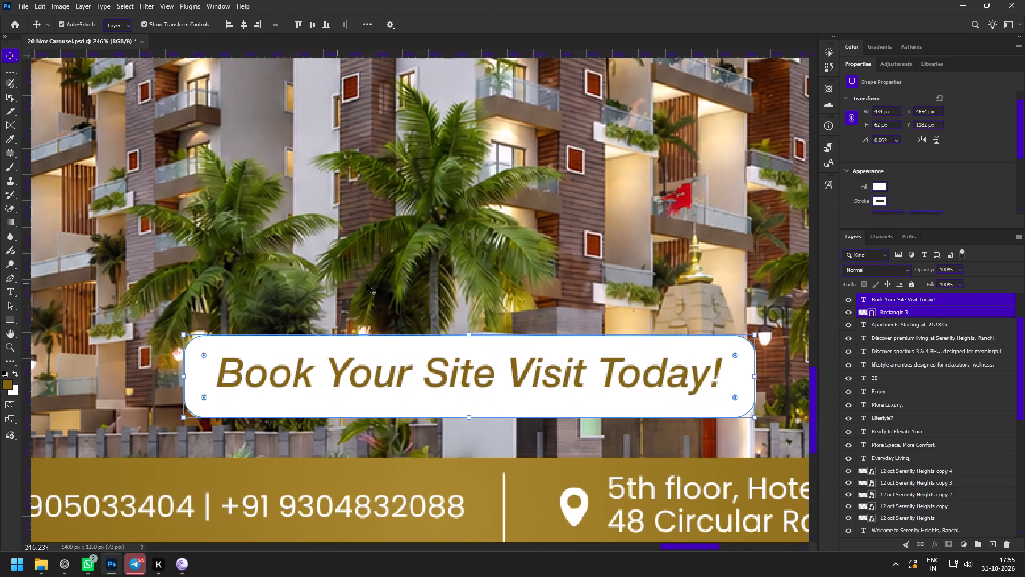
pyautogui.click(445, 263)
# Nudge the "Book Your Site Visit Today!" text slightly down inside the white rectangle.
pyautogui.click(379, 394)
pyautogui.press('Down')
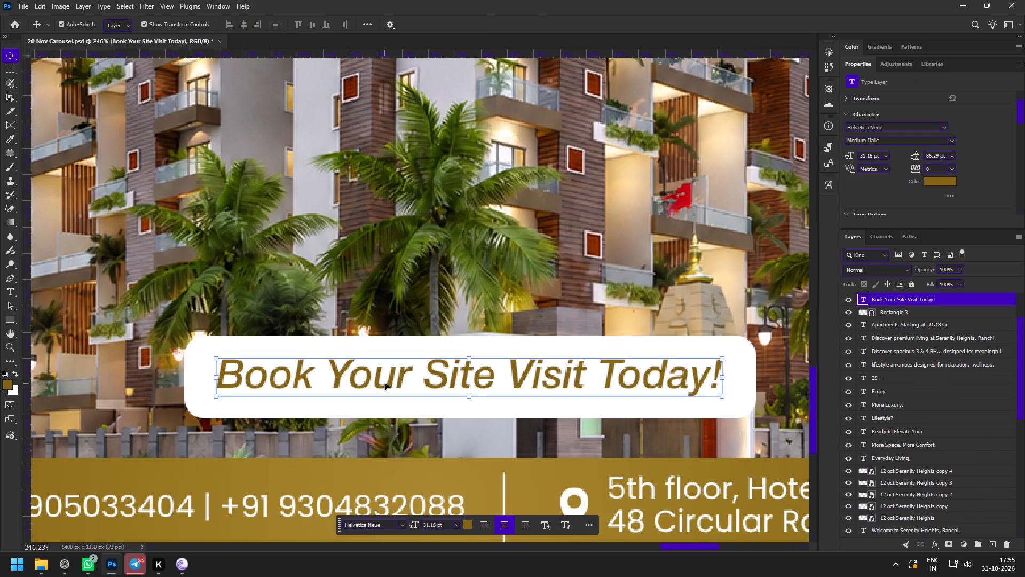
pyautogui.press('Down')
pyautogui.press('Up')
# Change the white button rectangle's stroke colour to the footer gold.
pyautogui.press('z')
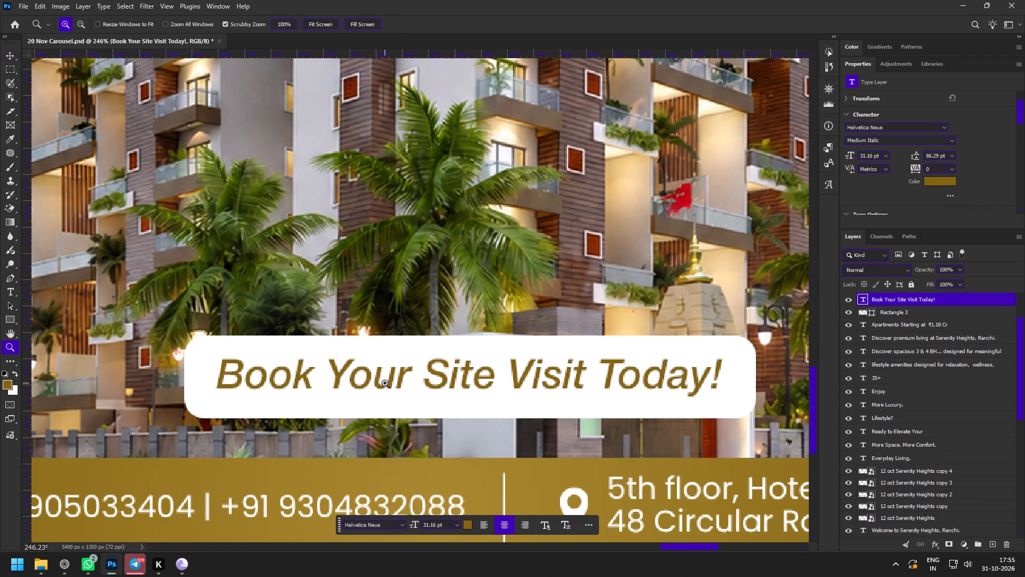
pyautogui.moveTo(399, 384); pyautogui.dragTo(336, 338)
pyautogui.press('space')
pyautogui.moveTo(378, 365); pyautogui.dragTo(372, 377)
pyautogui.moveTo(401, 401); pyautogui.dragTo(464, 450)
pyautogui.press('v')
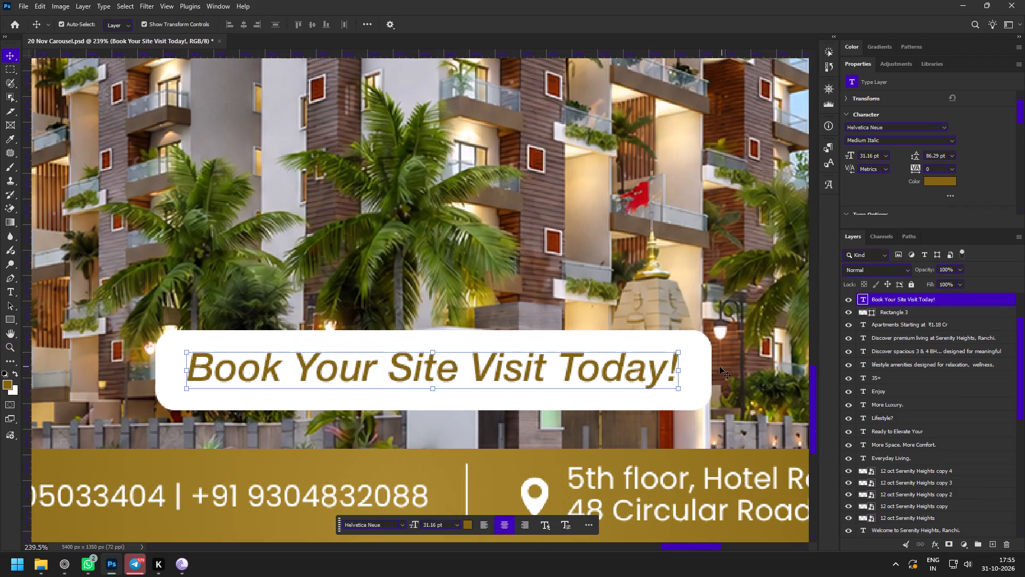
pyautogui.click(707, 364)
pyautogui.scroll(-3, 887, 177)
pyautogui.click(885, 170)
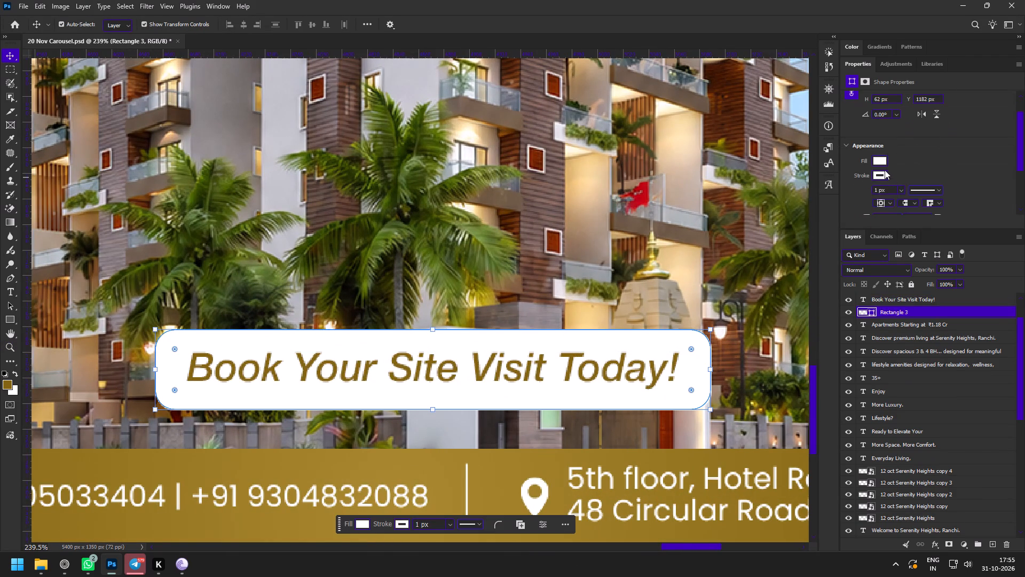
pyautogui.click(880, 175)
pyautogui.click(852, 230)
# Examine slide 5's overall layout beside slide 4, including the heading, description, price and button.
pyautogui.press('z')
pyautogui.moveTo(588, 303); pyautogui.dragTo(573, 301)
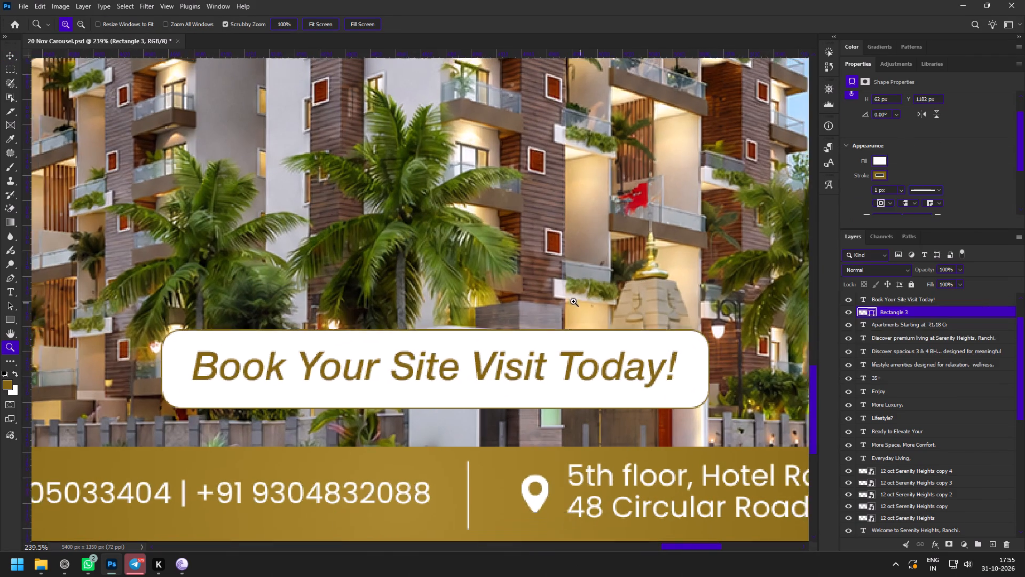
pyautogui.moveTo(573, 301); pyautogui.dragTo(546, 292)
pyautogui.press('space')
pyautogui.press('space')
pyautogui.press('space')
pyautogui.press('space')
pyautogui.press('space')
pyautogui.moveTo(567, 258); pyautogui.dragTo(551, 363)
pyautogui.moveTo(555, 376); pyautogui.dragTo(529, 369)
pyautogui.press('space')
pyautogui.press('space')
pyautogui.moveTo(557, 332); pyautogui.dragTo(541, 374)
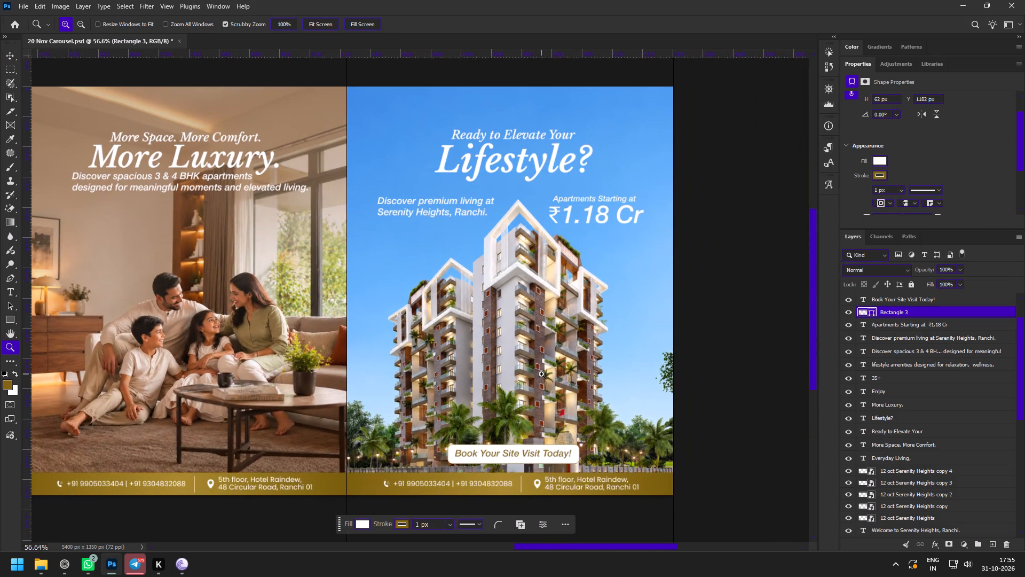
pyautogui.moveTo(494, 302); pyautogui.dragTo(504, 320)
pyautogui.moveTo(622, 128); pyautogui.dragTo(645, 185)
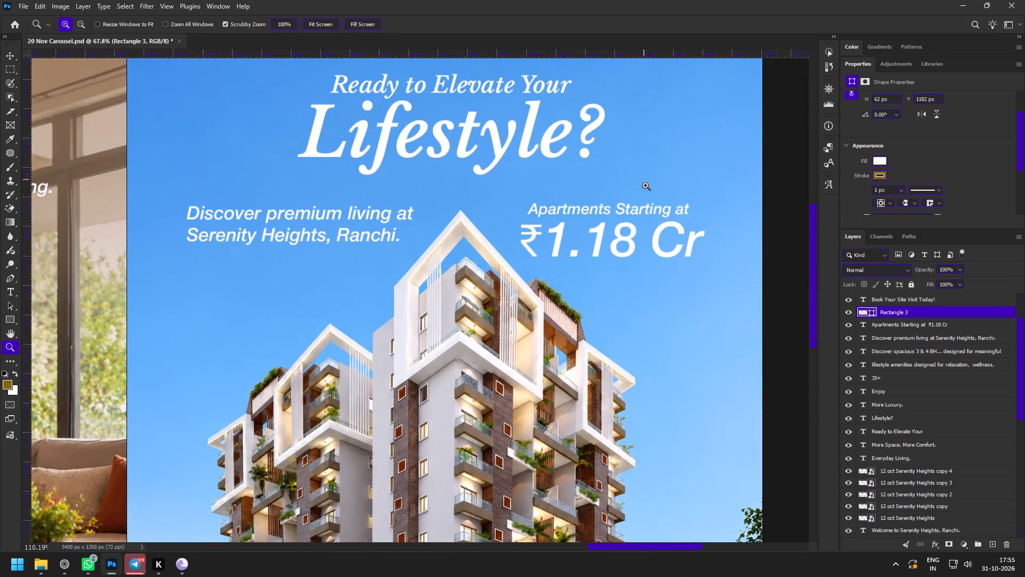
# Recolour slide 4's "More Luxury." heading to the soft gold fdd664, starting from the gold of slide 3's "Elevated." heading.
pyautogui.moveTo(645, 185); pyautogui.dragTo(649, 192)
pyautogui.press('space')
pyautogui.press('space')
pyautogui.press('space')
pyautogui.moveTo(644, 196); pyautogui.dragTo(618, 266)
pyautogui.press('v')
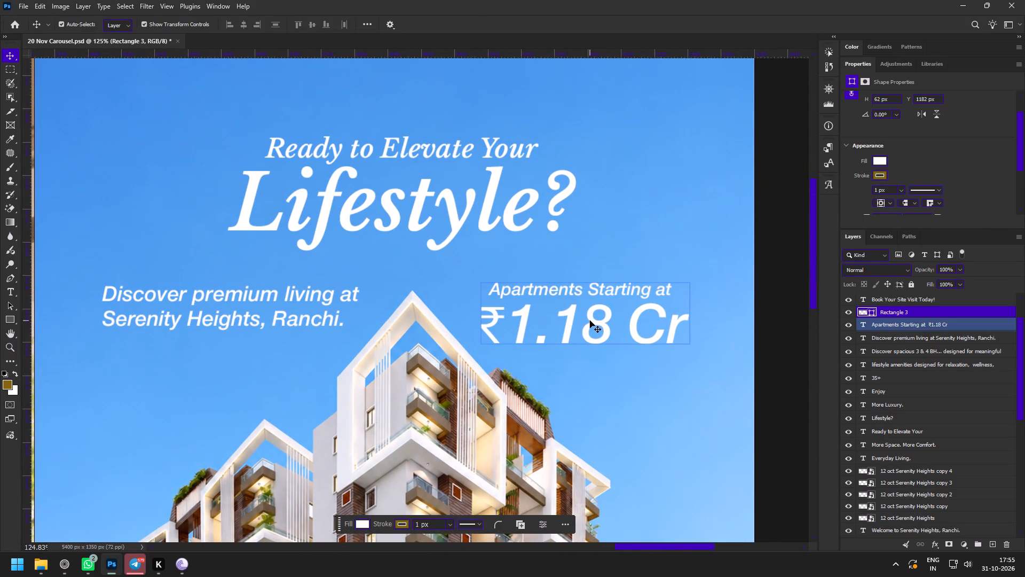
pyautogui.click(461, 220)
pyautogui.press('z')
pyautogui.moveTo(592, 306); pyautogui.dragTo(550, 285)
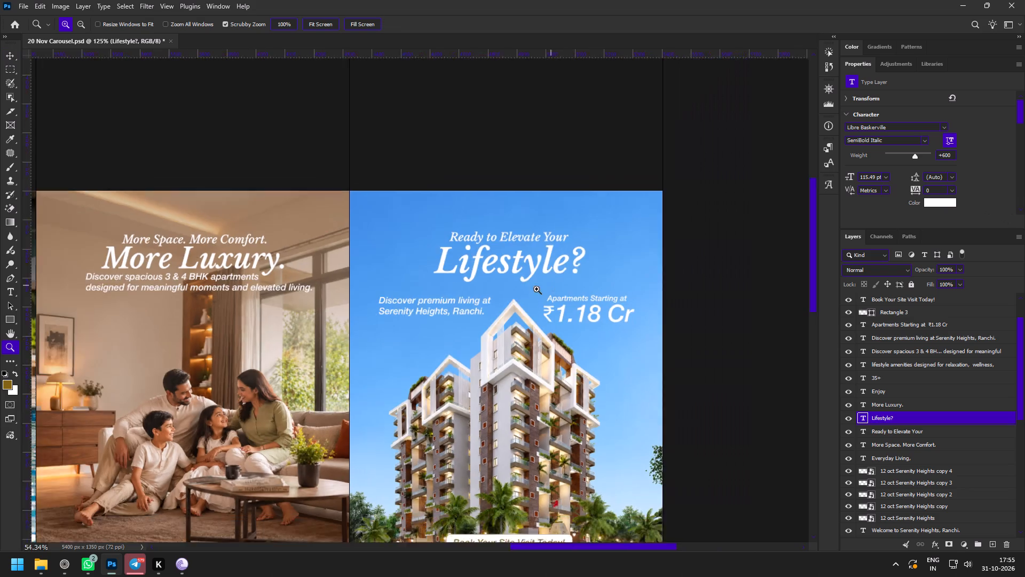
pyautogui.press('space')
pyautogui.press('space')
pyautogui.press('space')
pyautogui.press('space')
pyautogui.press('space')
pyautogui.press('space')
pyautogui.press('space')
pyautogui.press('space')
pyautogui.press('space')
pyautogui.press('space')
pyautogui.press('space')
pyautogui.press('space')
pyautogui.press('space')
pyautogui.press('space')
pyautogui.press('space')
pyautogui.moveTo(522, 299); pyautogui.dragTo(676, 294)
pyautogui.press('v')
pyautogui.click(347, 259)
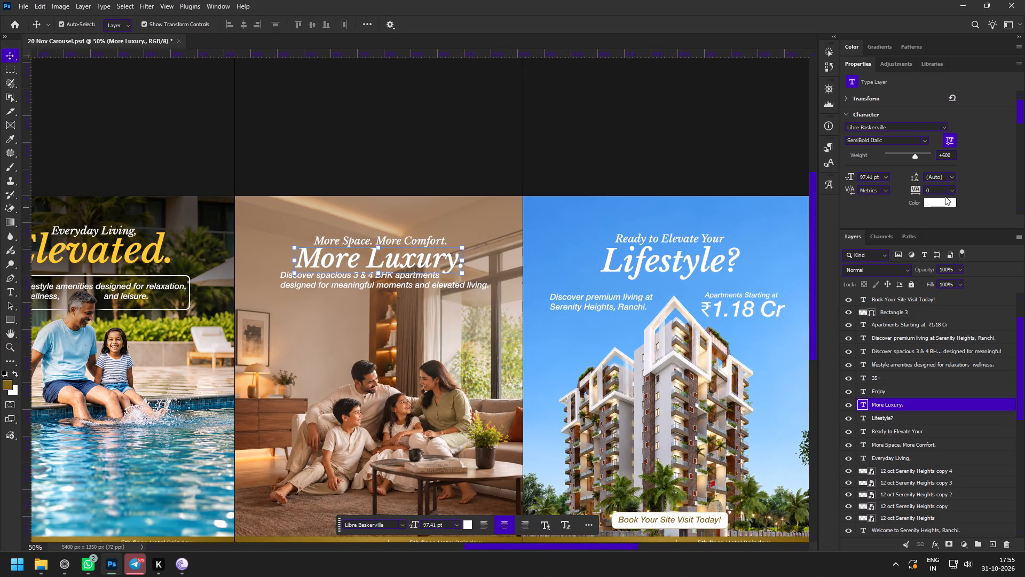
pyautogui.click(927, 202)
pyautogui.click(156, 251)
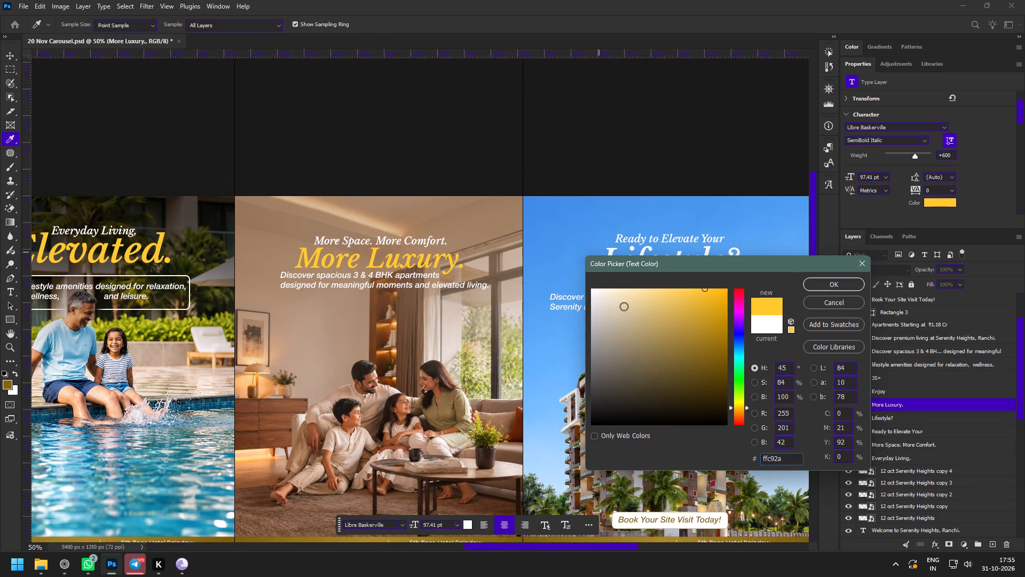
pyautogui.moveTo(697, 295); pyautogui.dragTo(673, 290)
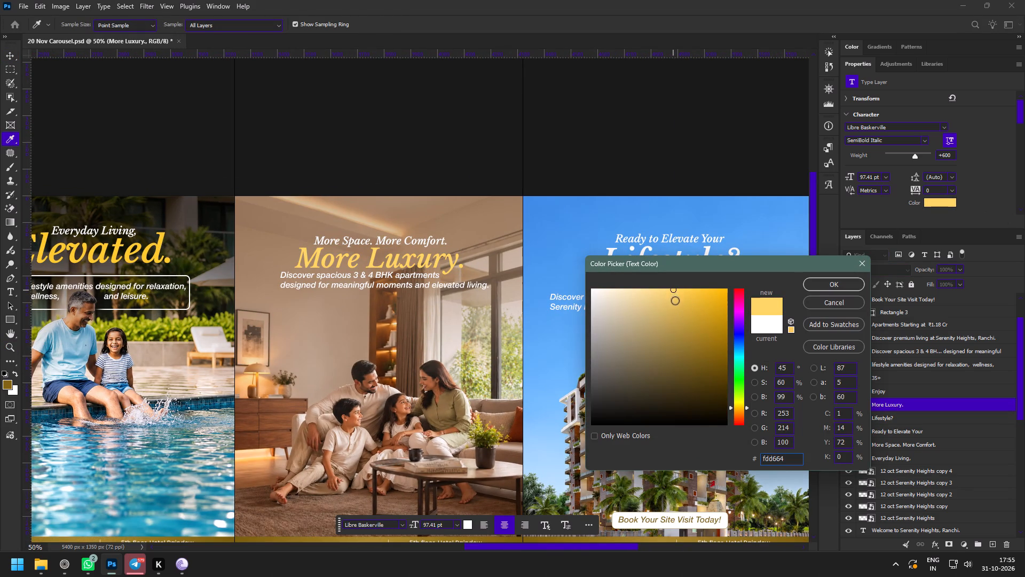
pyautogui.click(830, 286)
# Recolour slide 5's "Lifestyle?" heading to the pale gold ffe59a, starting from the gold of "More Luxury." on slide 4.
pyautogui.press('z')
pyautogui.moveTo(466, 262); pyautogui.dragTo(476, 284)
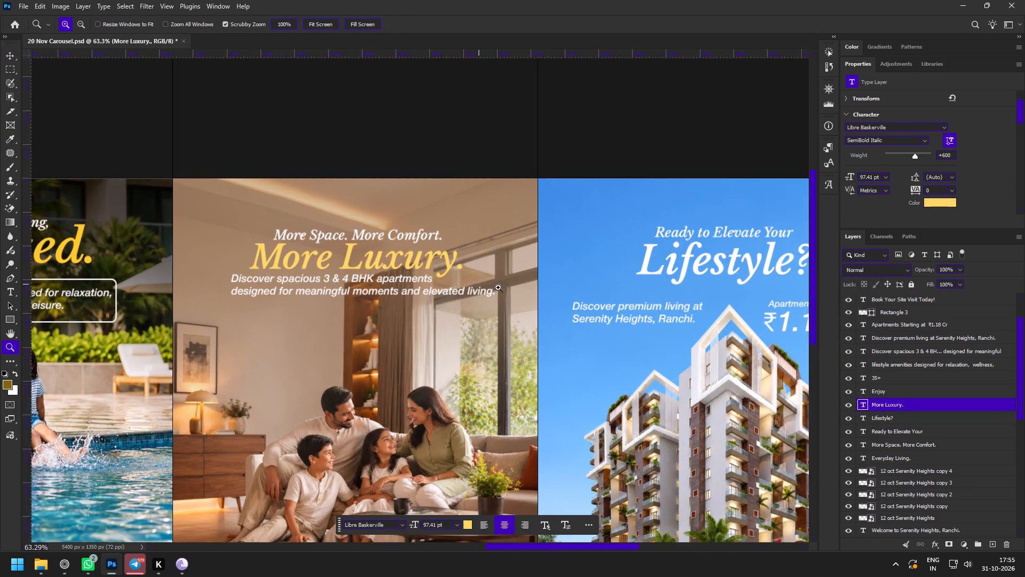
pyautogui.press('space')
pyautogui.press('space')
pyautogui.press('space')
pyautogui.moveTo(589, 300); pyautogui.dragTo(399, 296)
pyautogui.press('v')
pyautogui.click(559, 260)
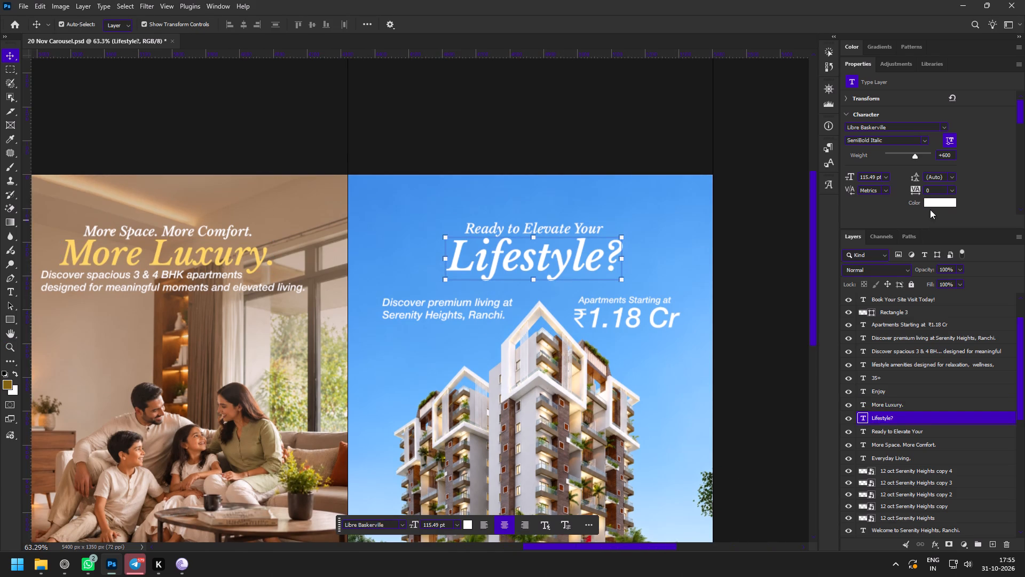
pyautogui.click(935, 204)
pyautogui.click(258, 261)
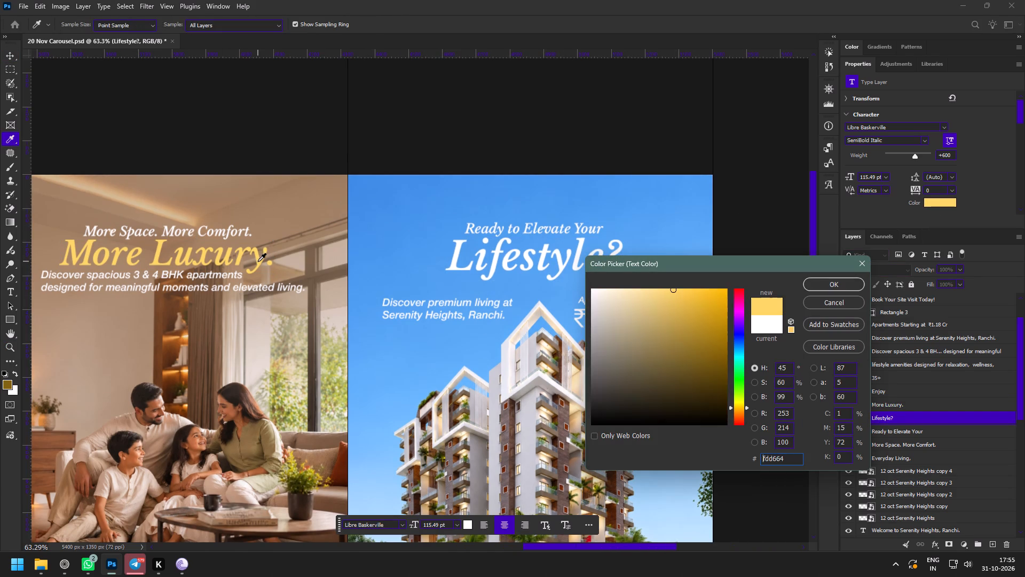
pyautogui.click(817, 280)
pyautogui.press('z')
pyautogui.moveTo(634, 266); pyautogui.dragTo(653, 279)
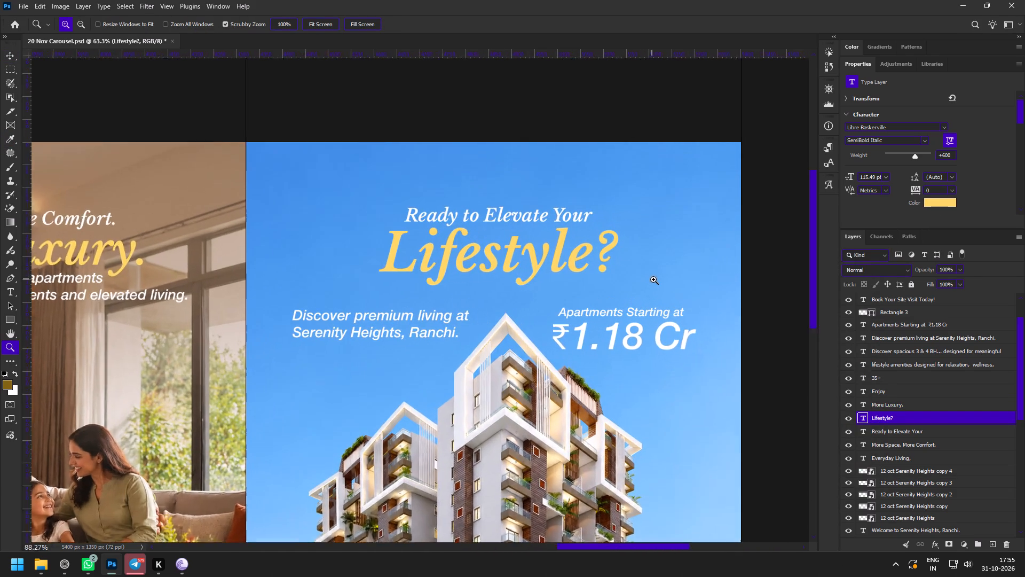
pyautogui.moveTo(653, 279); pyautogui.dragTo(659, 281)
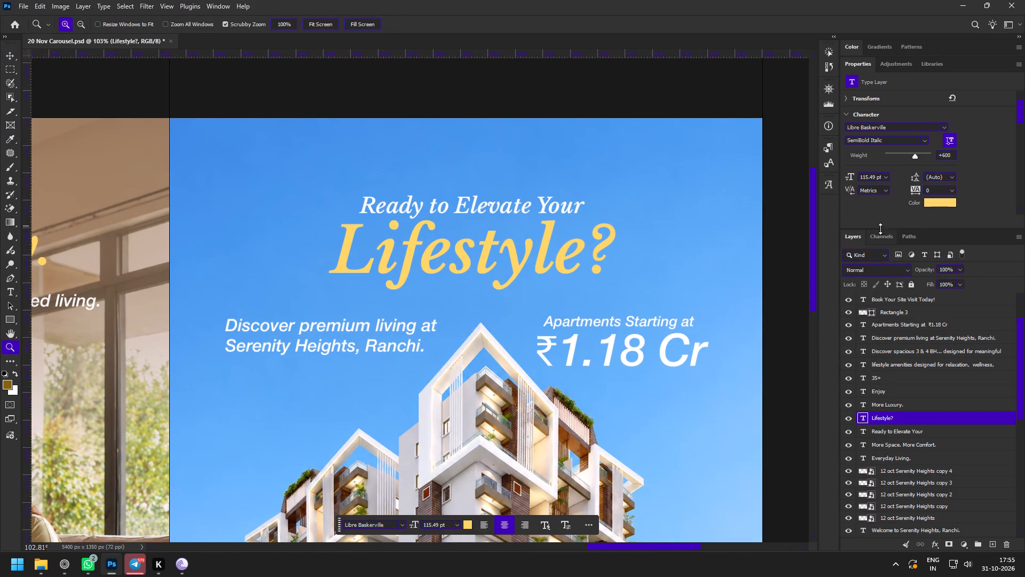
pyautogui.click(941, 206)
pyautogui.moveTo(676, 302); pyautogui.dragTo(645, 285)
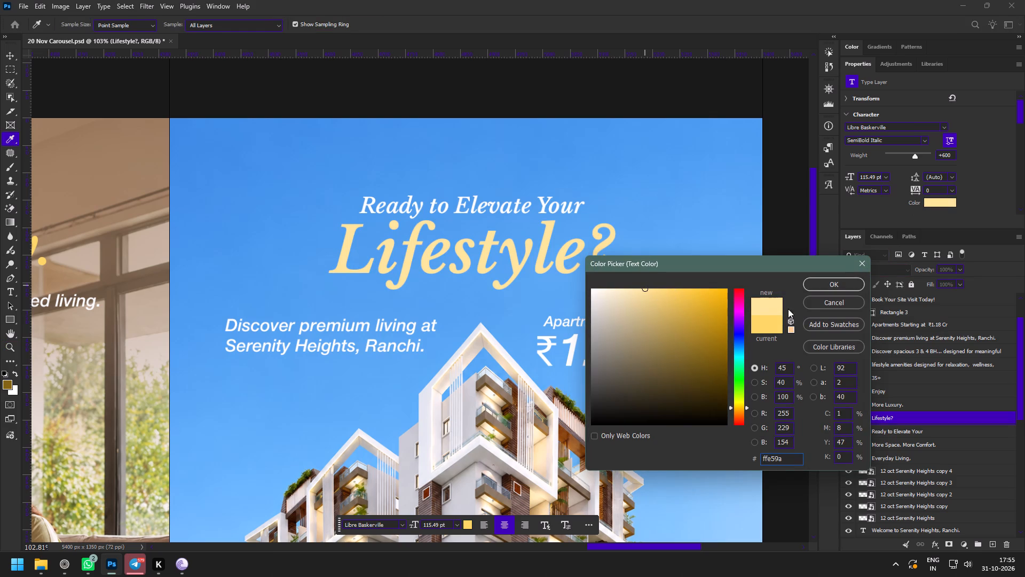
pyautogui.click(858, 285)
# Copy the Serenity Heights gold emblem from the upper-right corner of slide 1.
pyautogui.press('z')
pyautogui.moveTo(601, 339); pyautogui.dragTo(564, 315)
pyautogui.press('space')
pyautogui.press('space')
pyautogui.press('space')
pyautogui.press('space')
pyautogui.press('space')
pyautogui.press('space')
pyautogui.press('space')
pyautogui.press('space')
pyautogui.press('space')
pyautogui.press('space')
pyautogui.press('space')
pyautogui.press('space')
pyautogui.press('space')
pyautogui.press('space')
pyautogui.press('space')
pyautogui.press('space')
pyautogui.press('space')
pyautogui.press('space')
pyautogui.press('space')
pyautogui.press('space')
pyautogui.moveTo(311, 339); pyautogui.dragTo(468, 338)
pyautogui.moveTo(393, 333); pyautogui.dragTo(462, 336)
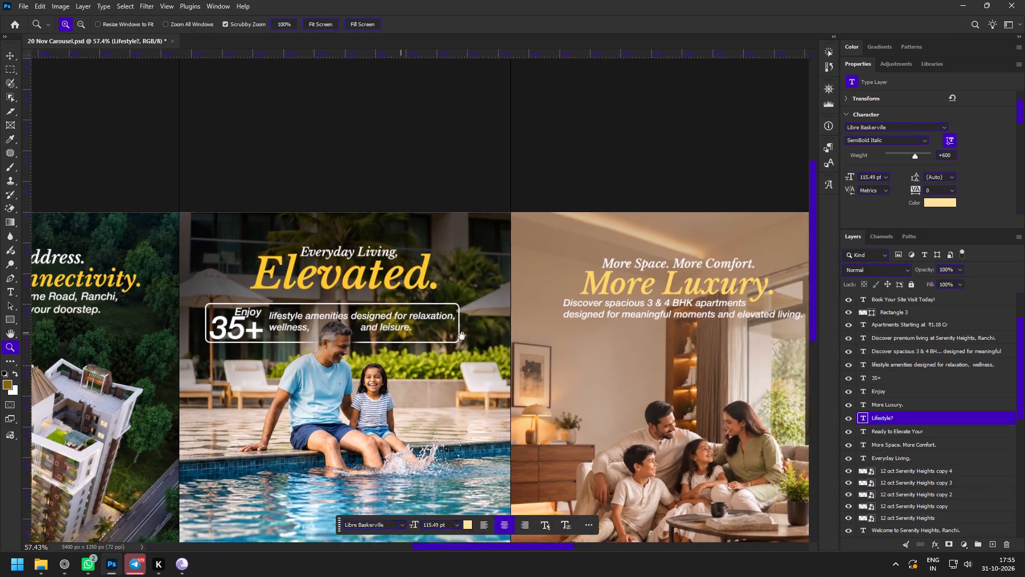
pyautogui.moveTo(462, 336); pyautogui.dragTo(630, 334)
pyautogui.moveTo(182, 315); pyautogui.dragTo(445, 308)
pyautogui.press('v')
pyautogui.click(321, 228)
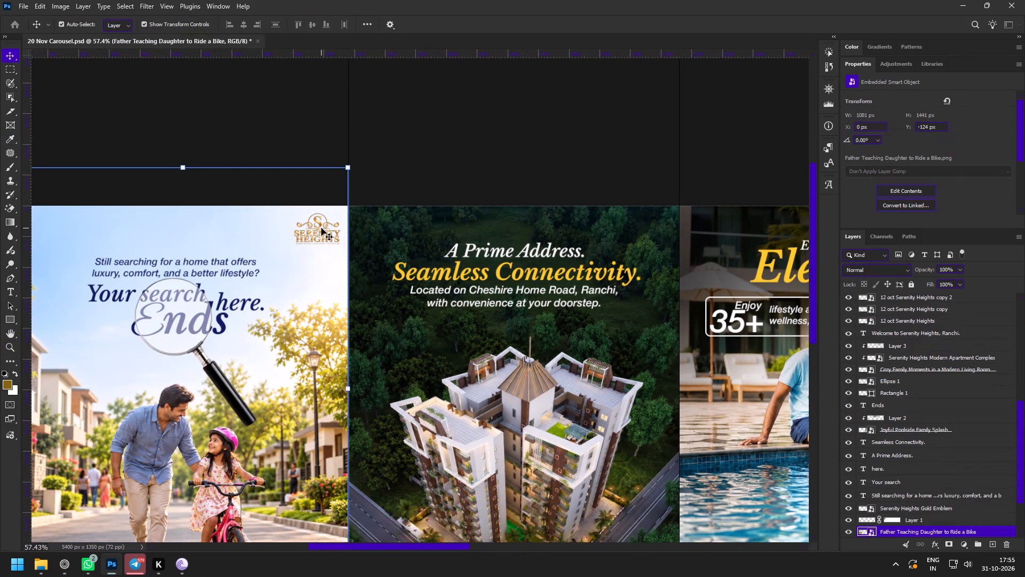
pyautogui.click(318, 221)
pyautogui.hotkey('ctrl', 'c')
# Paste the gold emblem onto slide 5 and place it in the slide's upper-right corner, at about X 5220 px, Y 28 px.
pyautogui.press('space')
pyautogui.press('space')
pyautogui.press('space')
pyautogui.press('space')
pyautogui.press('space')
pyautogui.press('space')
pyautogui.press('space')
pyautogui.press('space')
pyautogui.press('space')
pyautogui.press('space')
pyautogui.press('space')
pyautogui.press('space')
pyautogui.press('space')
pyautogui.press('space')
pyautogui.press('space')
pyautogui.press('space')
pyautogui.press('space')
pyautogui.press('space')
pyautogui.press('space')
pyautogui.press('space')
pyautogui.moveTo(632, 294); pyautogui.dragTo(329, 291)
pyautogui.moveTo(594, 278); pyautogui.dragTo(330, 275)
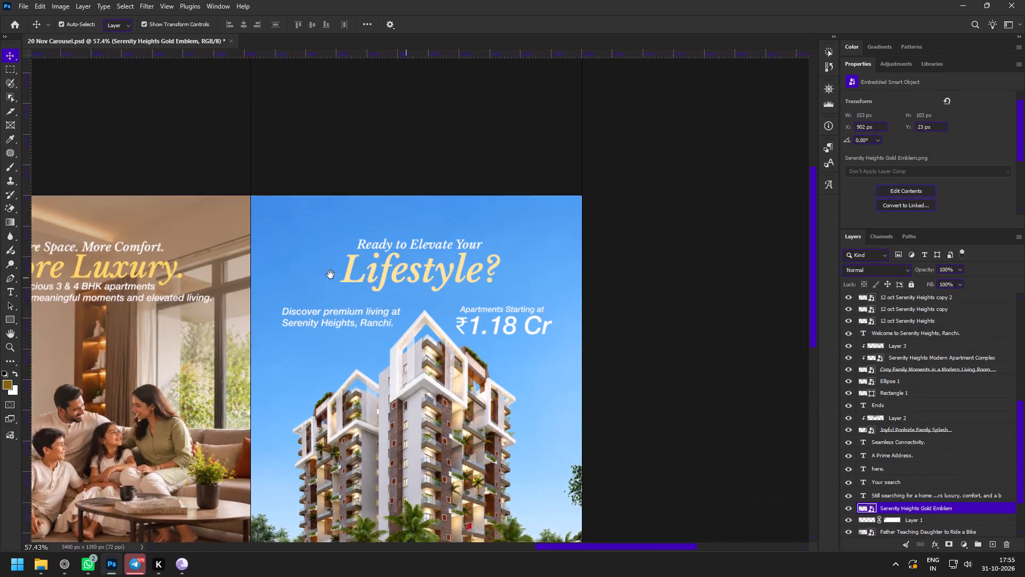
pyautogui.moveTo(330, 275); pyautogui.dragTo(324, 274)
pyautogui.press('z')
pyautogui.moveTo(375, 184); pyautogui.dragTo(404, 224)
pyautogui.press('v')
pyautogui.click(547, 241)
pyautogui.hotkey('ctrl', 'v')
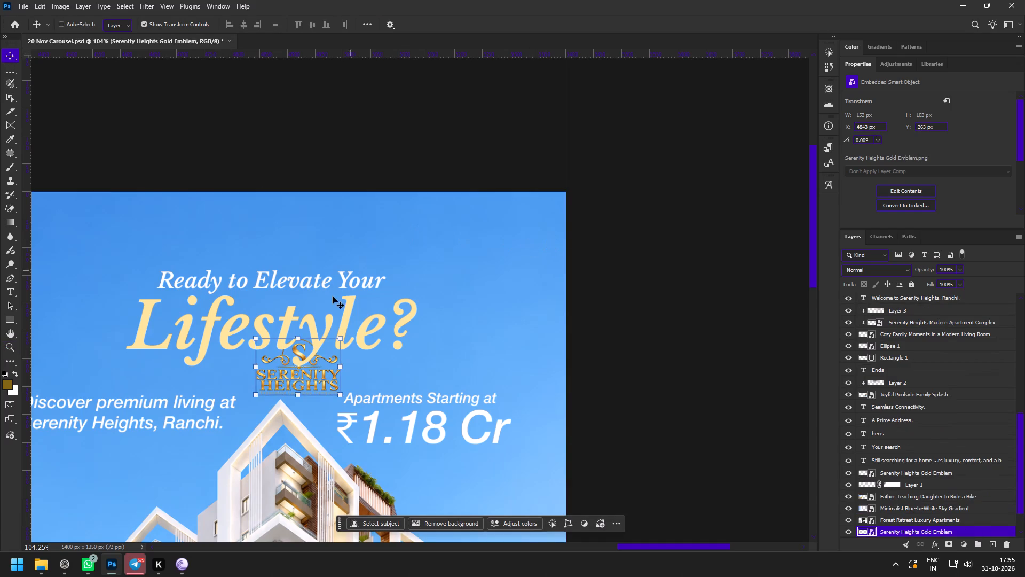
pyautogui.hotkey('ctrl', 't')
pyautogui.moveTo(297, 372); pyautogui.dragTo(500, 243)
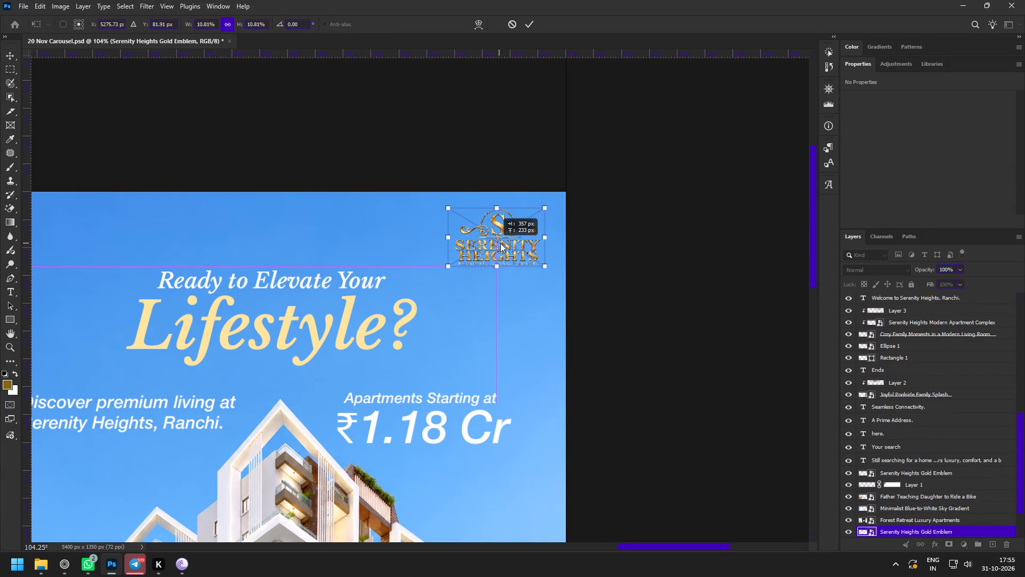
pyautogui.moveTo(500, 243); pyautogui.dragTo(507, 241)
pyautogui.click(530, 24)
# Examine slide 5's heading, description, price, emblem and button, and compare its layout with slides 3 and 4.
pyautogui.press('z')
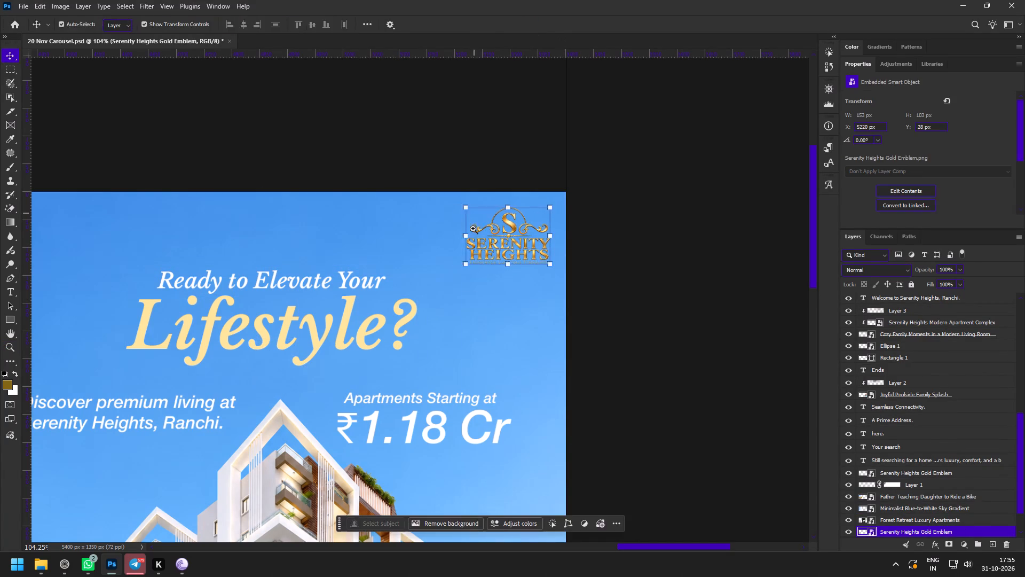
pyautogui.moveTo(458, 269); pyautogui.dragTo(428, 242)
pyautogui.press('space')
pyautogui.press('space')
pyautogui.press('space')
pyautogui.press('space')
pyautogui.moveTo(334, 297); pyautogui.dragTo(480, 224)
pyautogui.moveTo(492, 217); pyautogui.dragTo(503, 234)
pyautogui.moveTo(504, 234); pyautogui.dragTo(517, 249)
pyautogui.moveTo(490, 186); pyautogui.dragTo(502, 208)
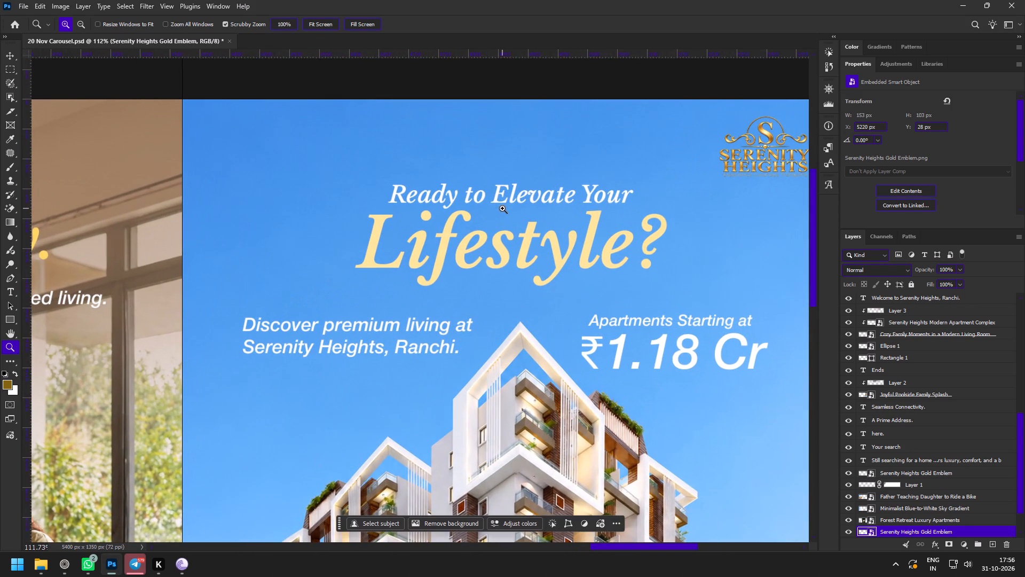
pyautogui.press('space')
pyautogui.press('space')
pyautogui.press('space')
pyautogui.press('space')
pyautogui.press('space')
pyautogui.moveTo(588, 378); pyautogui.dragTo(409, 307)
pyautogui.moveTo(445, 254); pyautogui.dragTo(457, 280)
pyautogui.moveTo(342, 364); pyautogui.dragTo(306, 331)
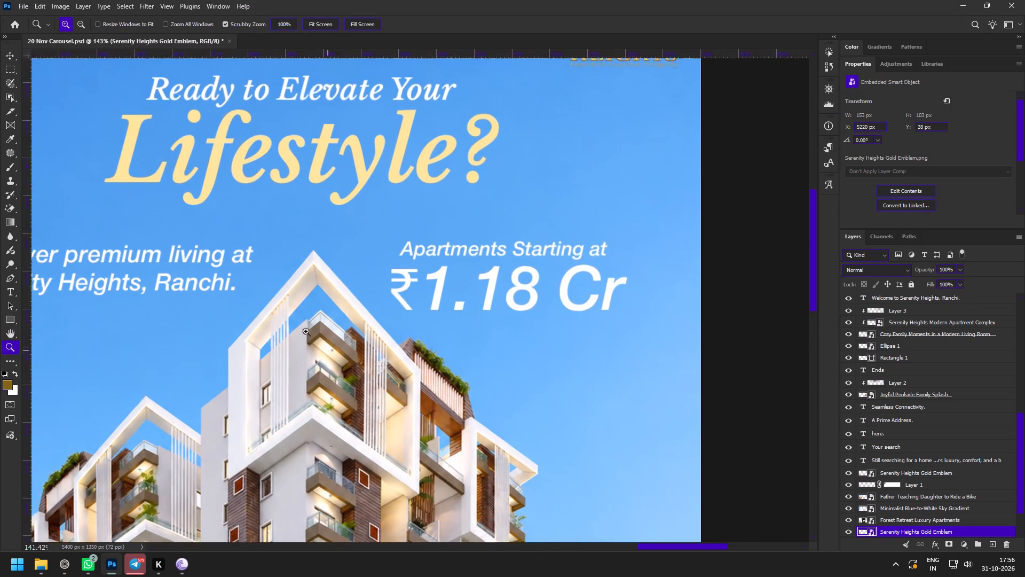
pyautogui.moveTo(306, 331); pyautogui.dragTo(301, 327)
pyautogui.press('space')
pyautogui.press('space')
pyautogui.press('space')
pyautogui.press('space')
pyautogui.press('space')
pyautogui.moveTo(248, 365); pyautogui.dragTo(421, 254)
pyautogui.moveTo(427, 261); pyautogui.dragTo(410, 255)
pyautogui.press('space')
pyautogui.press('space')
pyautogui.moveTo(387, 300); pyautogui.dragTo(414, 291)
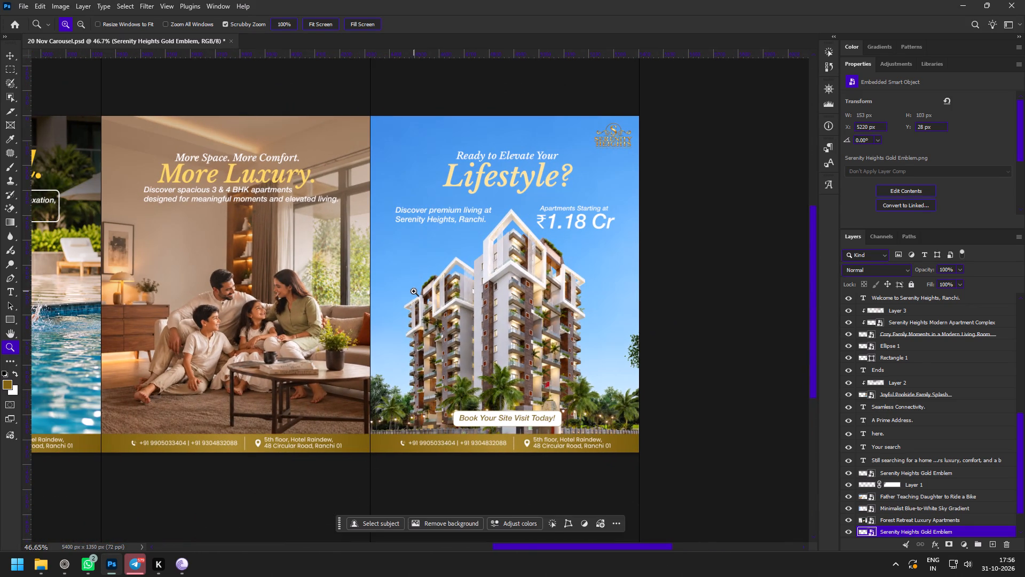
pyautogui.moveTo(578, 227); pyautogui.dragTo(594, 246)
pyautogui.press('space')
pyautogui.press('space')
pyautogui.press('space')
pyautogui.press('space')
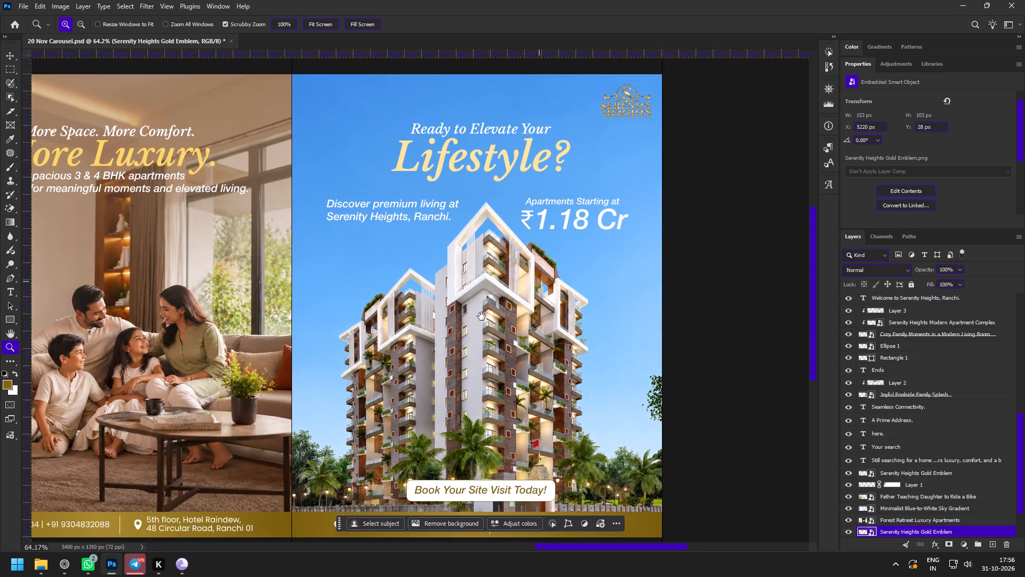
pyautogui.moveTo(474, 324); pyautogui.dragTo(523, 305)
pyautogui.moveTo(523, 349); pyautogui.dragTo(500, 346)
pyautogui.press('space')
pyautogui.press('space')
pyautogui.press('space')
pyautogui.moveTo(423, 361); pyautogui.dragTo(485, 358)
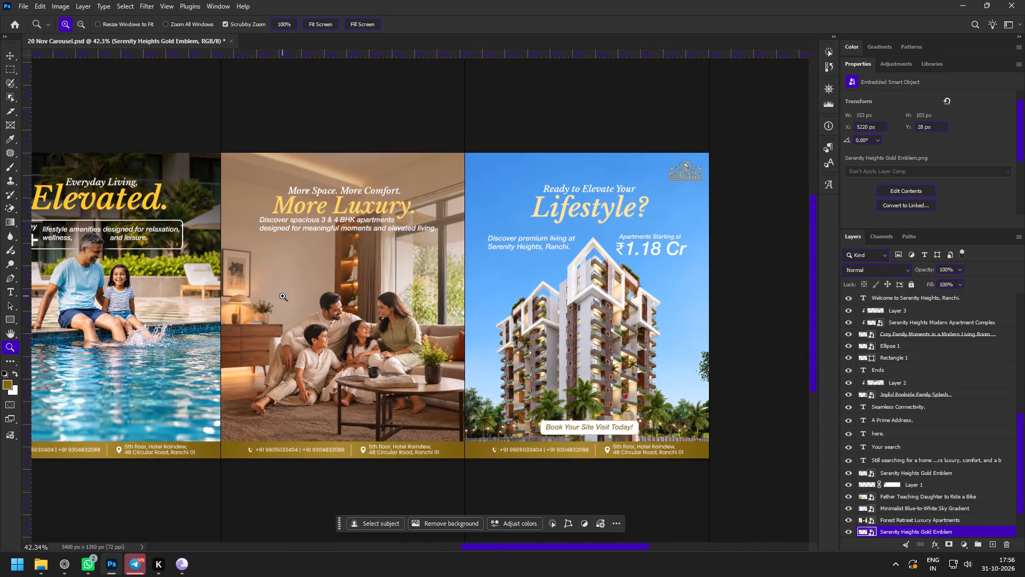
pyautogui.press('space')
pyautogui.press('space')
pyautogui.press('space')
pyautogui.press('space')
pyautogui.press('space')
pyautogui.press('space')
pyautogui.press('space')
pyautogui.press('space')
pyautogui.press('space')
pyautogui.moveTo(235, 302); pyautogui.dragTo(449, 310)
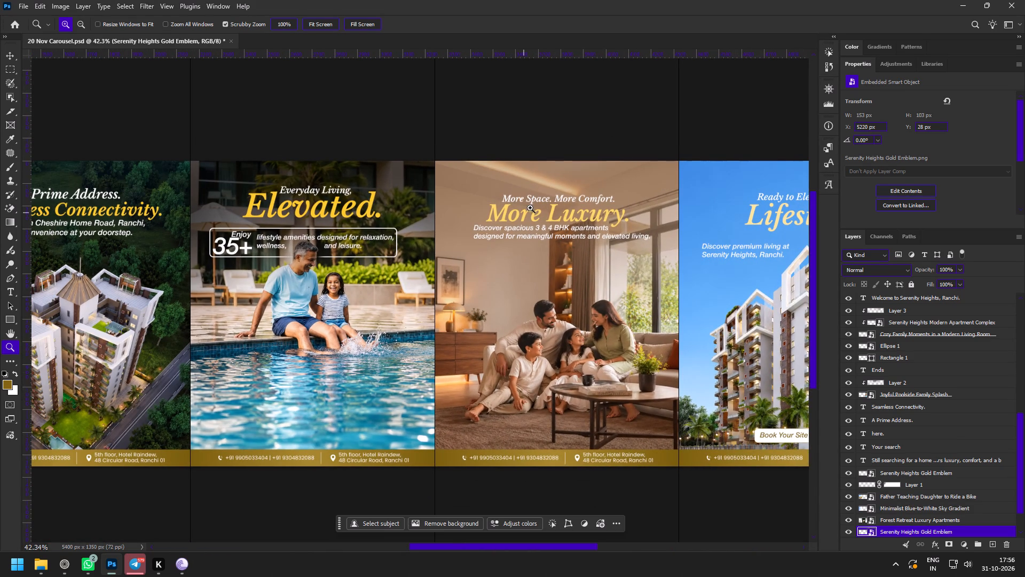
# Set the first line of slide 4's description, "Discover spacious 3 & 4 BHK apartments", to Helvetica Neue Heavy Italic.
pyautogui.moveTo(588, 205); pyautogui.dragTo(643, 308)
pyautogui.press('v')
pyautogui.click(263, 286)
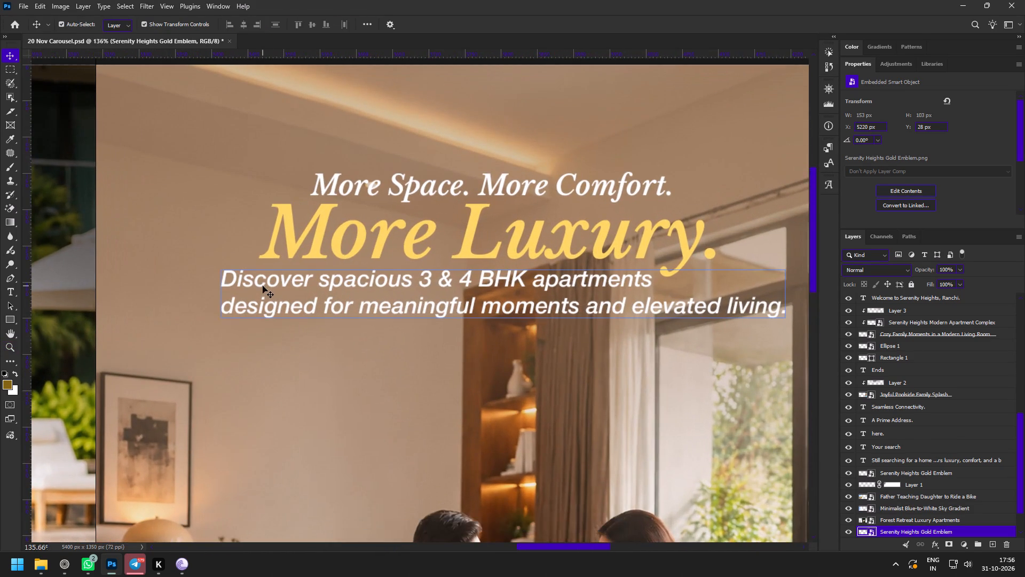
pyautogui.doubleClick(388, 279)
pyautogui.tripleClick(498, 279)
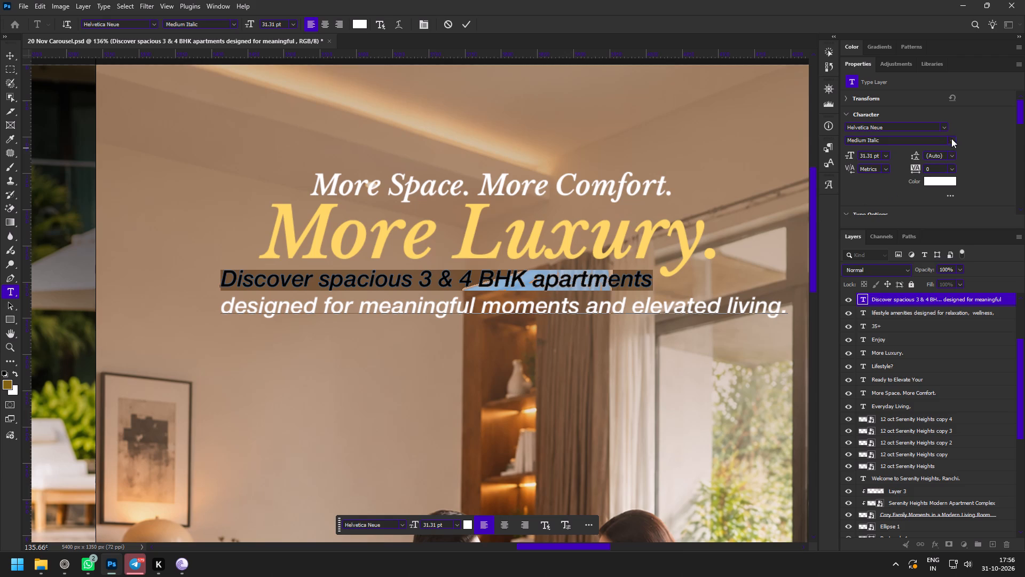
pyautogui.click(955, 138)
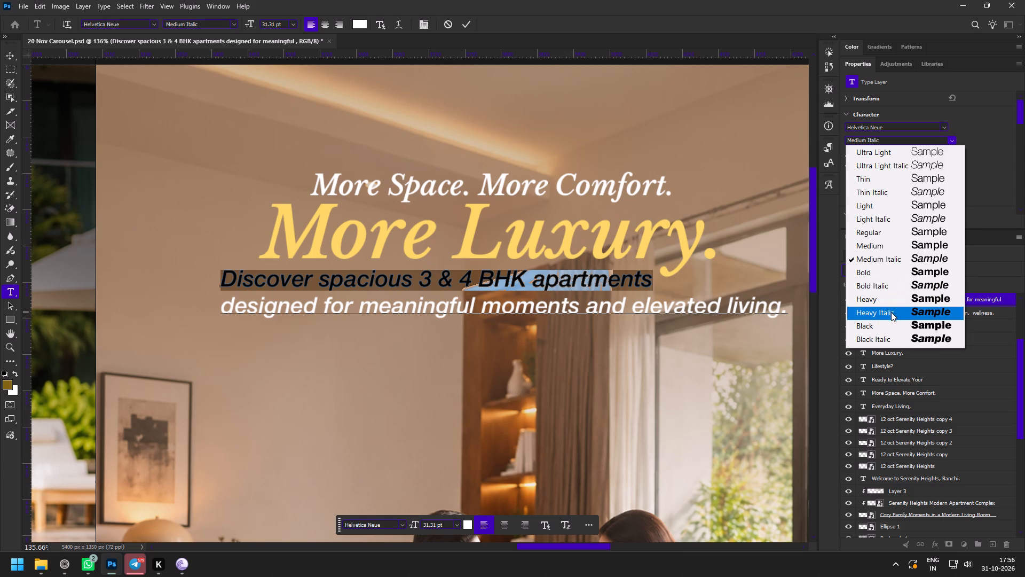
pyautogui.click(891, 312)
pyautogui.click(462, 25)
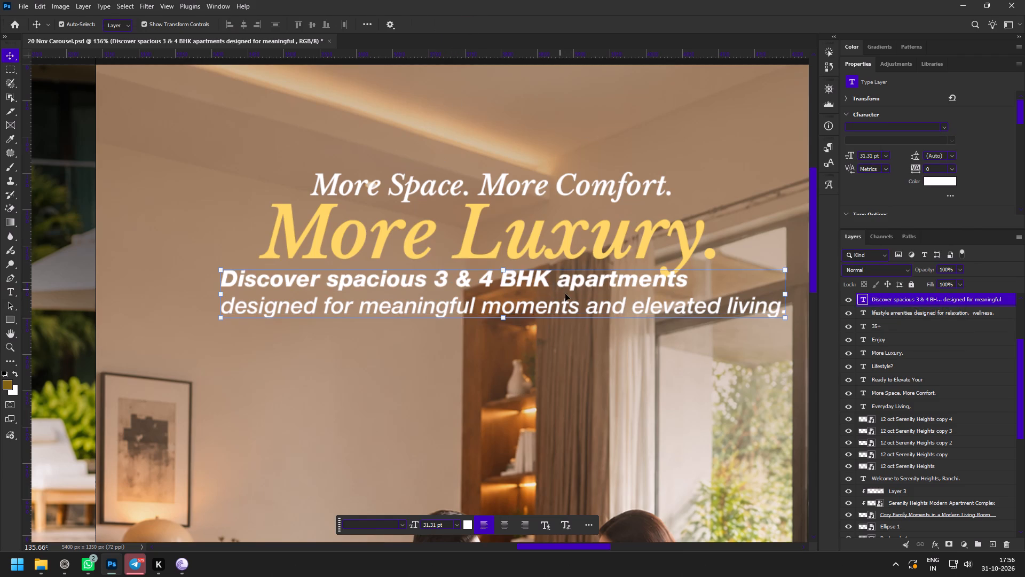
# Shift slide 4's two-line description slightly to the left beneath the "More Luxury." heading.
pyautogui.moveTo(563, 294); pyautogui.dragTo(530, 293)
pyautogui.press('z')
pyautogui.moveTo(495, 320); pyautogui.dragTo(461, 306)
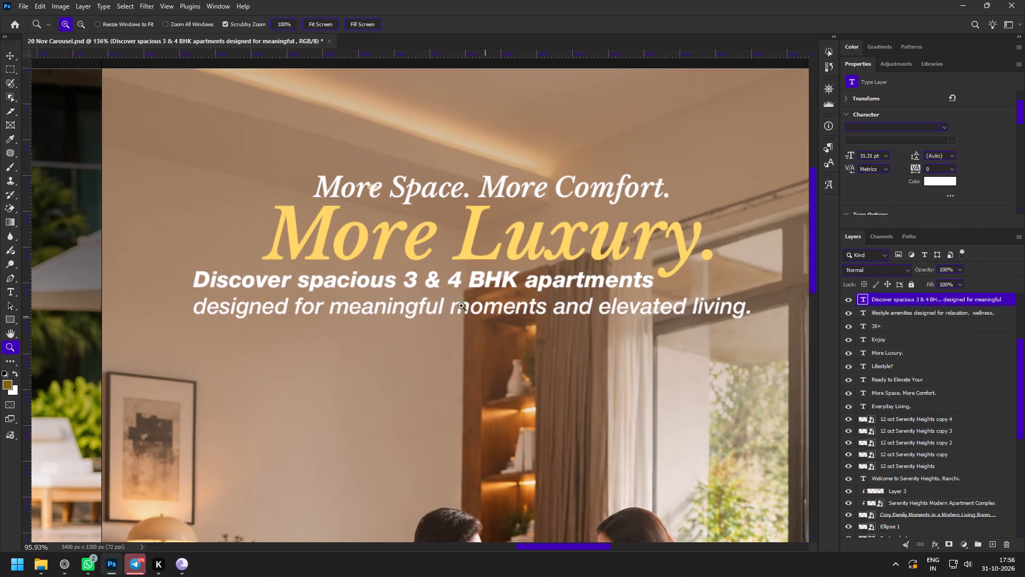
pyautogui.moveTo(461, 306); pyautogui.dragTo(447, 299)
pyautogui.press('space')
pyautogui.press('space')
pyautogui.press('space')
pyautogui.press('space')
pyautogui.moveTo(462, 350); pyautogui.dragTo(462, 245)
pyautogui.moveTo(370, 202); pyautogui.dragTo(378, 214)
pyautogui.moveTo(419, 271); pyautogui.dragTo(407, 271)
pyautogui.press('space')
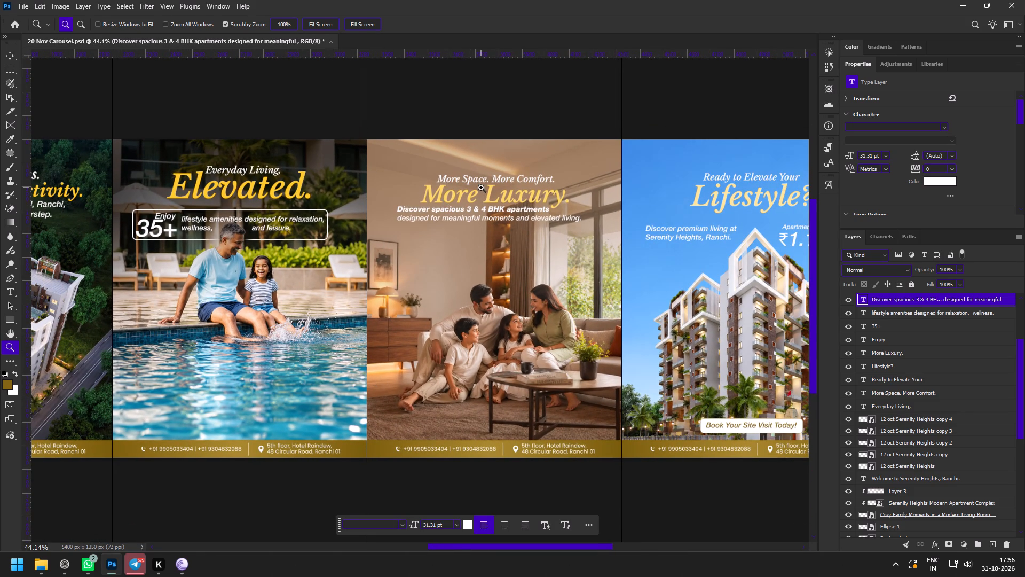
pyautogui.moveTo(405, 349); pyautogui.dragTo(393, 342)
# Set slide 3's "lifestyle amenities designed for relaxation, wellness, and leisure." text to Helvetica Neue Bold Italic.
pyautogui.press('space')
pyautogui.press('space')
pyautogui.press('space')
pyautogui.press('space')
pyautogui.press('space')
pyautogui.press('space')
pyautogui.press('space')
pyautogui.press('space')
pyautogui.moveTo(277, 344); pyautogui.dragTo(443, 337)
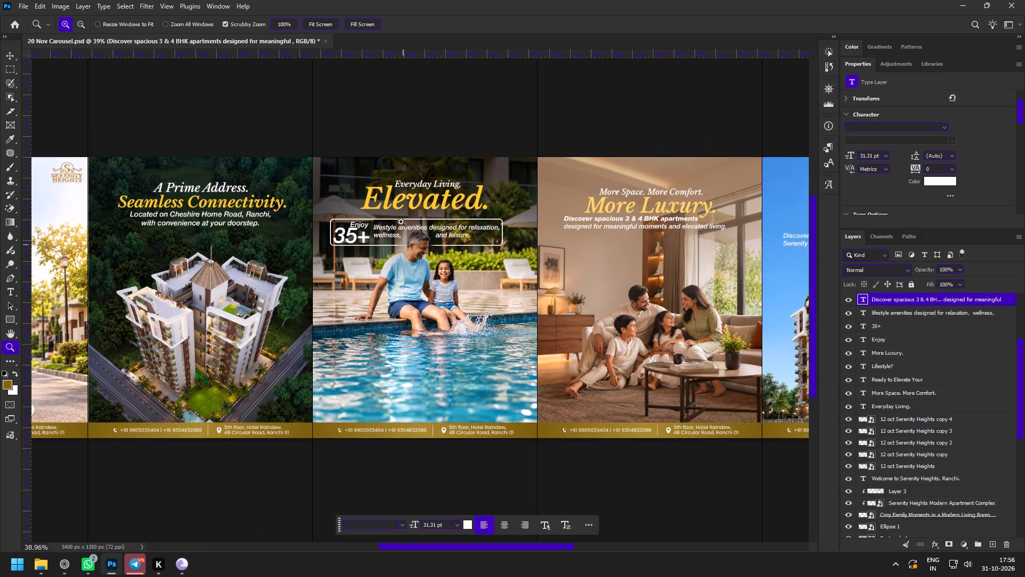
pyautogui.moveTo(401, 221); pyautogui.dragTo(461, 291)
pyautogui.press('v')
pyautogui.click(358, 261)
pyautogui.click(947, 139)
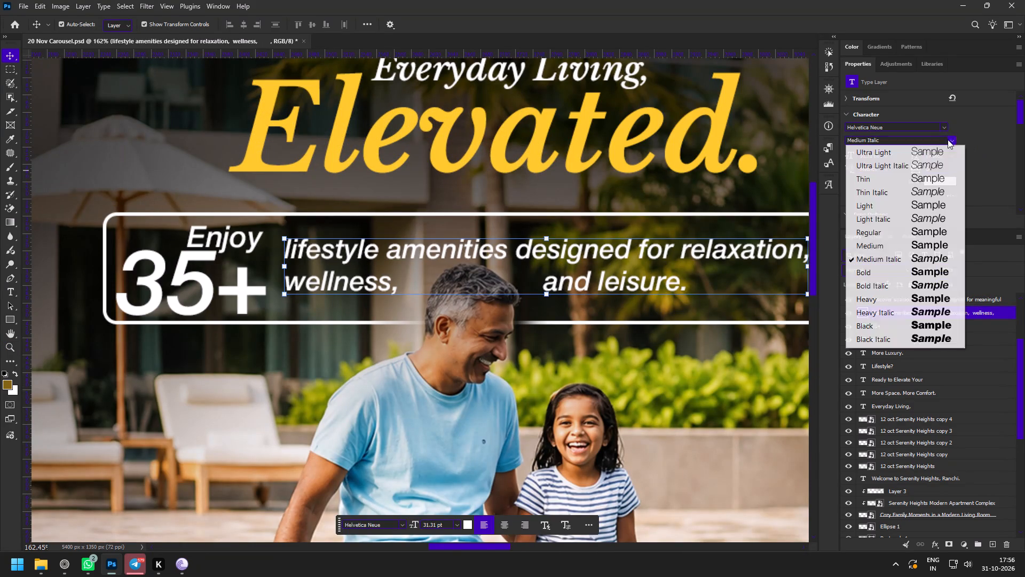
pyautogui.click(889, 287)
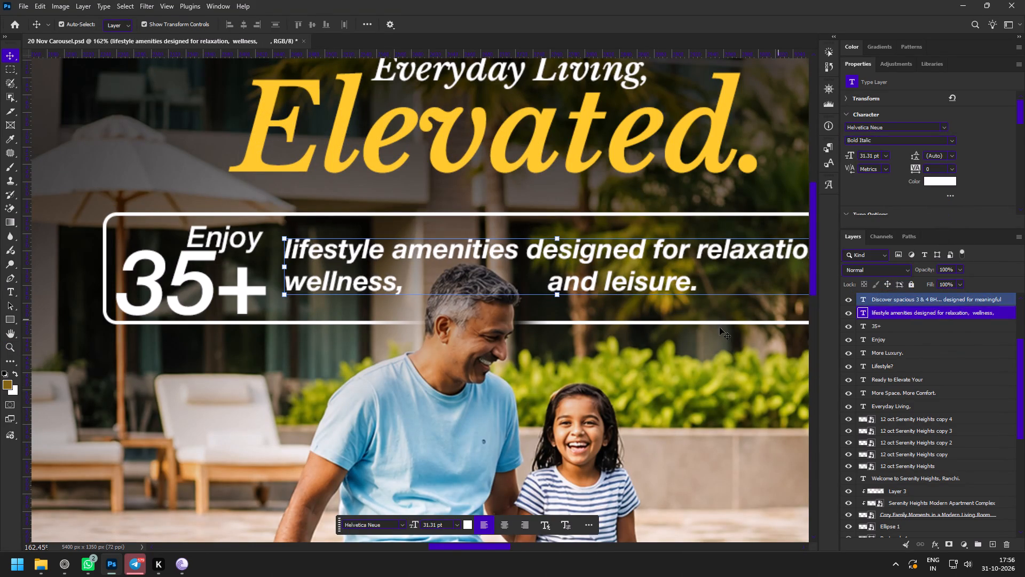
# Scale slide 3's amenities text to 96.37% so it fits inside the rounded frame, and nudge it up 4 px.
pyautogui.press('z')
pyautogui.moveTo(583, 336); pyautogui.dragTo(547, 320)
pyautogui.press('space')
pyautogui.press('space')
pyautogui.press('space')
pyautogui.press('space')
pyautogui.press('space')
pyautogui.moveTo(589, 340); pyautogui.dragTo(516, 315)
pyautogui.moveTo(621, 259); pyautogui.dragTo(643, 315)
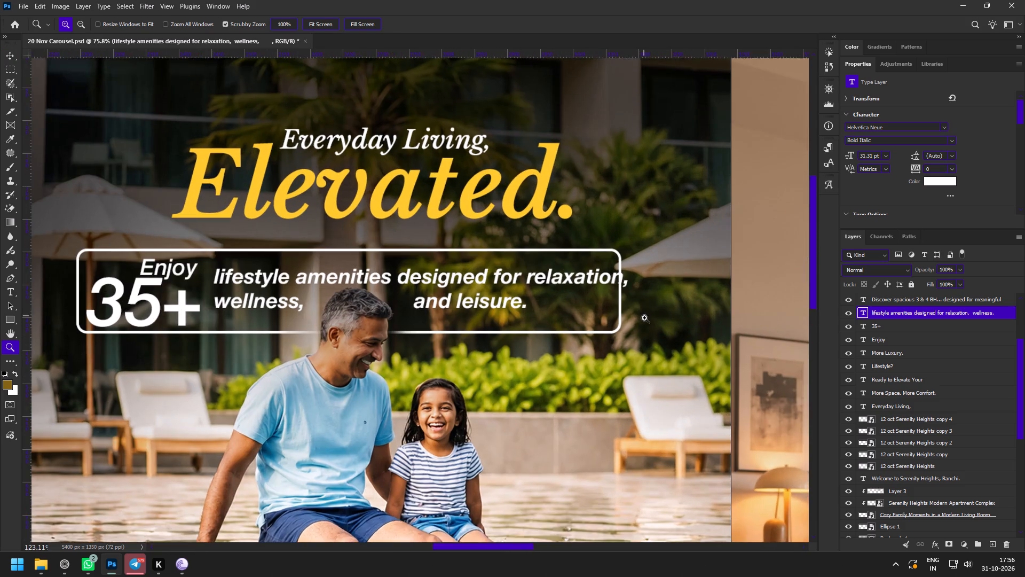
pyautogui.press('v')
pyautogui.click(627, 290)
pyautogui.moveTo(638, 307); pyautogui.dragTo(624, 307)
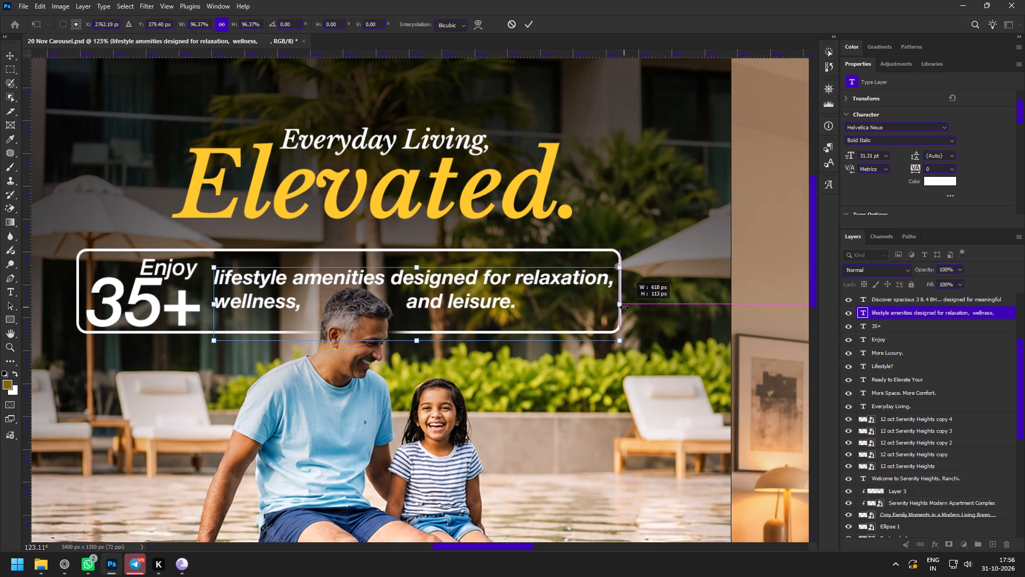
pyautogui.moveTo(624, 307); pyautogui.dragTo(619, 307)
pyautogui.press('Up')
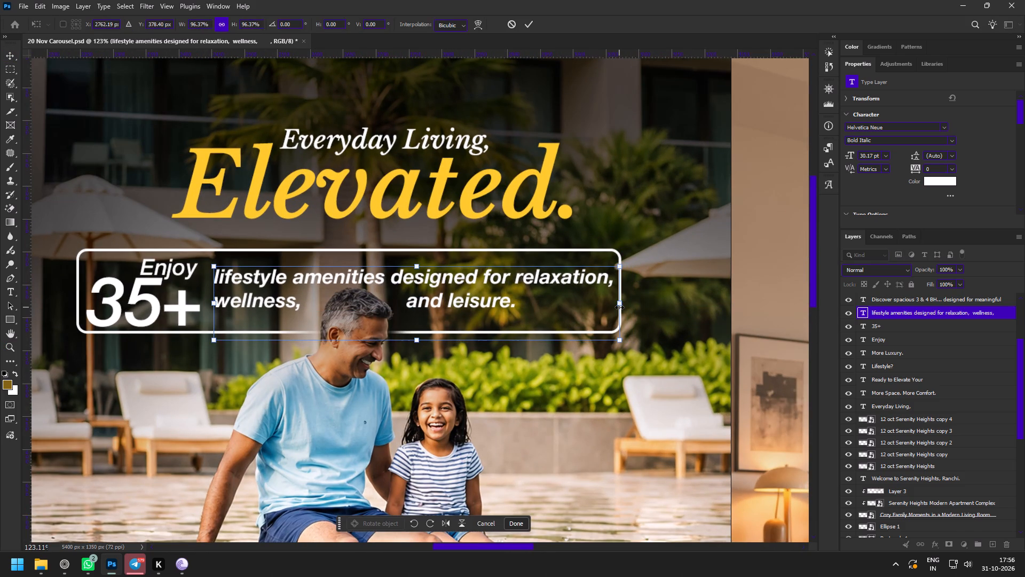
pyautogui.press('Up')
pyautogui.press('Up')
pyautogui.press('Up')
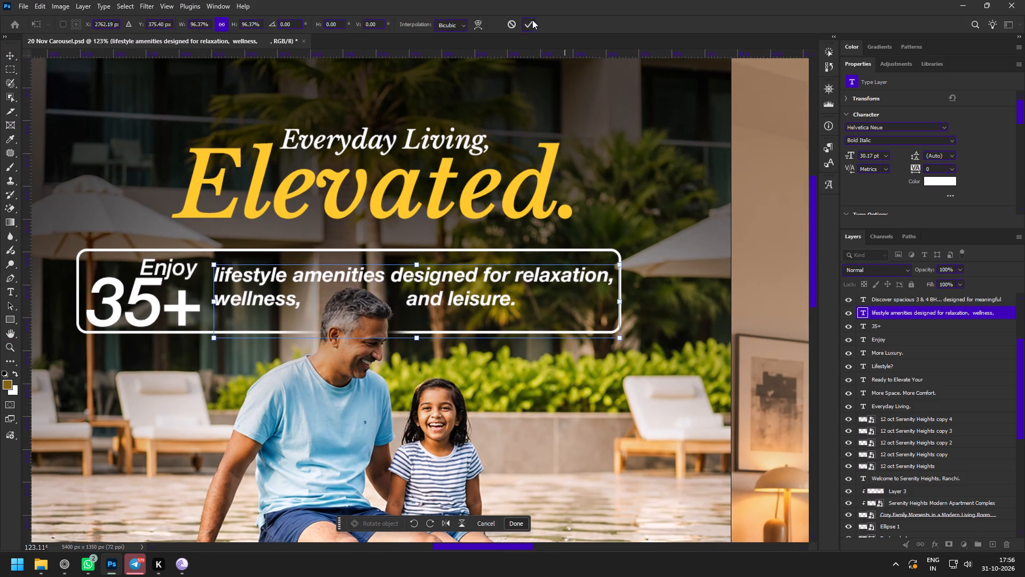
pyautogui.click(527, 22)
# Recolour slide 3's "Enjoy" and "35+" texts to the gold ffc92a sampled from the "Elevated." heading.
pyautogui.press('z')
pyautogui.moveTo(440, 258); pyautogui.dragTo(420, 245)
pyautogui.press('space')
pyautogui.press('space')
pyautogui.press('space')
pyautogui.press('space')
pyautogui.moveTo(351, 279); pyautogui.dragTo(433, 258)
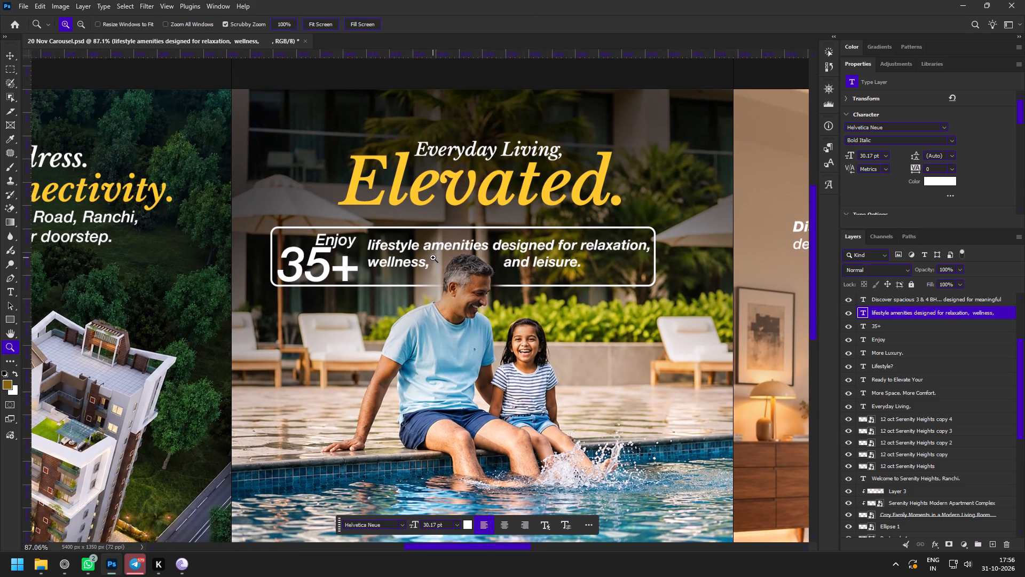
pyautogui.moveTo(507, 195); pyautogui.dragTo(535, 219)
pyautogui.press('v')
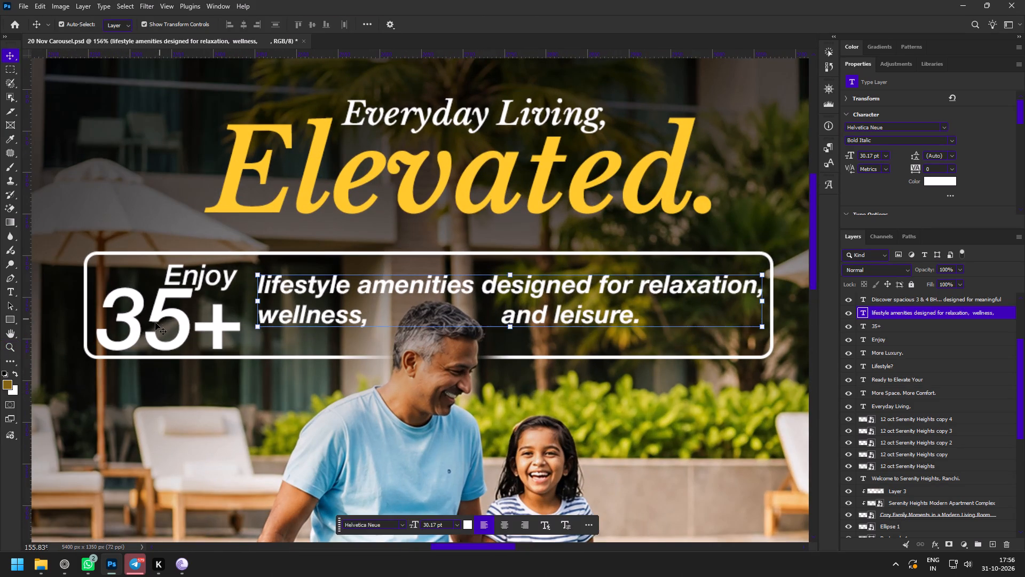
pyautogui.click(155, 323)
pyautogui.keyDown('shift'); pyautogui.click(194, 270); pyautogui.keyUp('shift')
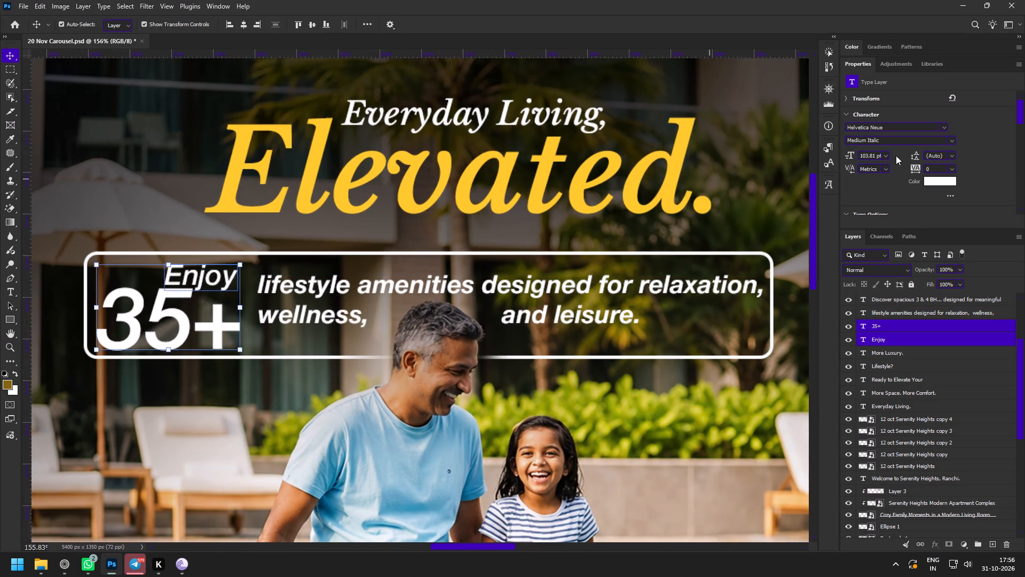
pyautogui.click(943, 179)
pyautogui.click(468, 184)
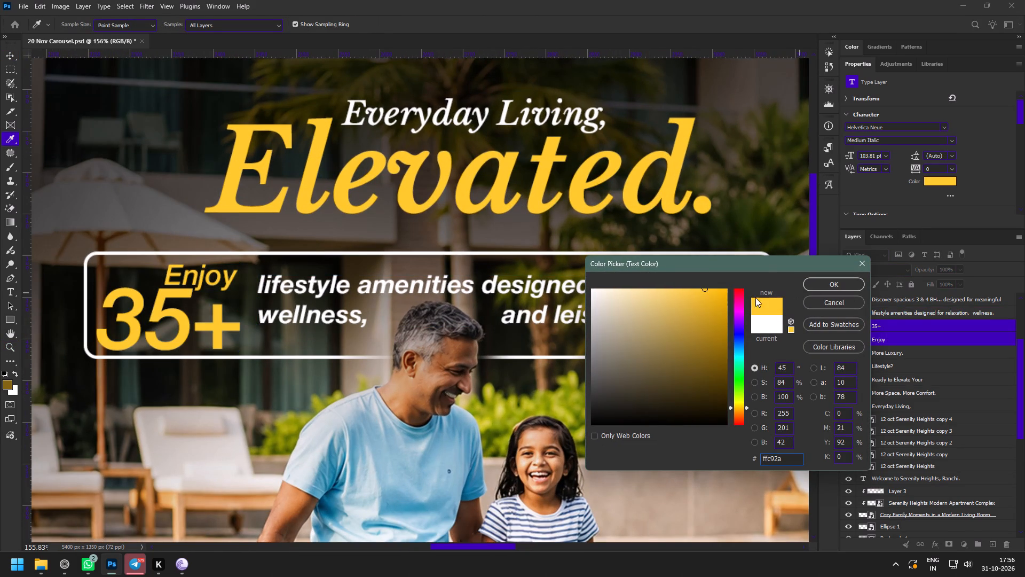
pyautogui.click(827, 283)
# Compare slide 3's gold "Enjoy 35+" text with the headings and descriptions on slides 1, 2 and 4.
pyautogui.press('z')
pyautogui.moveTo(419, 318); pyautogui.dragTo(388, 298)
pyautogui.press('space')
pyautogui.press('space')
pyautogui.moveTo(280, 337); pyautogui.dragTo(379, 291)
pyautogui.moveTo(342, 246); pyautogui.dragTo(332, 258)
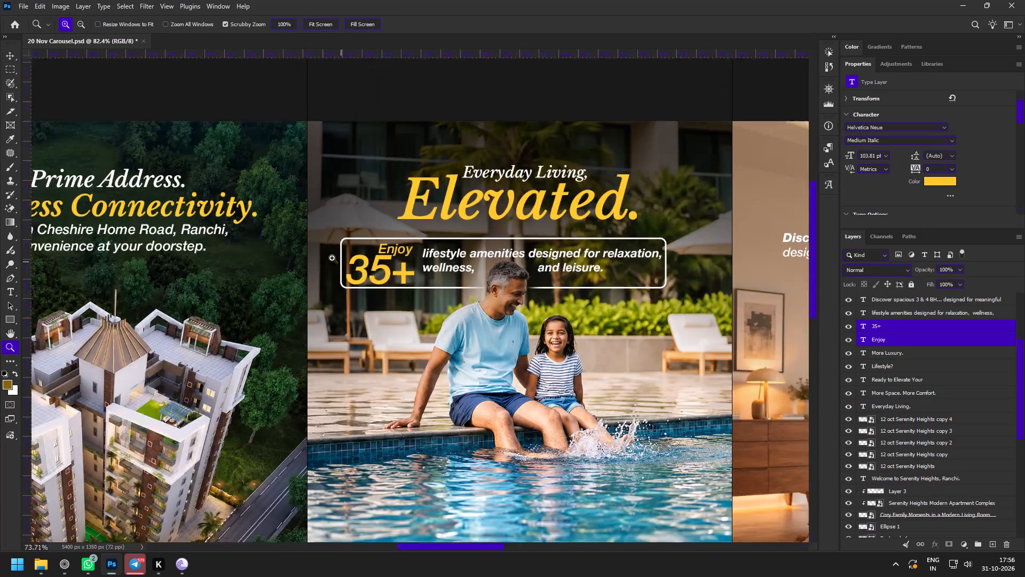
pyautogui.moveTo(332, 258); pyautogui.dragTo(327, 257)
pyautogui.press('space')
pyautogui.press('space')
pyautogui.press('space')
pyautogui.press('space')
pyautogui.press('space')
pyautogui.moveTo(274, 298); pyautogui.dragTo(448, 271)
pyautogui.moveTo(455, 287); pyautogui.dragTo(435, 284)
pyautogui.press('space')
pyautogui.press('space')
pyautogui.press('space')
pyautogui.press('space')
pyautogui.press('space')
pyautogui.press('space')
pyautogui.press('space')
pyautogui.press('space')
pyautogui.press('space')
pyautogui.press('space')
pyautogui.press('space')
pyautogui.press('space')
pyautogui.press('space')
pyautogui.moveTo(340, 308); pyautogui.dragTo(348, 307)
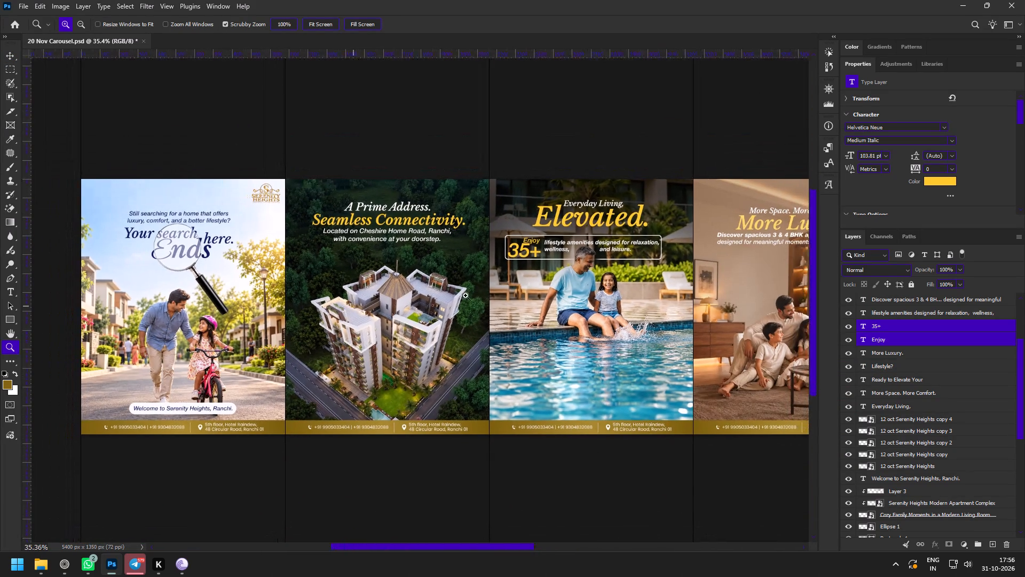
# Recolour the outline of slide 3's rounded amenities frame to the recently used gold.
pyautogui.moveTo(533, 222); pyautogui.dragTo(582, 345)
pyautogui.press('v')
pyautogui.click(406, 256)
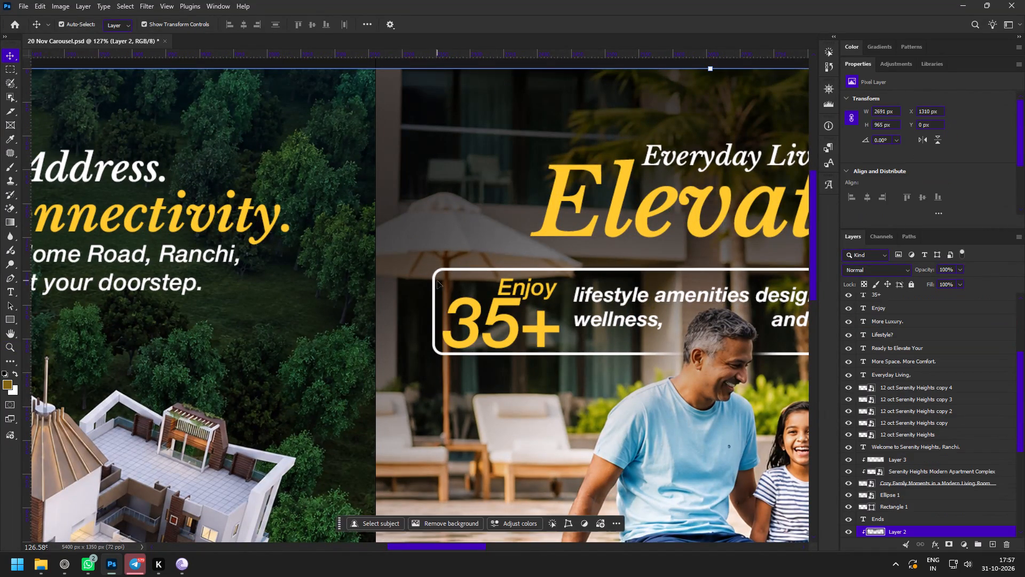
pyautogui.click(432, 283)
pyautogui.click(887, 197)
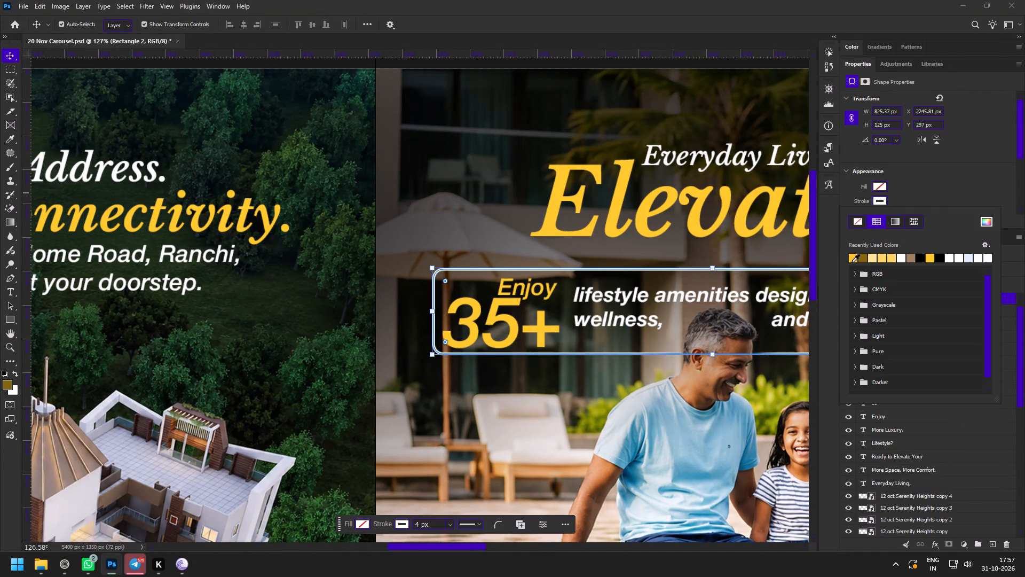
pyautogui.click(851, 262)
# Recolour slide 3's lifestyle amenities text to the gold ffc92a sampled from the "Elevated." heading.
pyautogui.press('z')
pyautogui.moveTo(570, 332); pyautogui.dragTo(531, 316)
pyautogui.press('space')
pyautogui.press('space')
pyautogui.press('space')
pyautogui.press('space')
pyautogui.press('space')
pyautogui.moveTo(588, 344); pyautogui.dragTo(421, 283)
pyautogui.moveTo(424, 298); pyautogui.dragTo(428, 298)
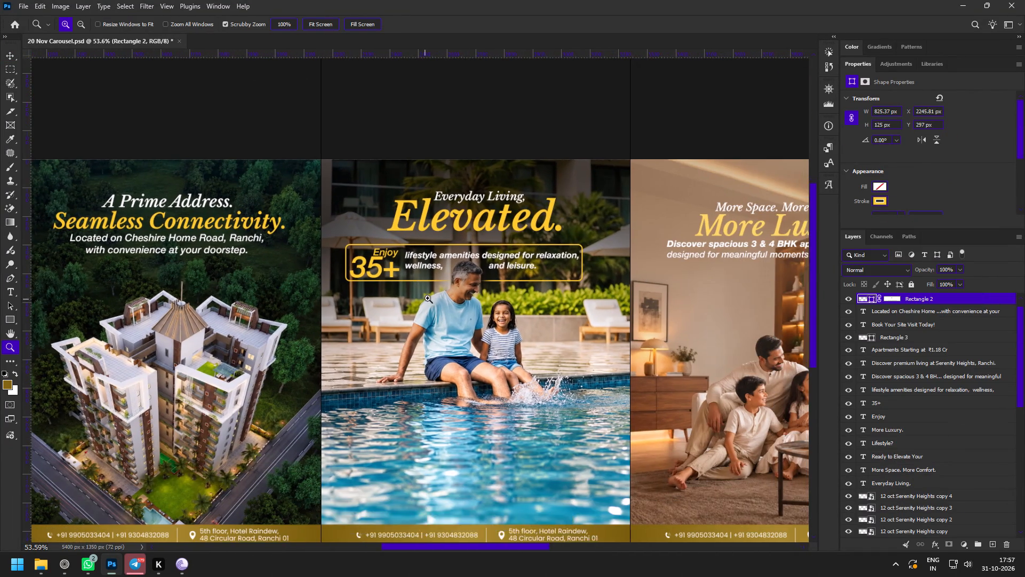
pyautogui.moveTo(428, 298); pyautogui.dragTo(438, 307)
pyautogui.moveTo(443, 222); pyautogui.dragTo(465, 251)
pyautogui.press('v')
pyautogui.click(398, 267)
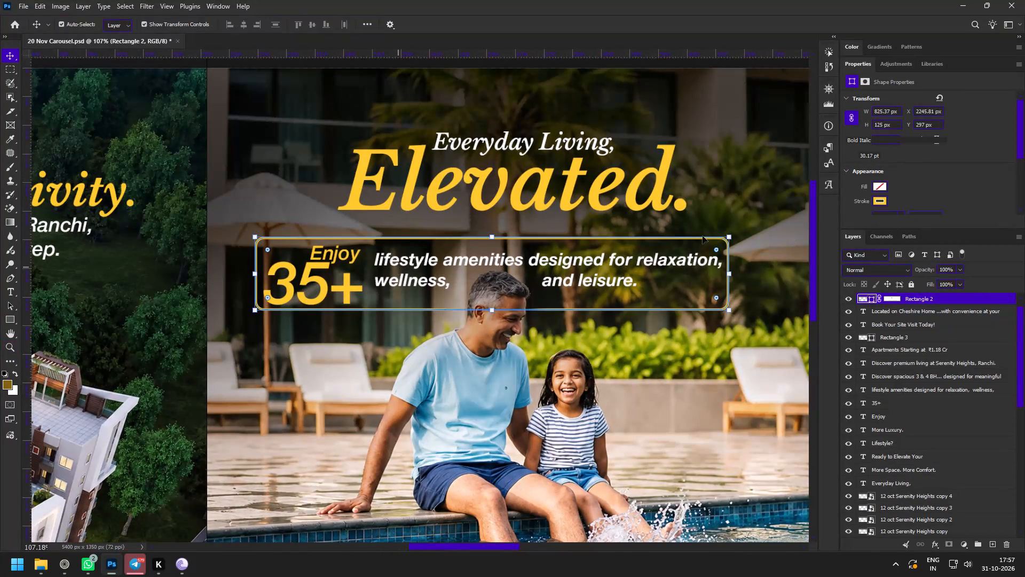
pyautogui.click(940, 182)
pyautogui.click(631, 194)
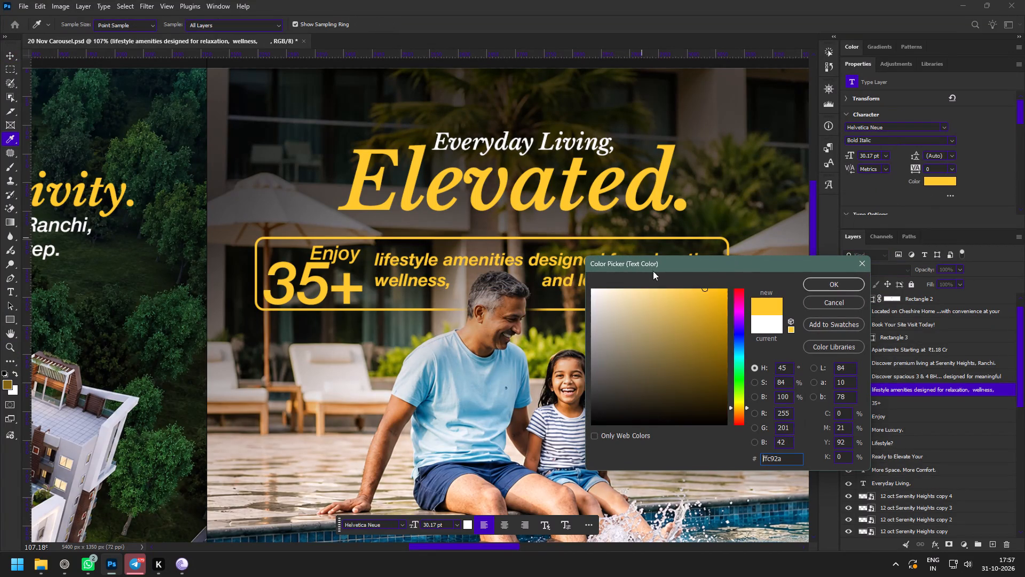
pyautogui.click(838, 286)
# Examine the text colours, weights and layout across slides 2 to 5 for consistency with slide 3's gold amenities block.
pyautogui.press('z')
pyautogui.moveTo(581, 292); pyautogui.dragTo(544, 272)
pyautogui.press('space')
pyautogui.press('space')
pyautogui.press('space')
pyautogui.press('space')
pyautogui.moveTo(500, 319); pyautogui.dragTo(507, 237)
pyautogui.moveTo(225, 219); pyautogui.dragTo(233, 225)
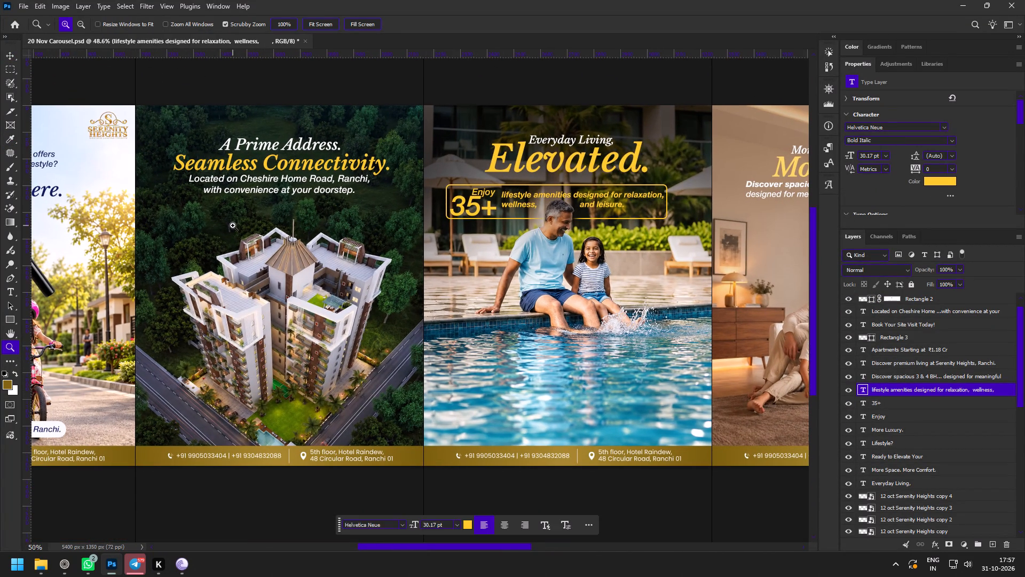
pyautogui.moveTo(597, 169); pyautogui.dragTo(605, 200)
pyautogui.press('space')
pyautogui.press('space')
pyautogui.press('space')
pyautogui.press('space')
pyautogui.press('space')
pyautogui.press('space')
pyautogui.press('space')
pyautogui.press('space')
pyautogui.press('space')
pyautogui.press('space')
pyautogui.press('space')
pyautogui.press('space')
pyautogui.press('space')
pyautogui.press('space')
pyautogui.press('space')
pyautogui.press('space')
pyautogui.press('space')
pyautogui.press('space')
pyautogui.press('space')
pyautogui.press('space')
pyautogui.moveTo(667, 287); pyautogui.dragTo(482, 292)
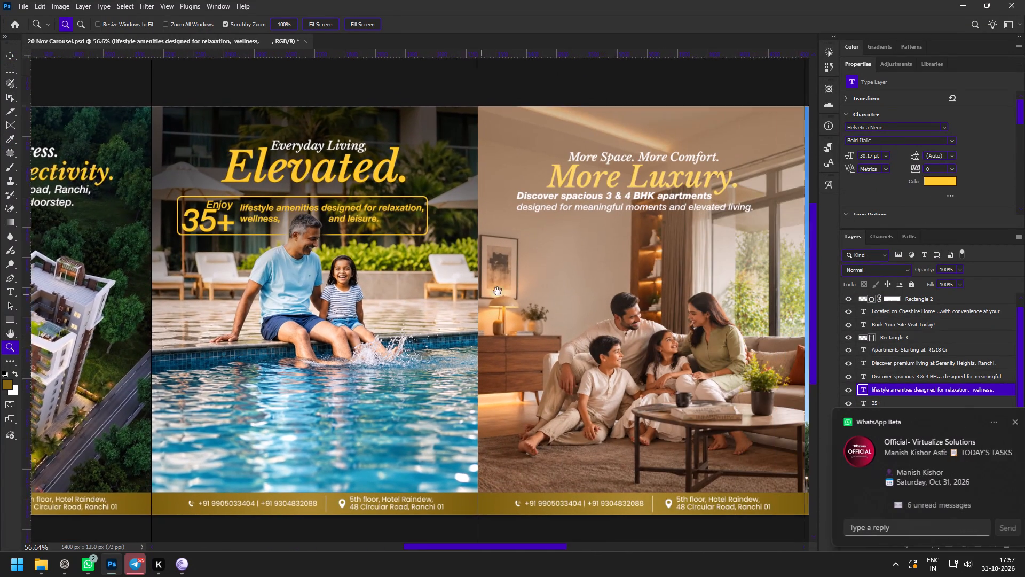
pyautogui.moveTo(492, 292); pyautogui.dragTo(414, 276)
pyautogui.moveTo(559, 283); pyautogui.dragTo(636, 300)
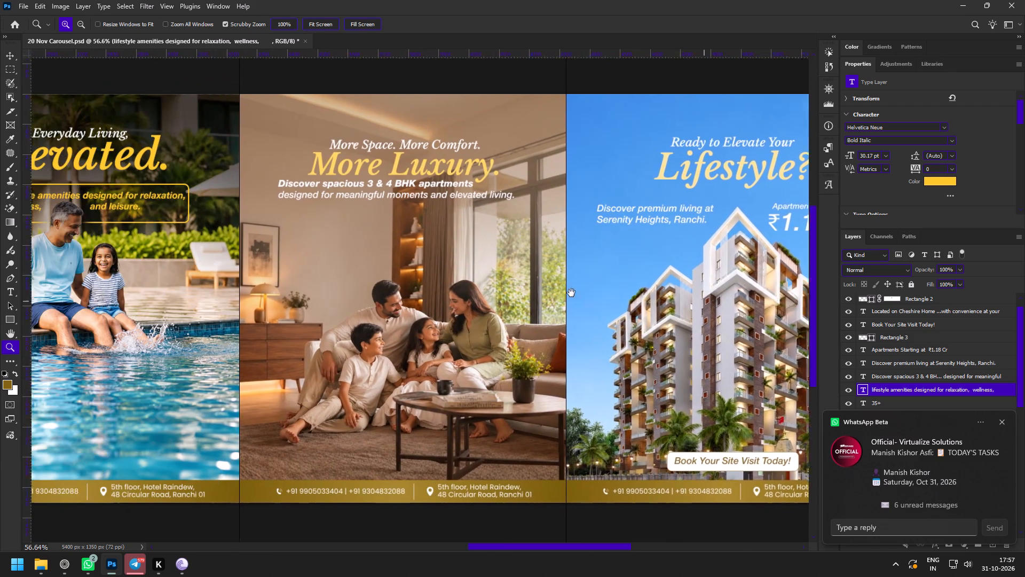
# Review the whole carousel from slide 1 to slide 5, checking headings, descriptions, amenities block, price text and footers.
pyautogui.moveTo(180, 287); pyautogui.dragTo(453, 290)
pyautogui.moveTo(320, 286); pyautogui.dragTo(439, 283)
pyautogui.moveTo(431, 300); pyautogui.dragTo(402, 292)
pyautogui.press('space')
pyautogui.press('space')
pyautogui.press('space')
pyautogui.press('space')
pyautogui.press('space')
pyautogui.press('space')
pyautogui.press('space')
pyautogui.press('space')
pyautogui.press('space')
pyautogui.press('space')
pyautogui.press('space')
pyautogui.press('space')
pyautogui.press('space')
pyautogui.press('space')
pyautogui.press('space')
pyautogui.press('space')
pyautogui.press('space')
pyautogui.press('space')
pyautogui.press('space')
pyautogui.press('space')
pyautogui.moveTo(479, 304); pyautogui.dragTo(344, 295)
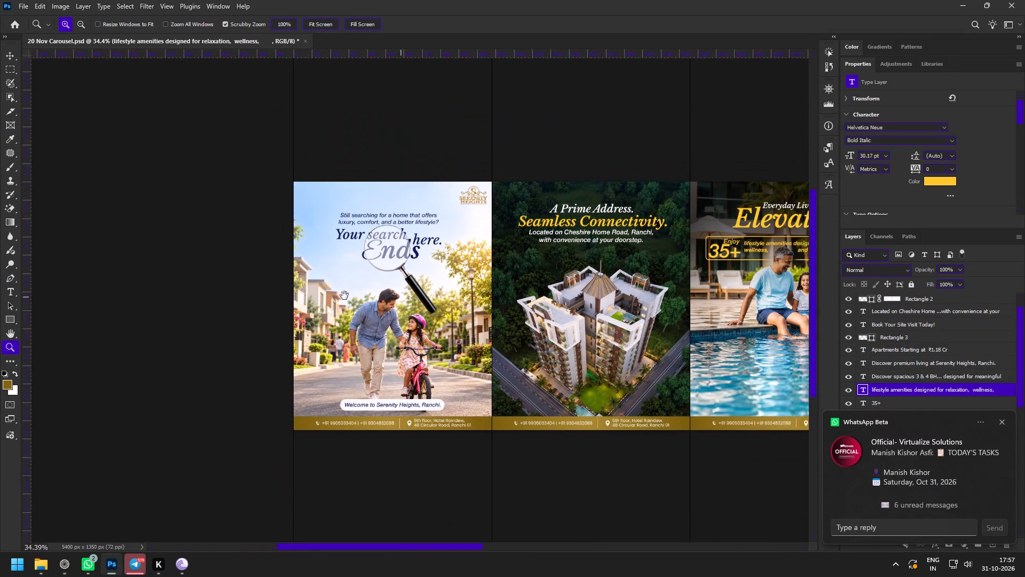
pyautogui.moveTo(344, 295); pyautogui.dragTo(332, 296)
pyautogui.moveTo(386, 301); pyautogui.dragTo(296, 297)
pyautogui.moveTo(408, 298); pyautogui.dragTo(300, 300)
# Stamp all visible artwork into a new layer above the "Elevated." text layer and convert it to a smart object.
pyautogui.scroll(3, 922, 293)
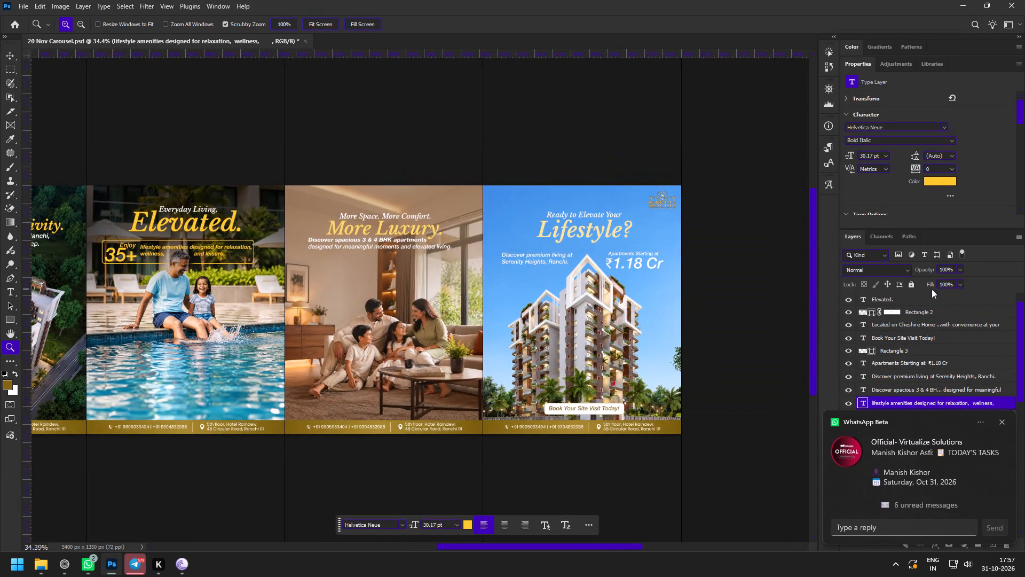
pyautogui.scroll(6, 932, 289)
pyautogui.click(887, 297)
pyautogui.hotkey('ctrl', 'alt', 'shift', 'e')
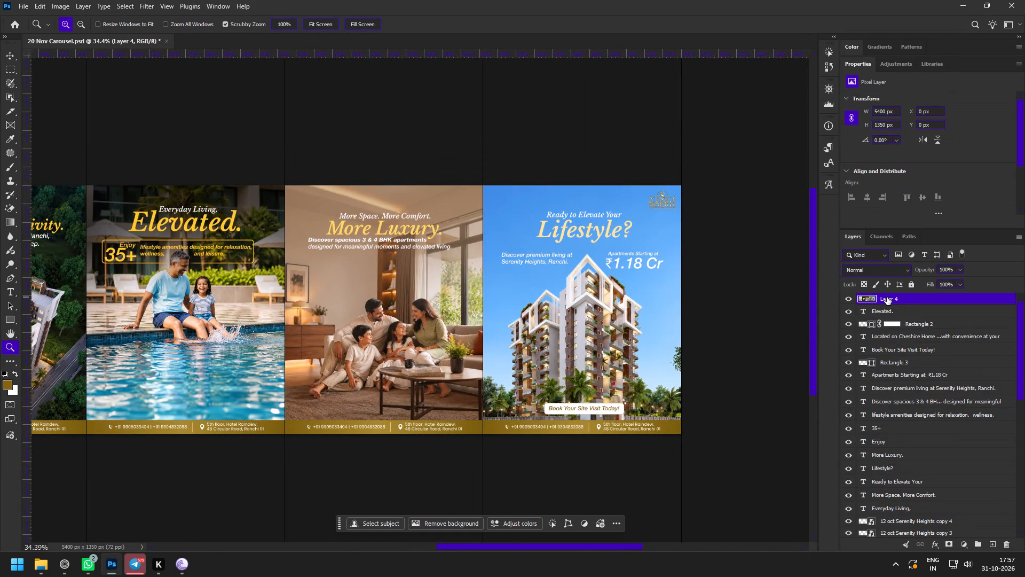
pyautogui.press('F8')
# Slice the carousel into its separate slides from the existing guides and save the document.
pyautogui.click(12, 116)
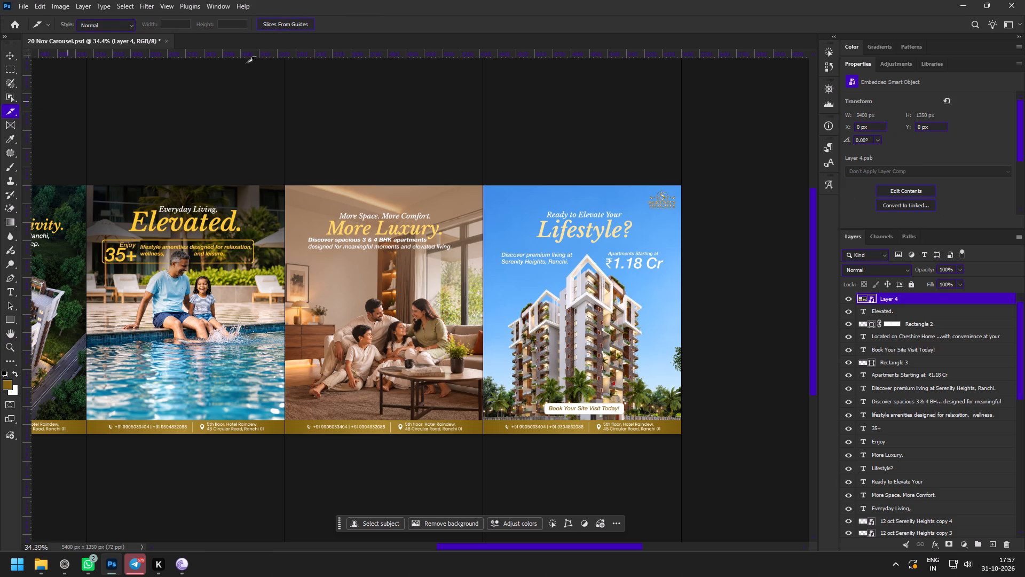
pyautogui.click(302, 25)
pyautogui.hotkey('ctrl', 's')
pyautogui.click(24, 3)
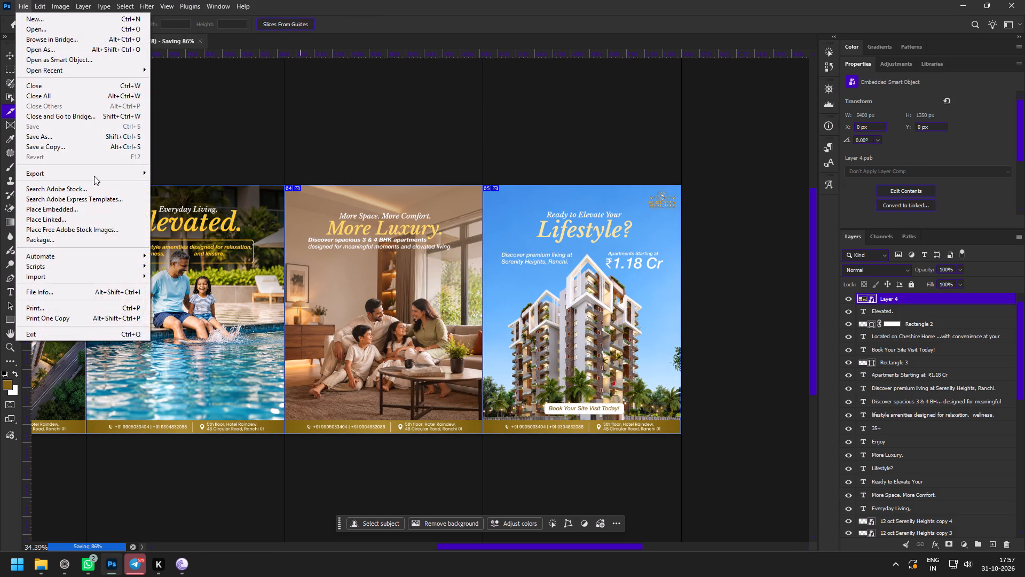